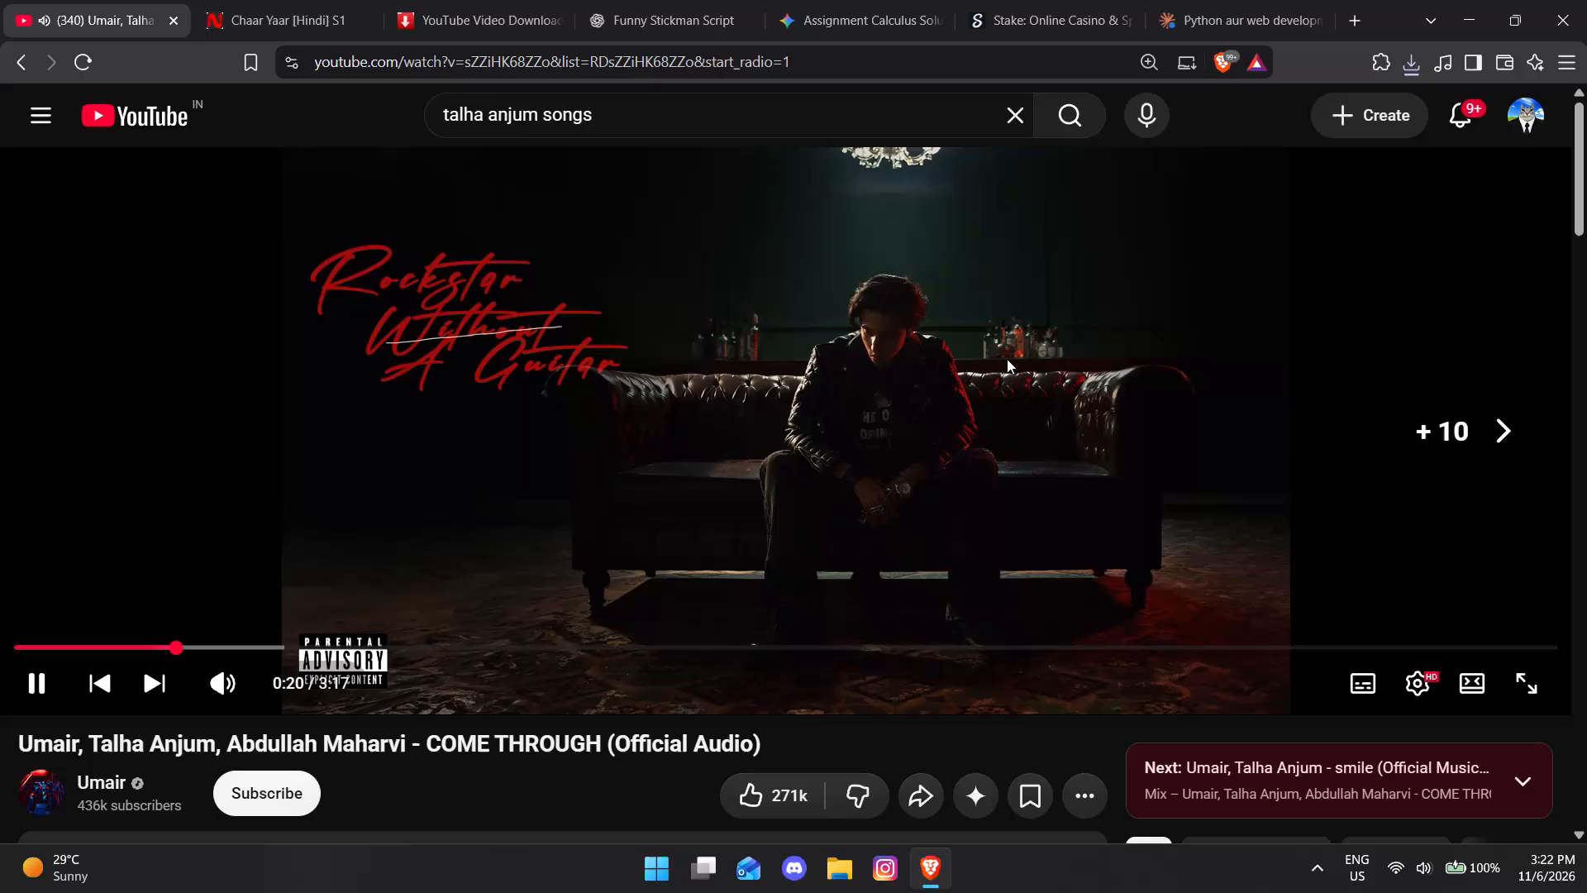
# Skip forward in the playing COME THROUGH (Official Audio) video.
pyautogui.press('Right')
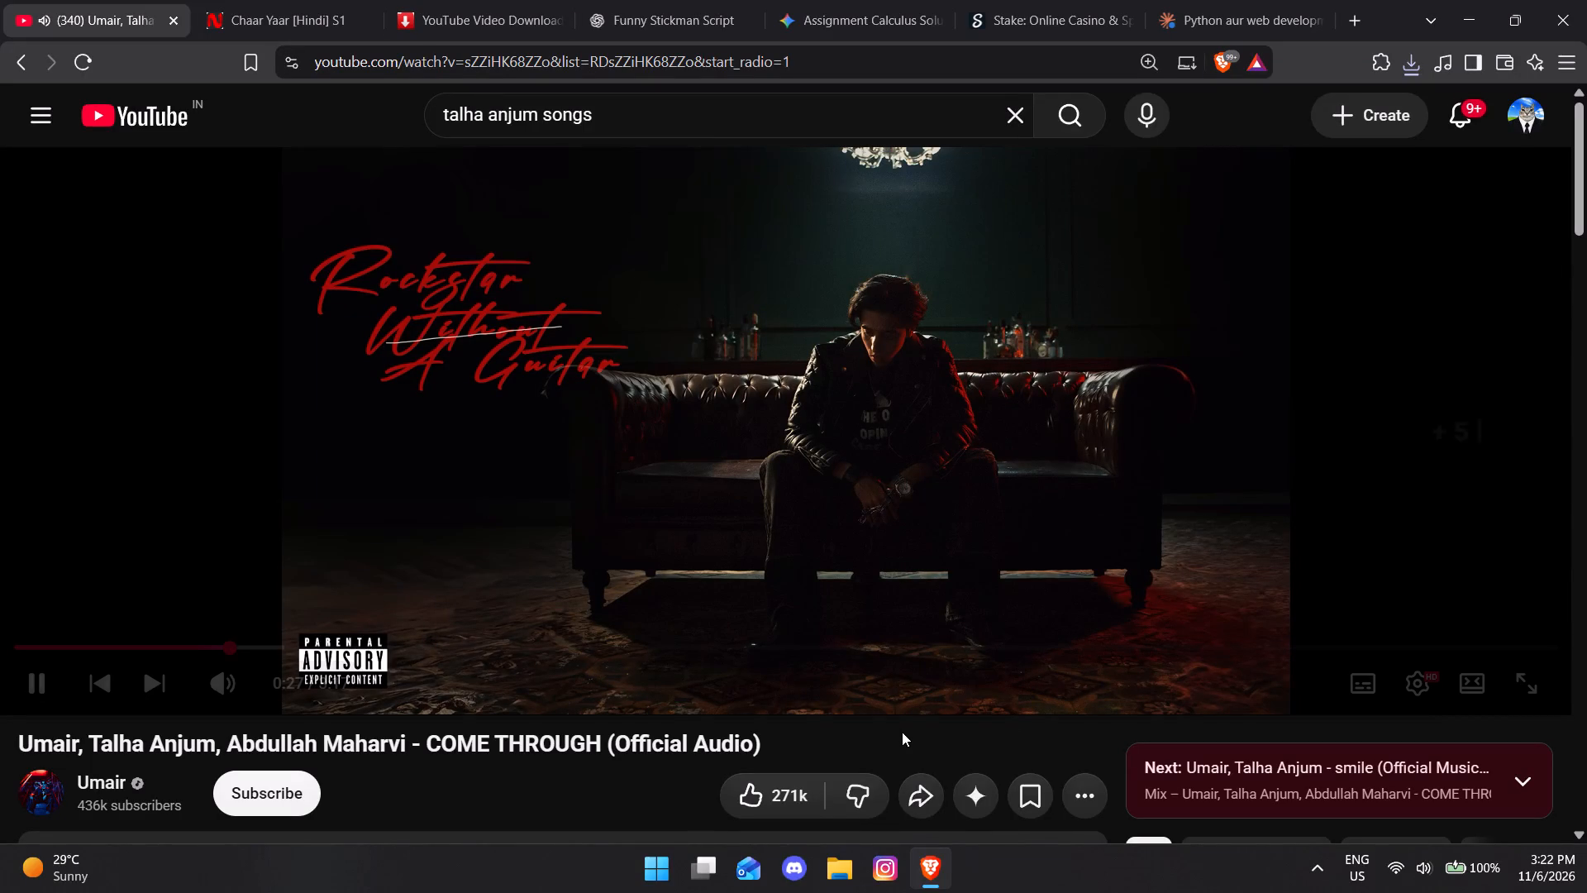
pyautogui.press('Right')
pyautogui.press('Right')
pyautogui.scroll(-5, 632, 628)
pyautogui.scroll(3, 632, 628)
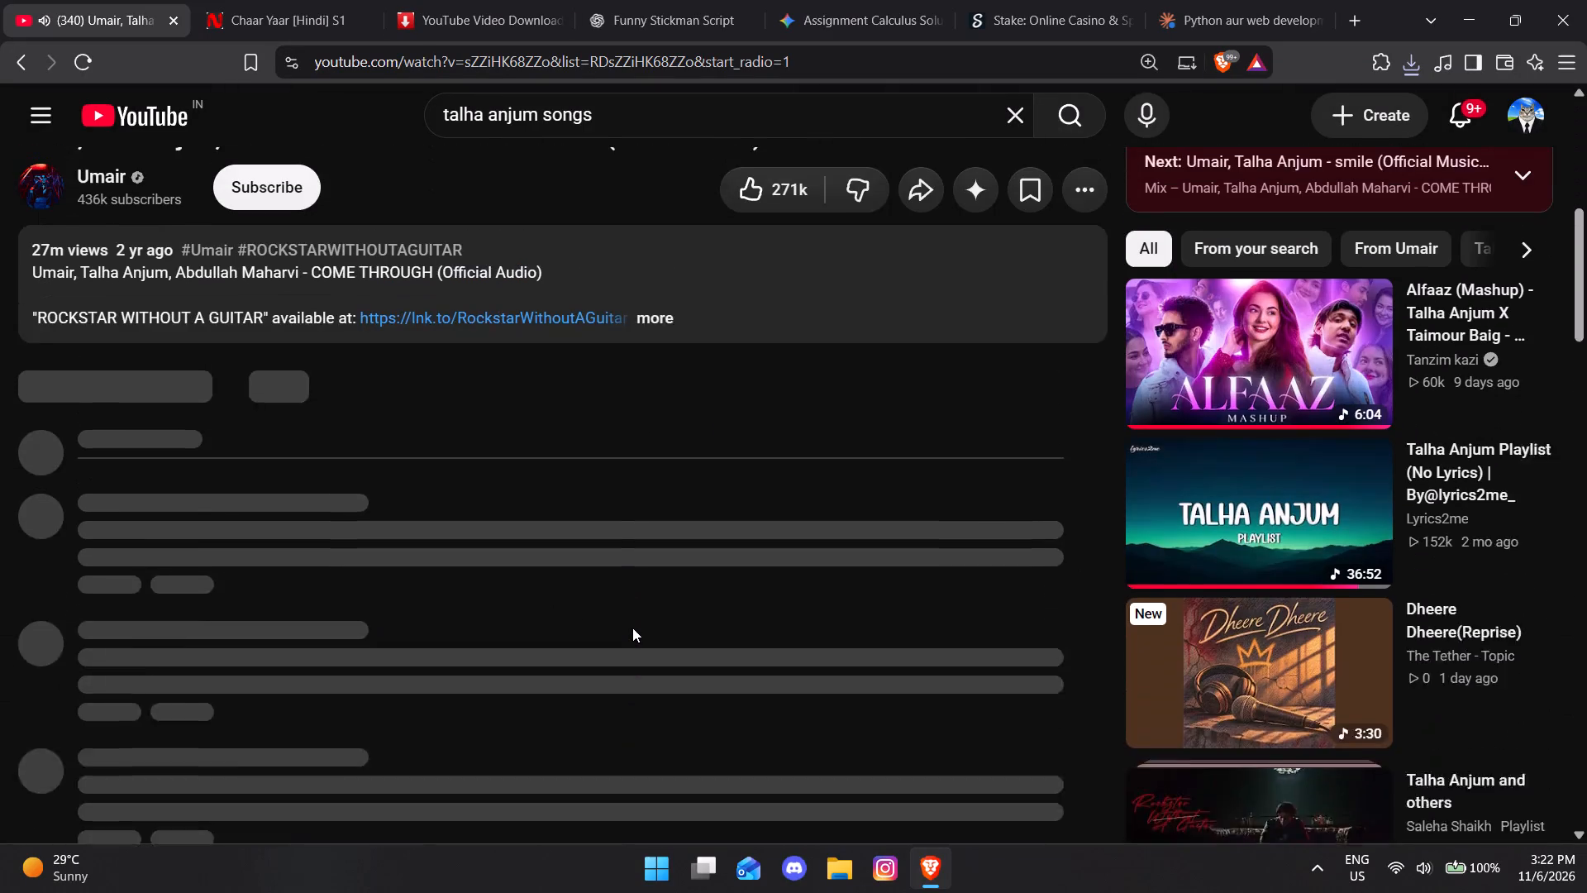
pyautogui.click(116, 291)
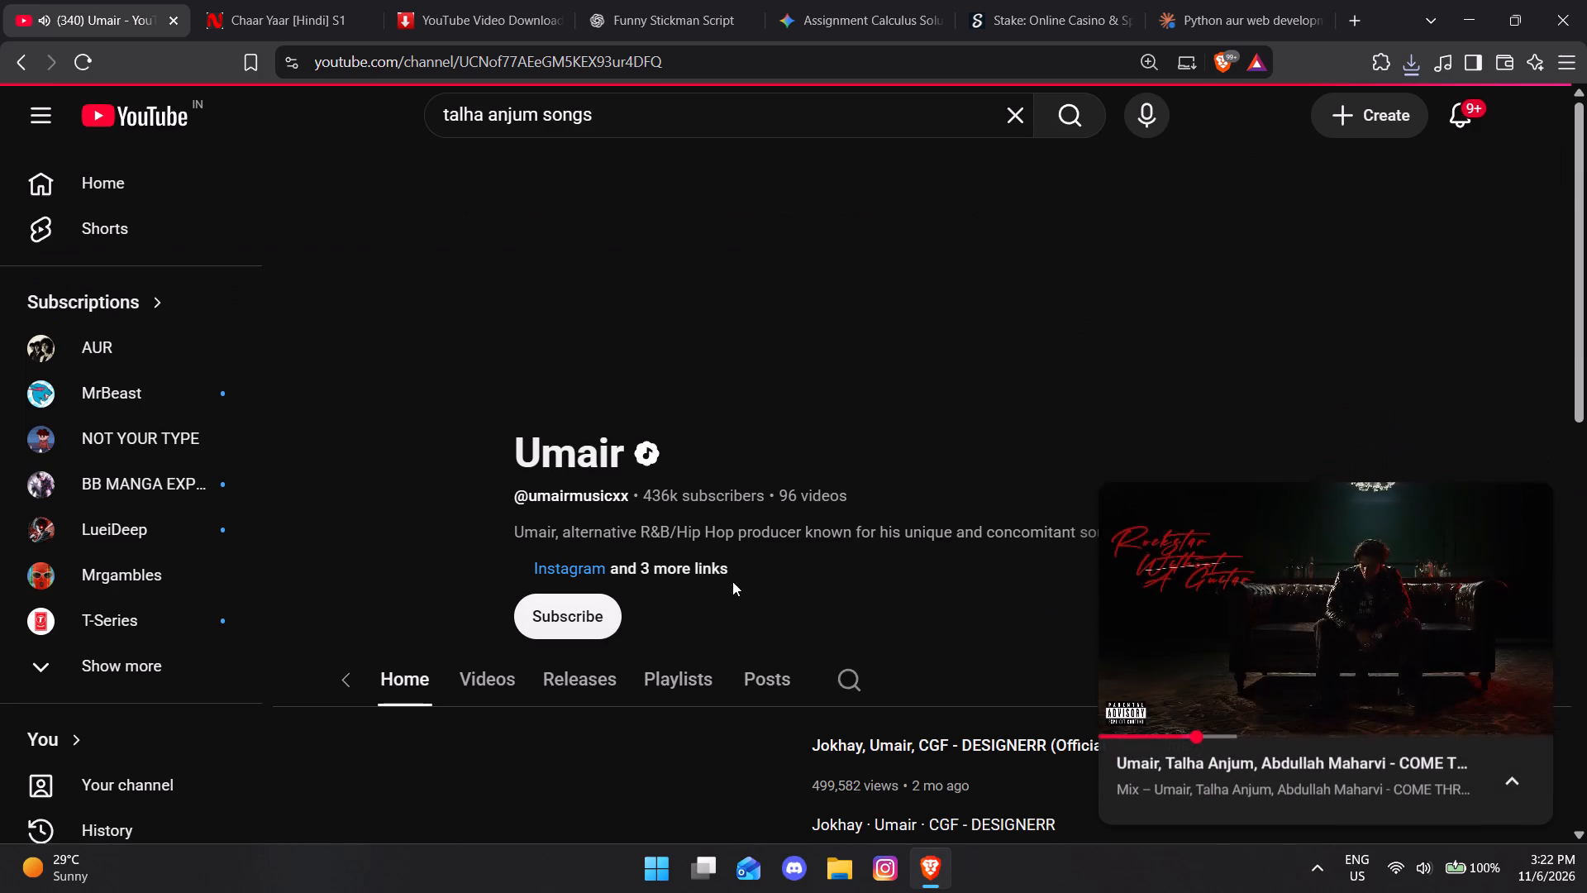
pyautogui.scroll(-5, 738, 518)
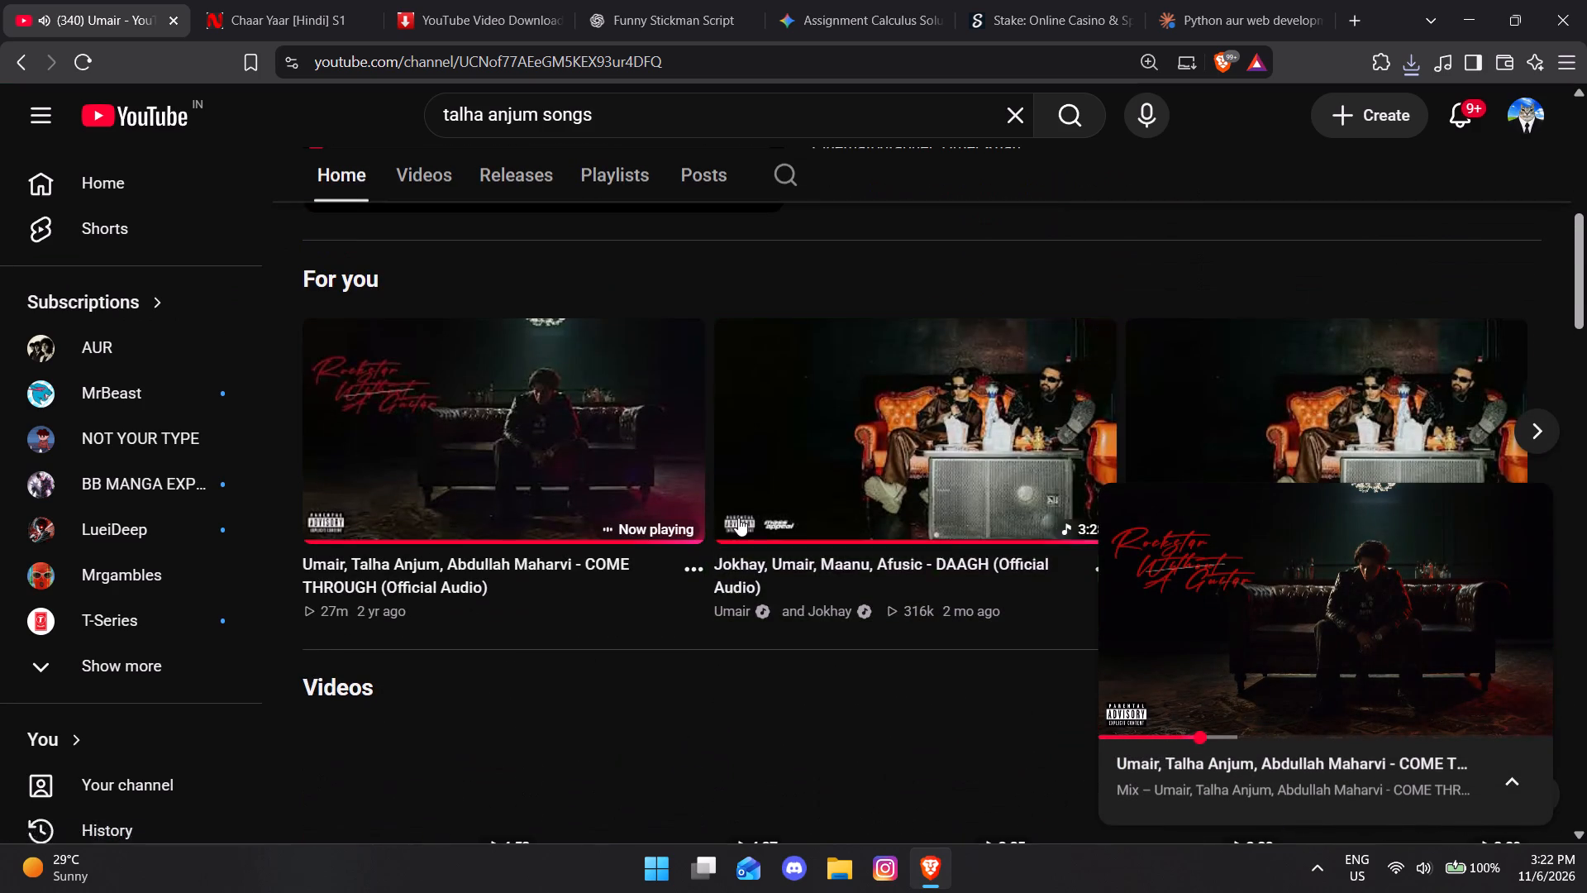
pyautogui.scroll(-1, 738, 518)
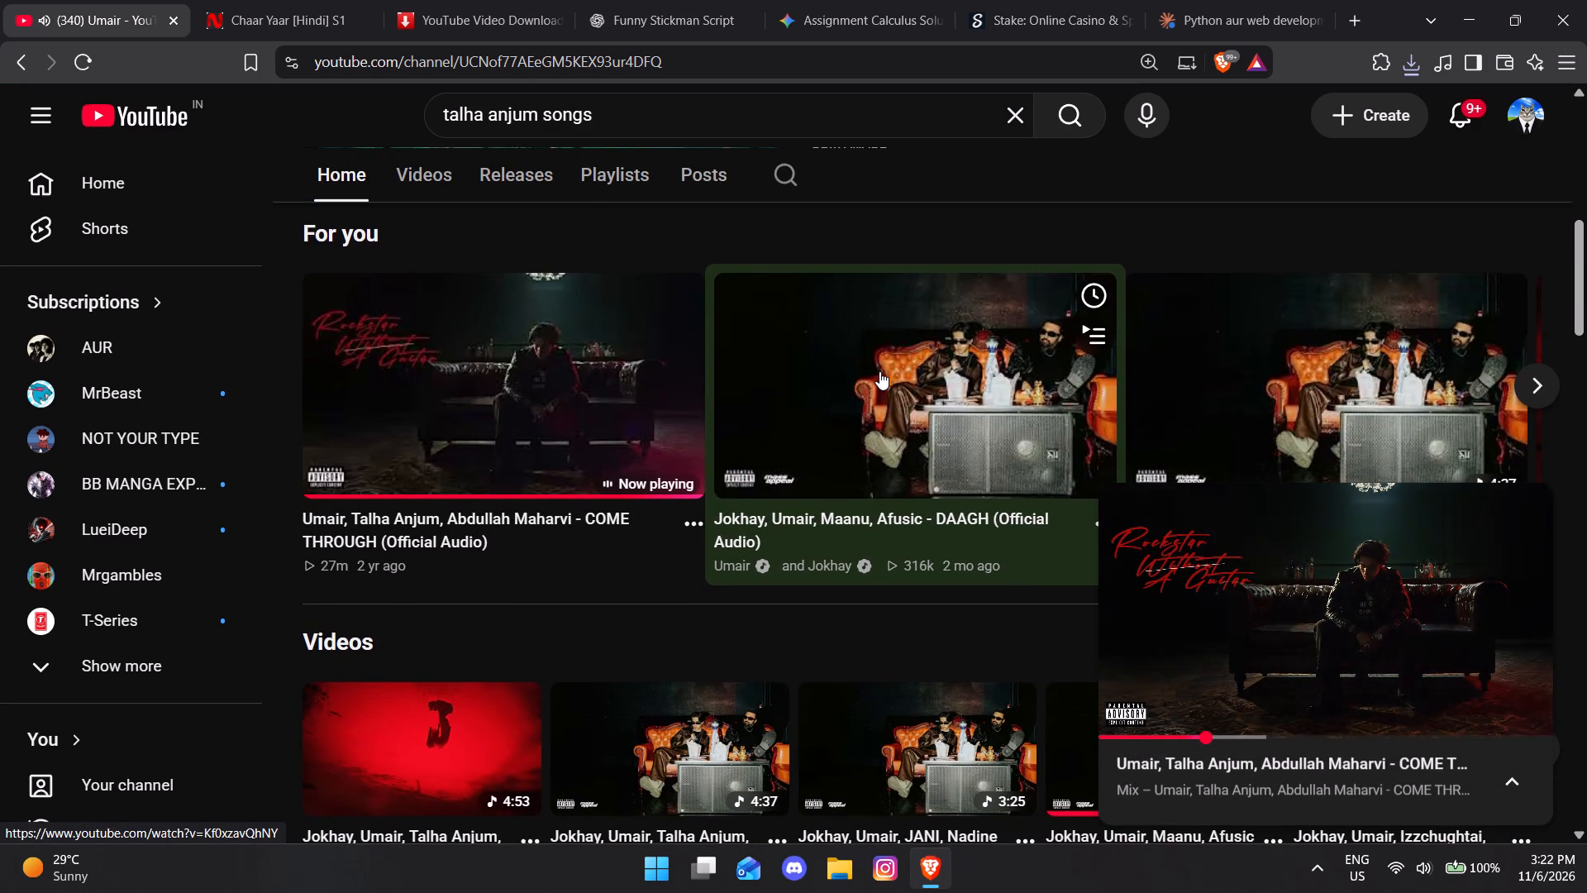
pyautogui.scroll(-1, 1017, 391)
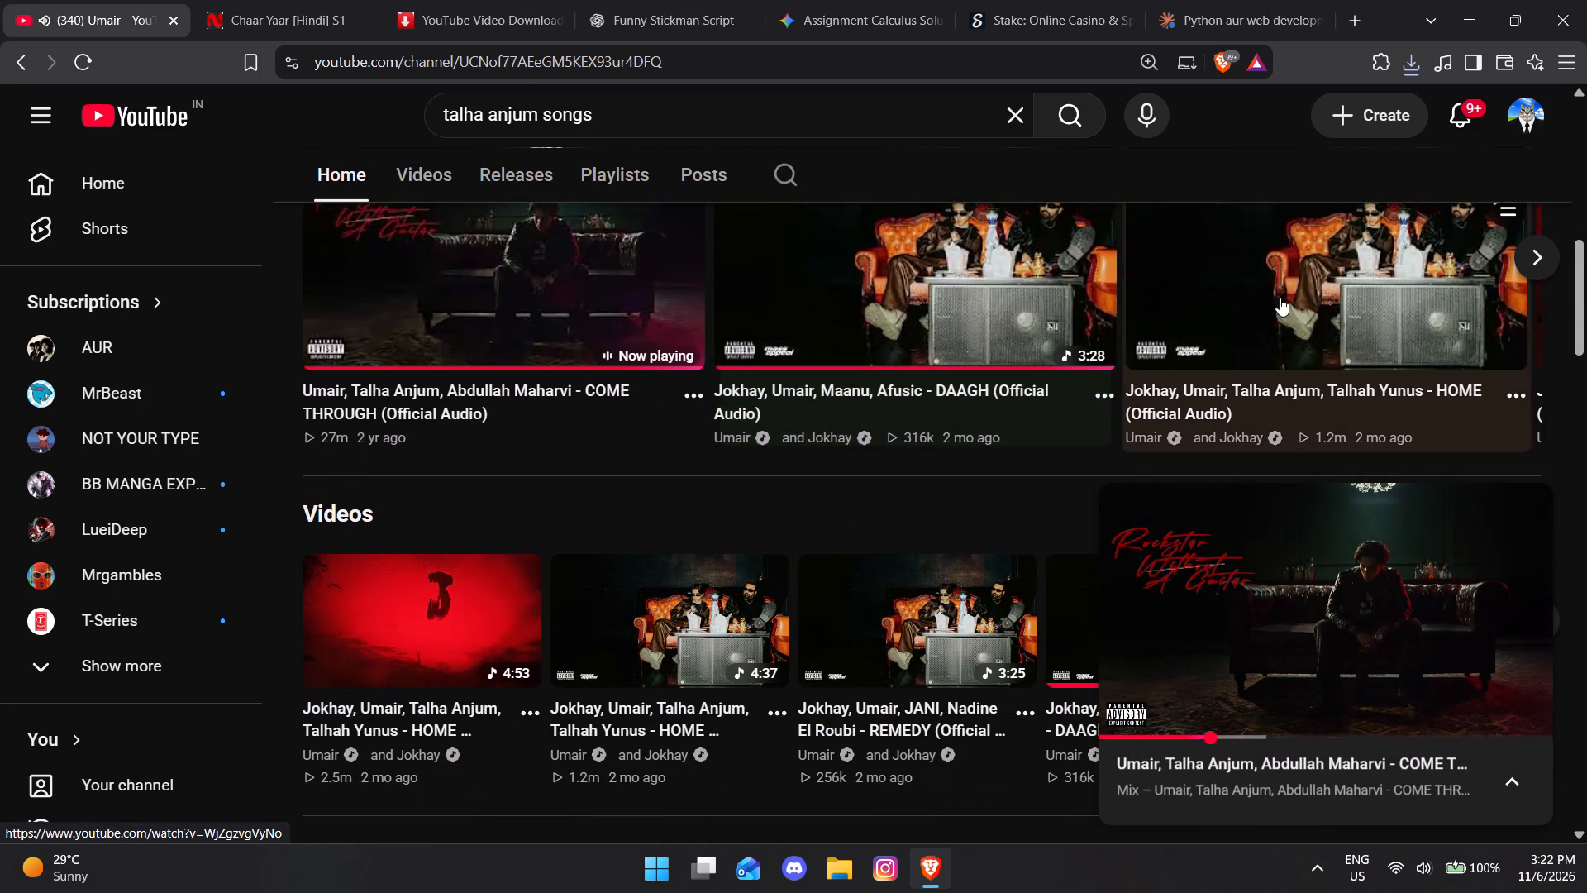
pyautogui.click(1308, 263)
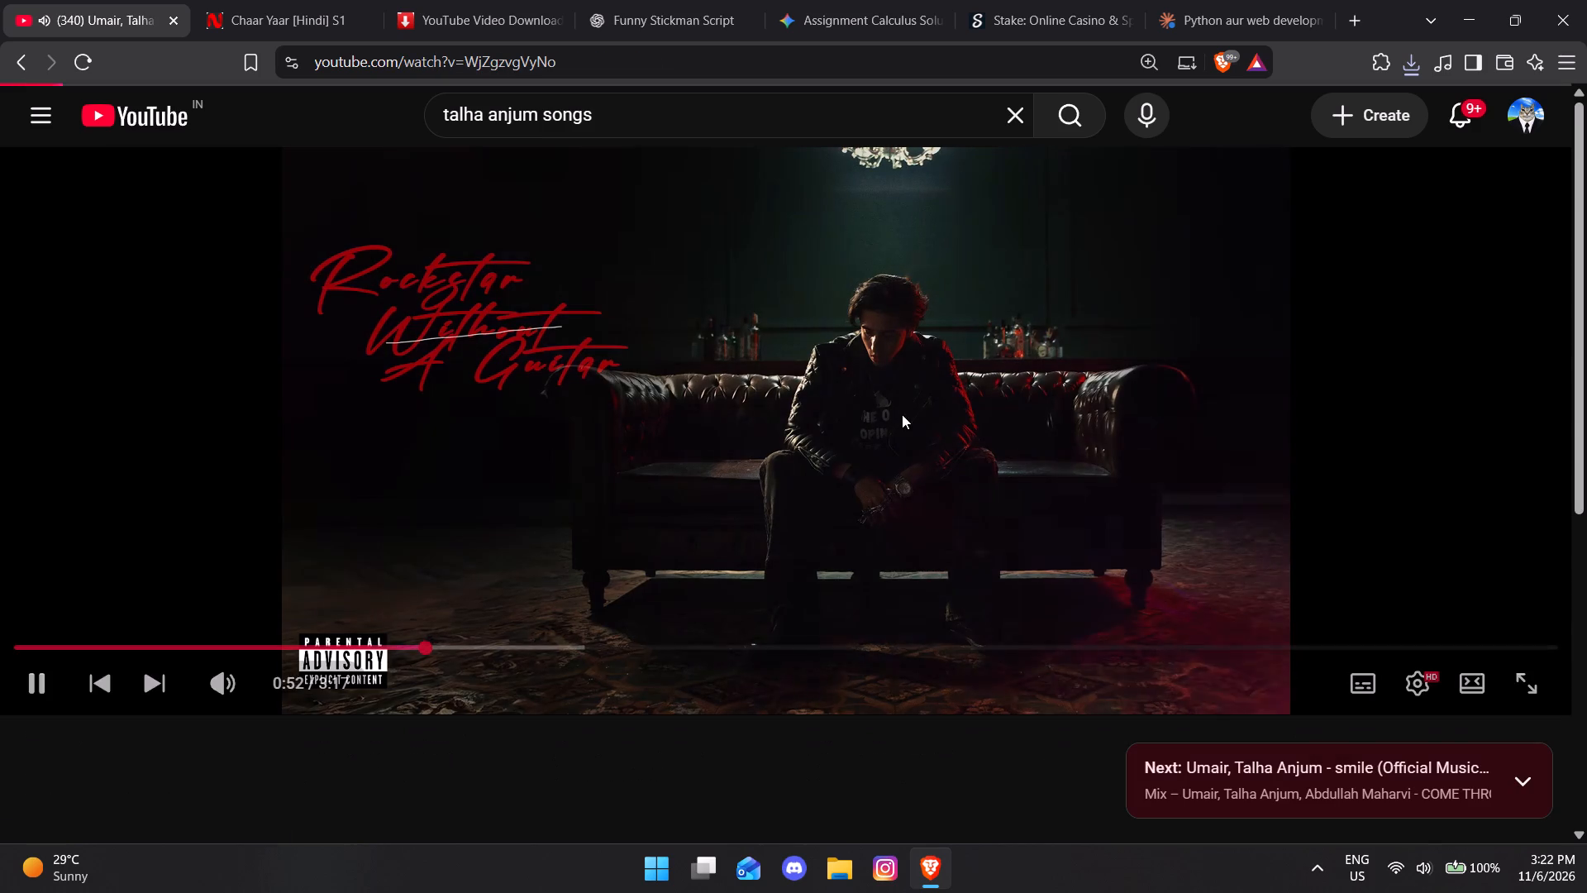
# Copy the share link of the HOME (Official Audio) video and close the sharing dialog.
pyautogui.scroll(-1, 940, 733)
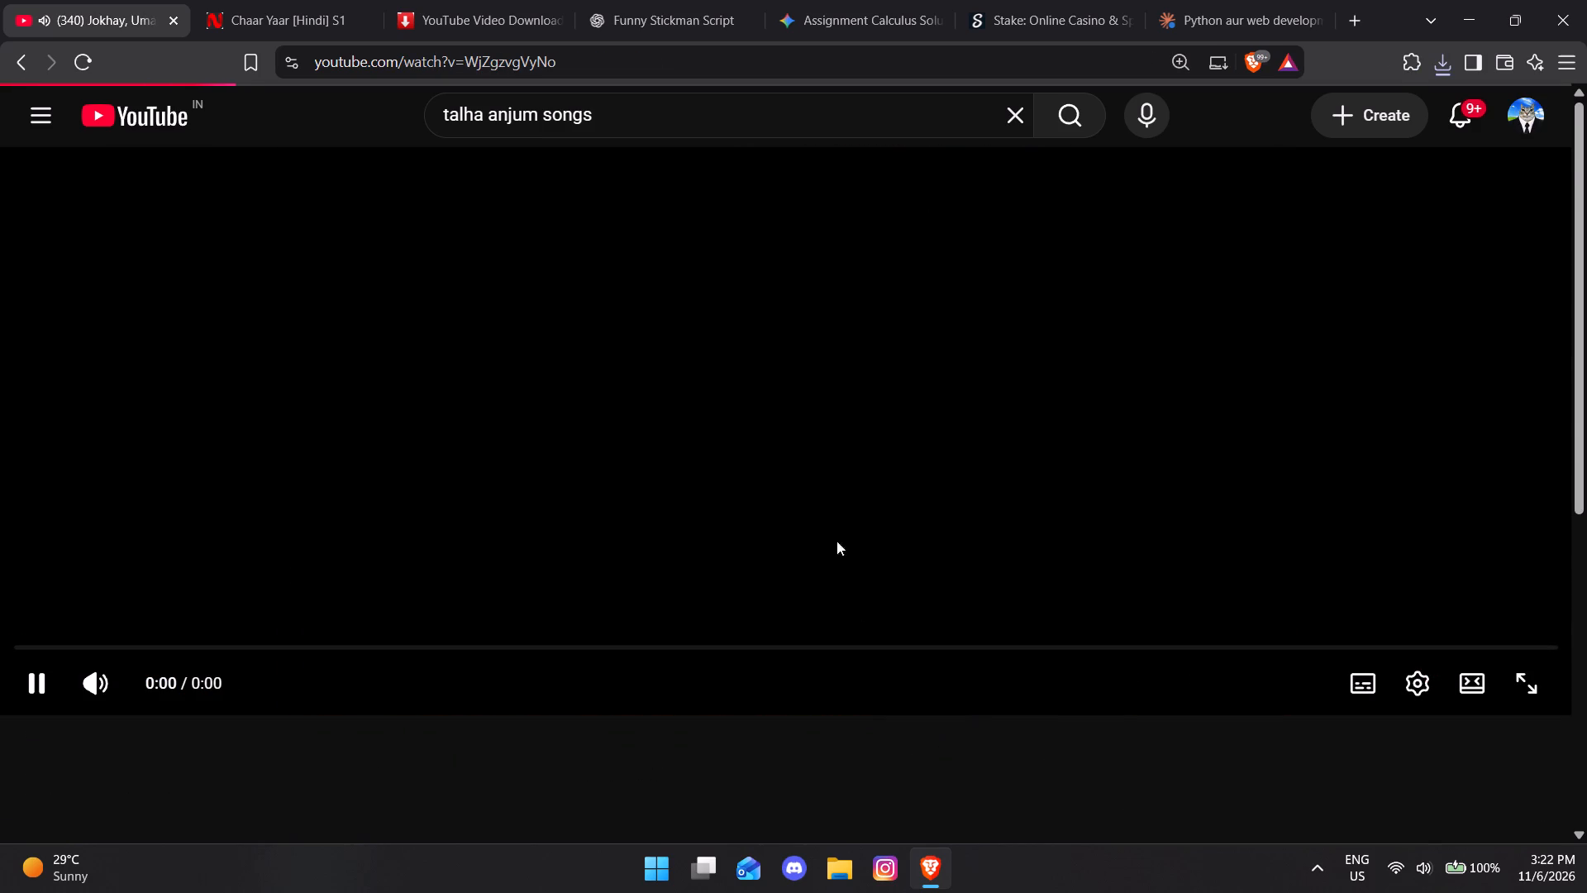
pyautogui.click(922, 657)
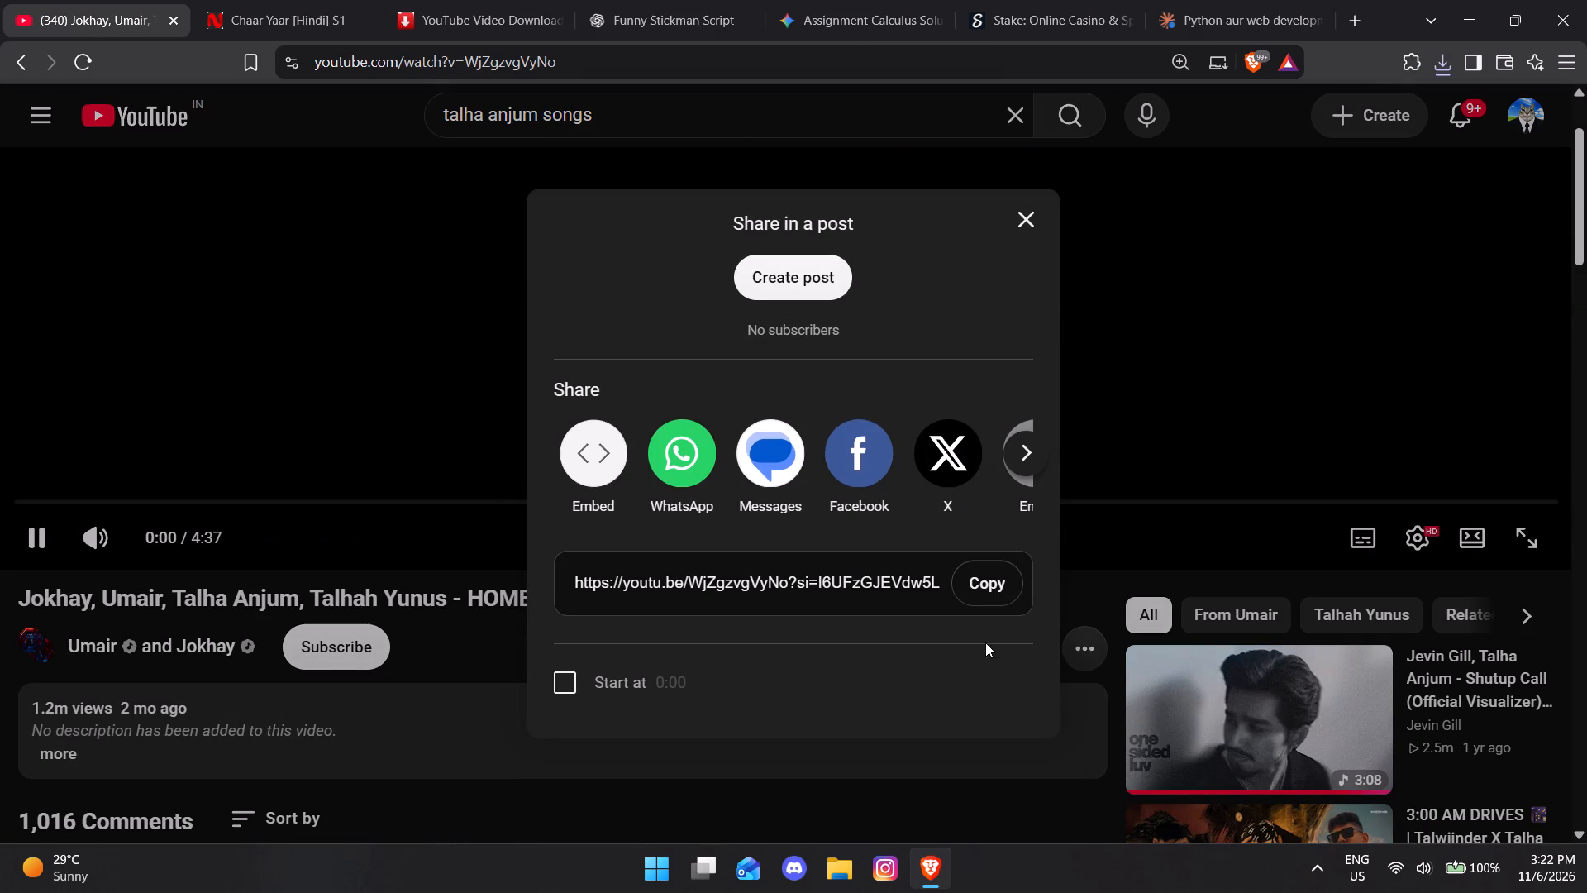
pyautogui.click(989, 585)
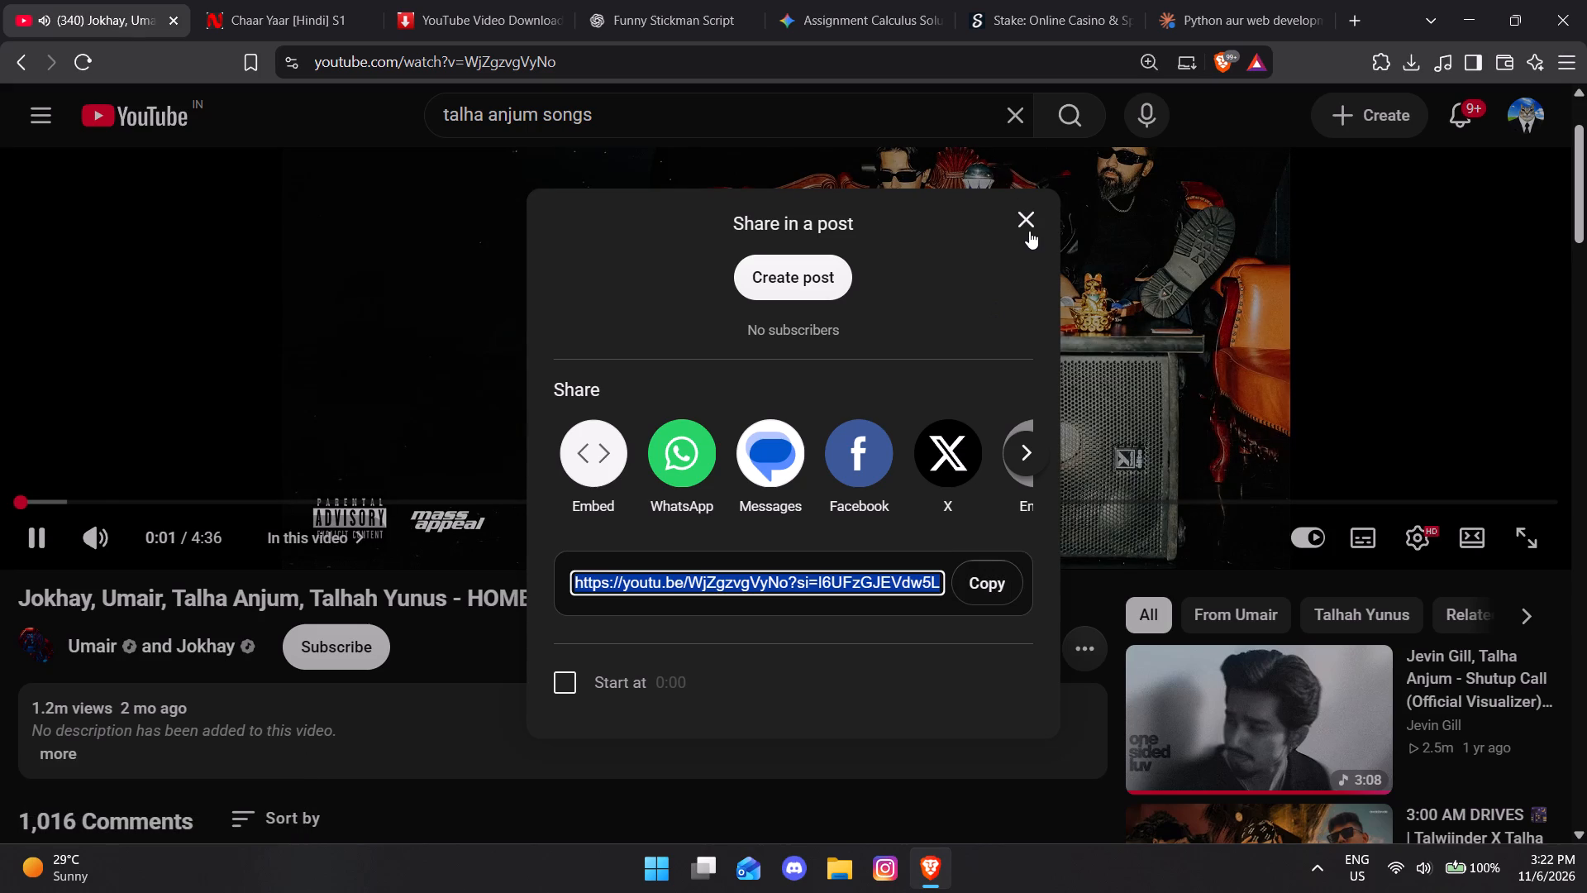
pyautogui.click(1027, 223)
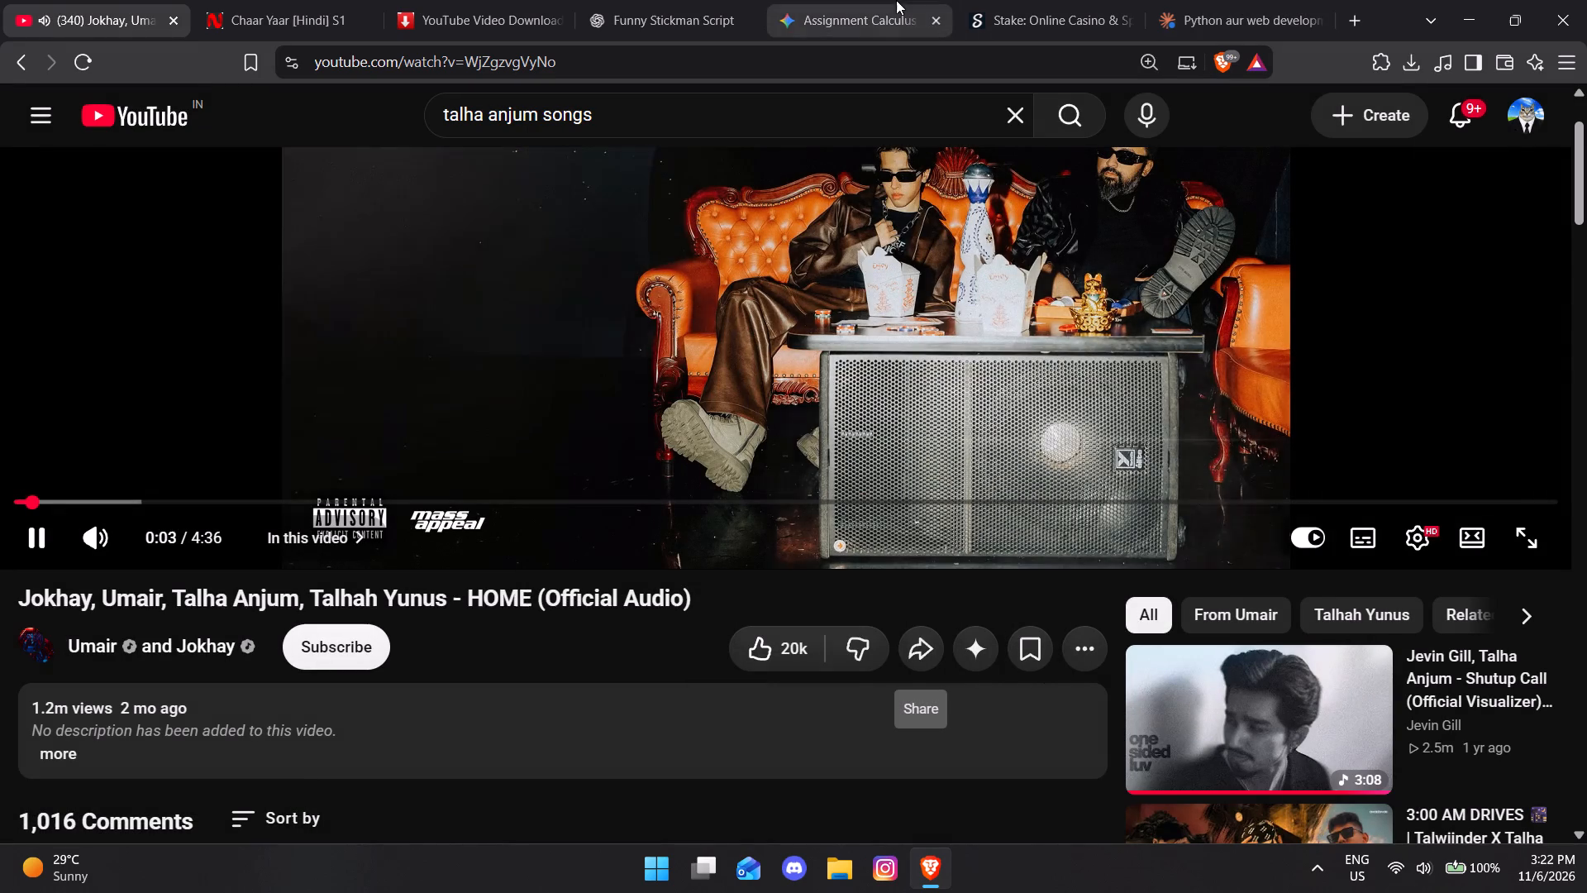
# On the open YouTube Video Downloader site, replace the old link with the copied HOME video link and look it up.
pyautogui.click(454, 0)
pyautogui.tripleClick(625, 404)
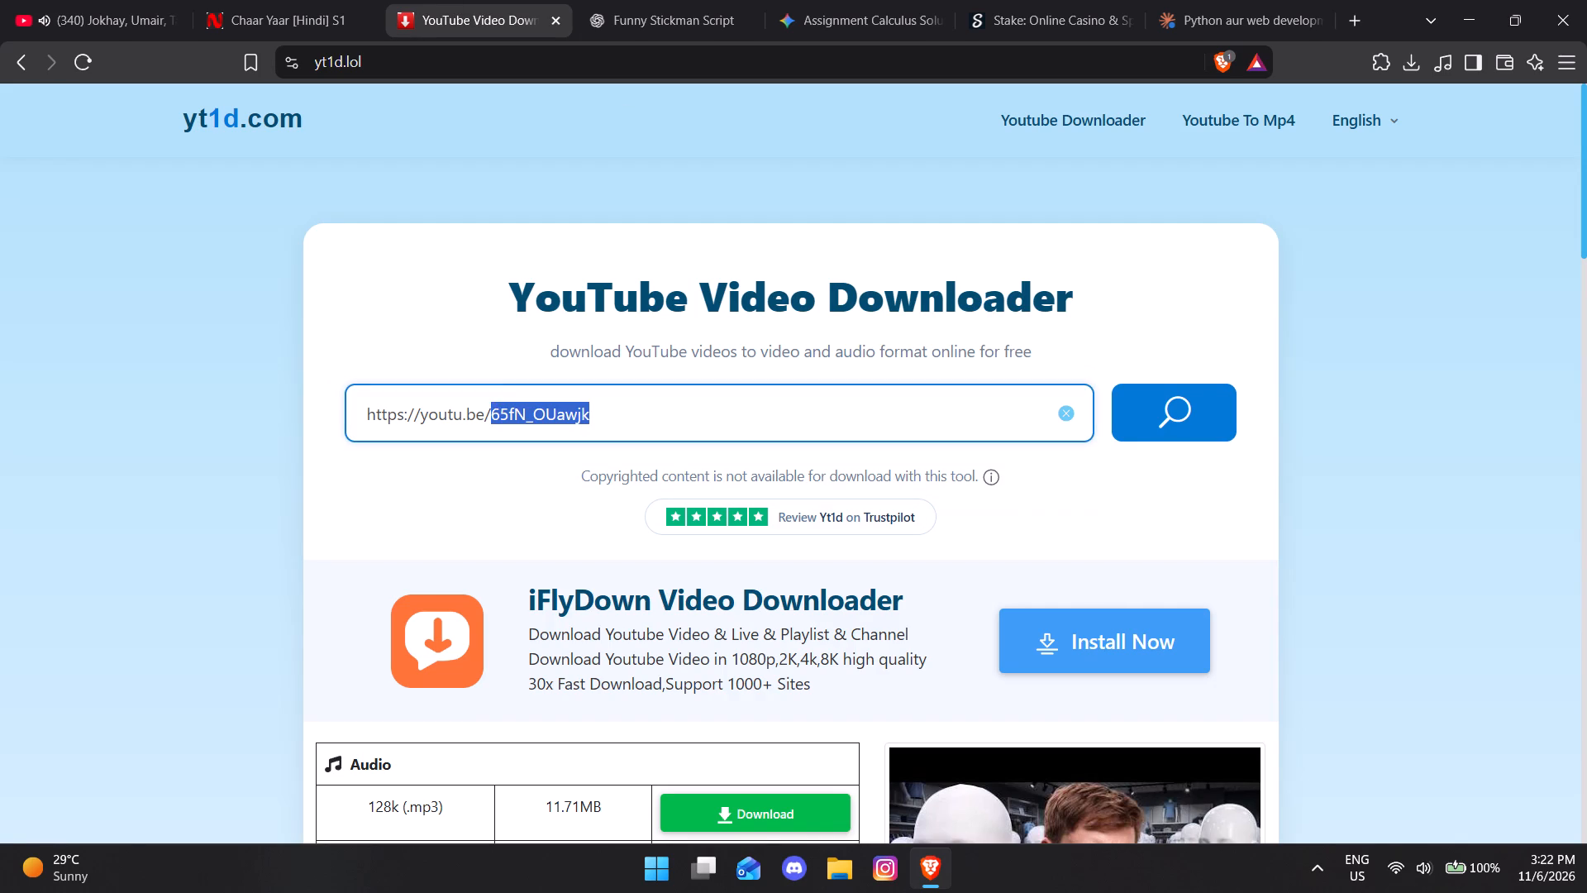
pyautogui.doubleClick(625, 404)
pyautogui.press('BackSpace')
pyautogui.hotkey('ctrl', 'v')
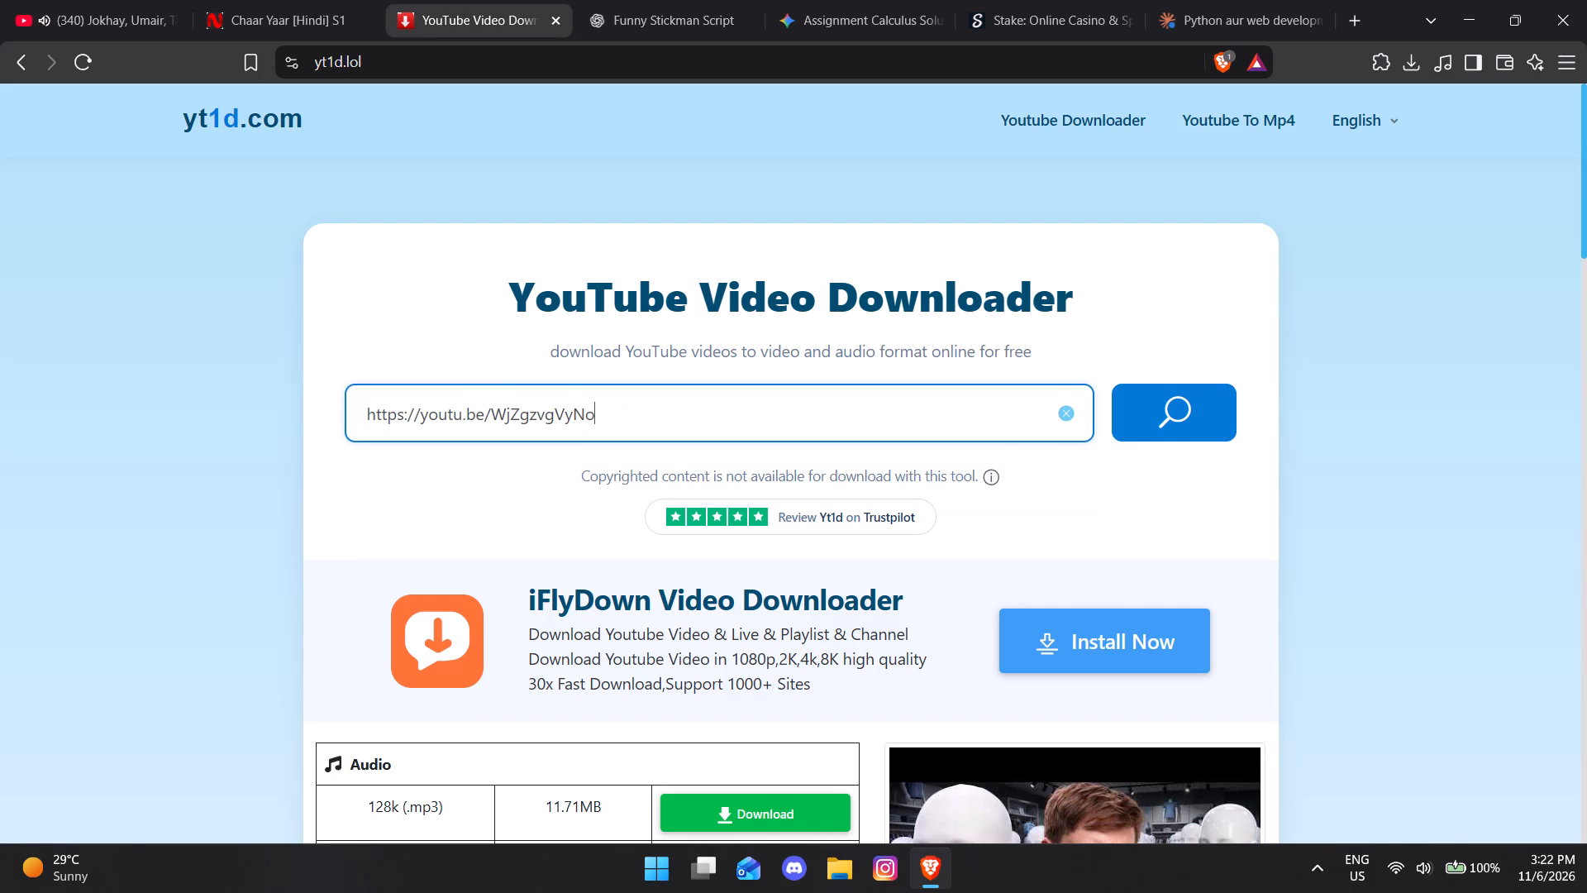
pyautogui.press('Return')
# Request the 1080p mp4 version of the HOME video.
pyautogui.scroll(-4, 811, 509)
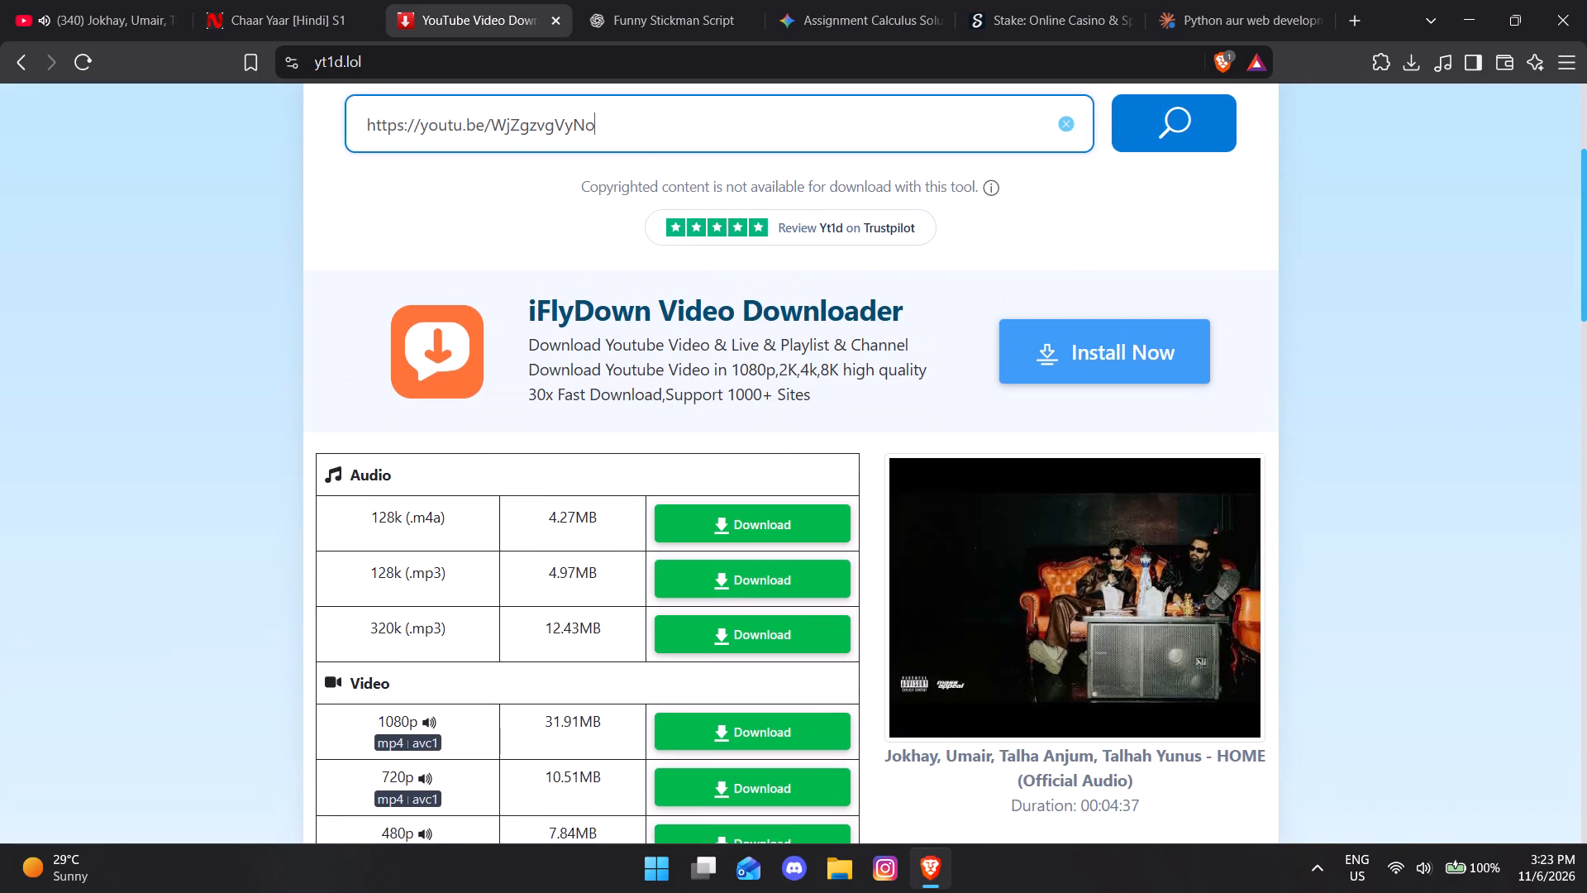
pyautogui.scroll(-3, 868, 239)
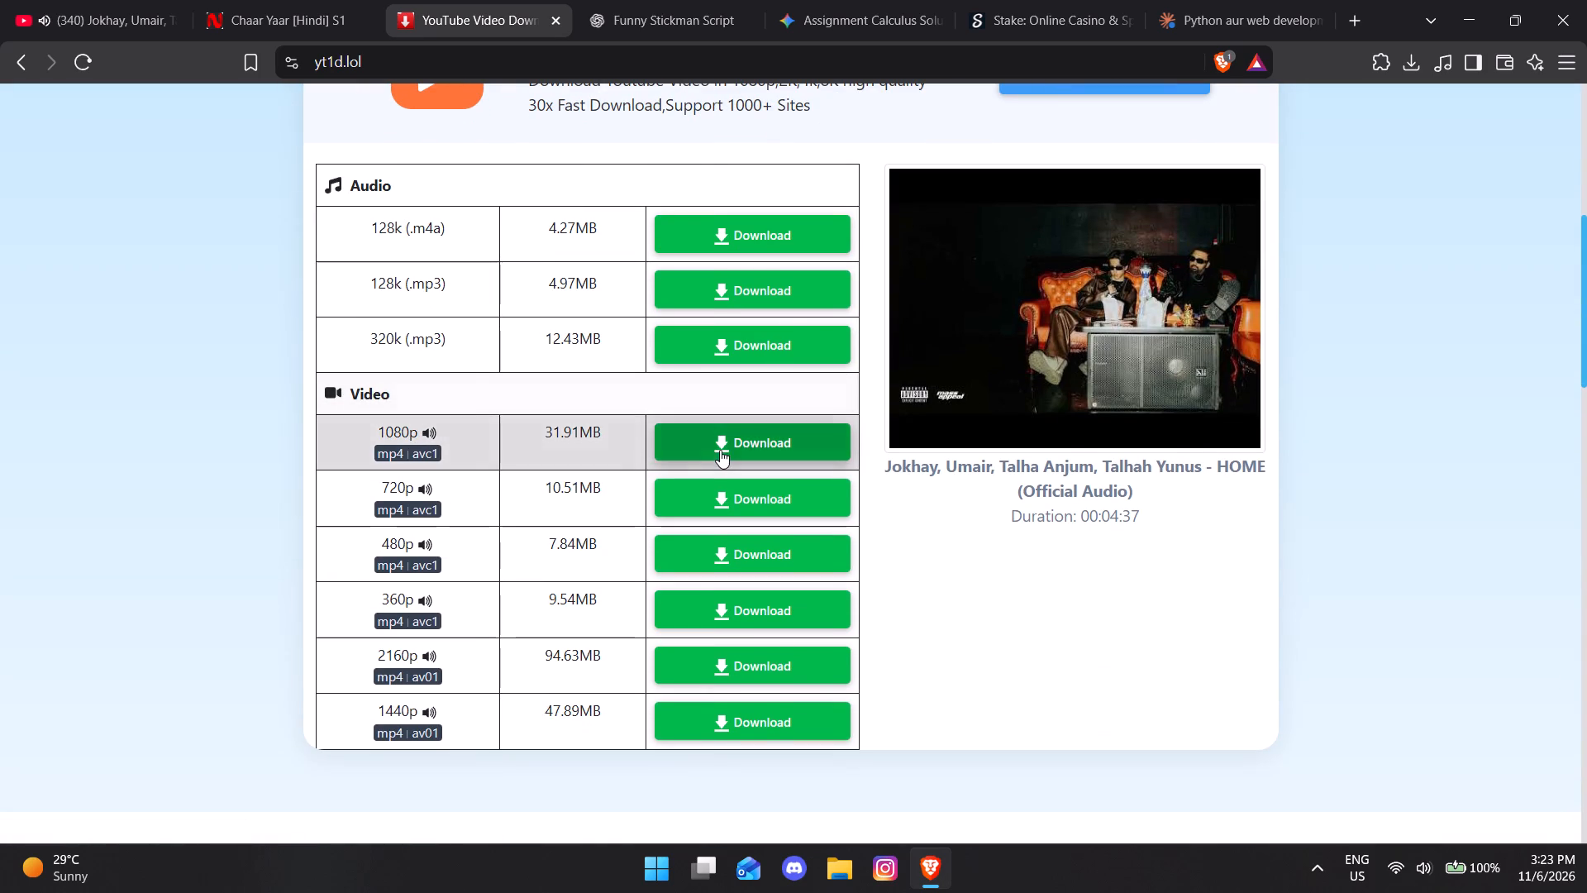
pyautogui.click(721, 442)
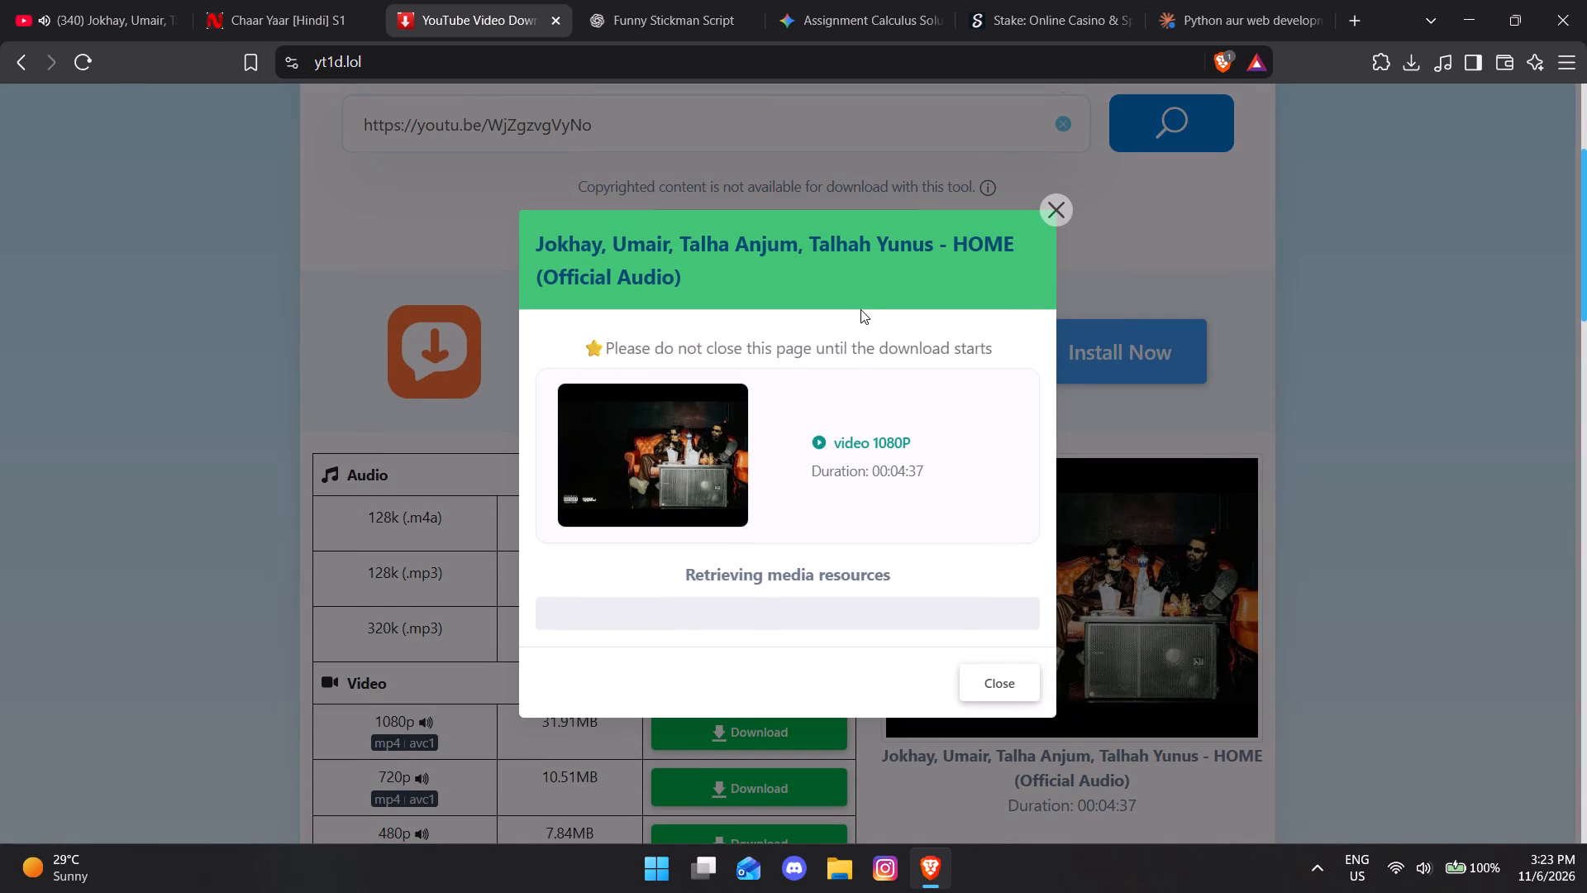
# Return to the YouTube page and pause the HOME video.
pyautogui.click(0, 0)
pyautogui.click(574, 257)
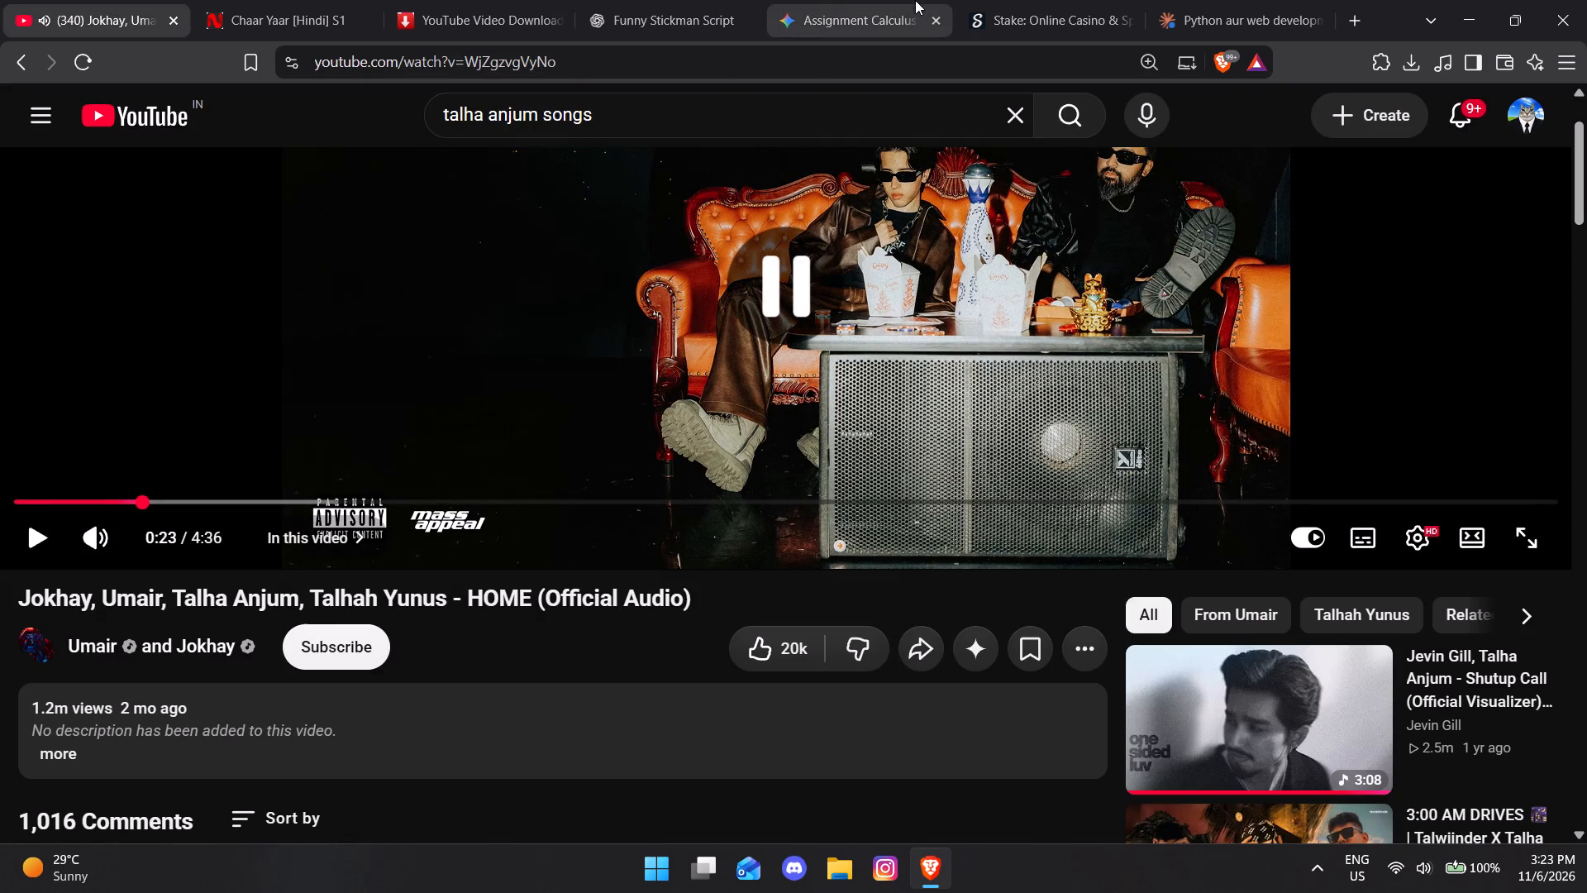
# Back on the downloader site, save the prepared 1080p file to Downloads under its suggested name, check its progress and close the download dialog.
pyautogui.click(484, 0)
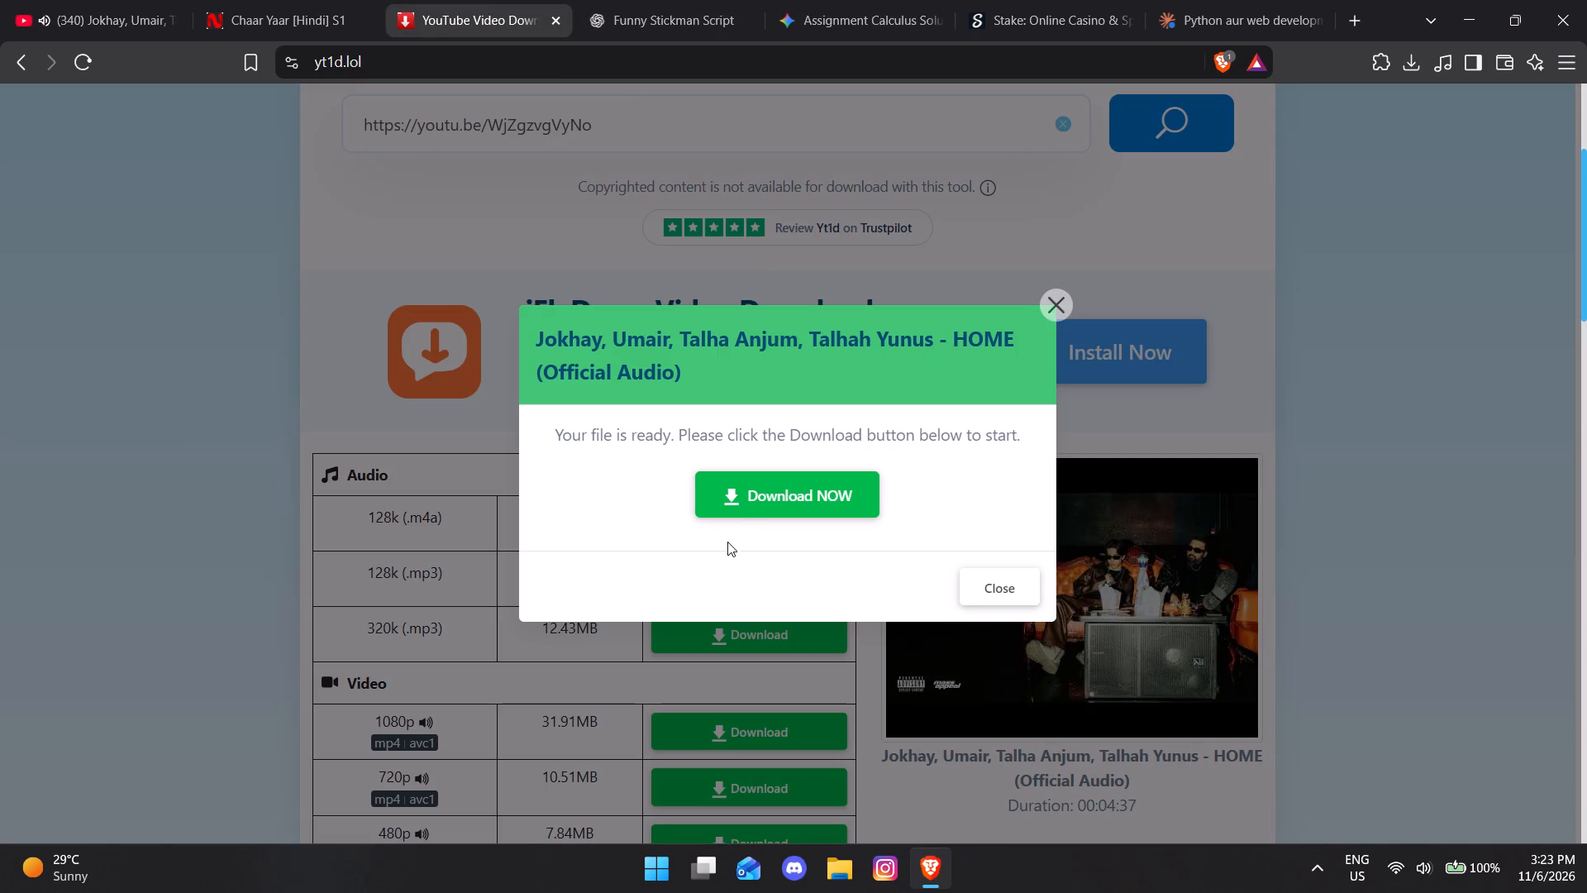
pyautogui.click(717, 496)
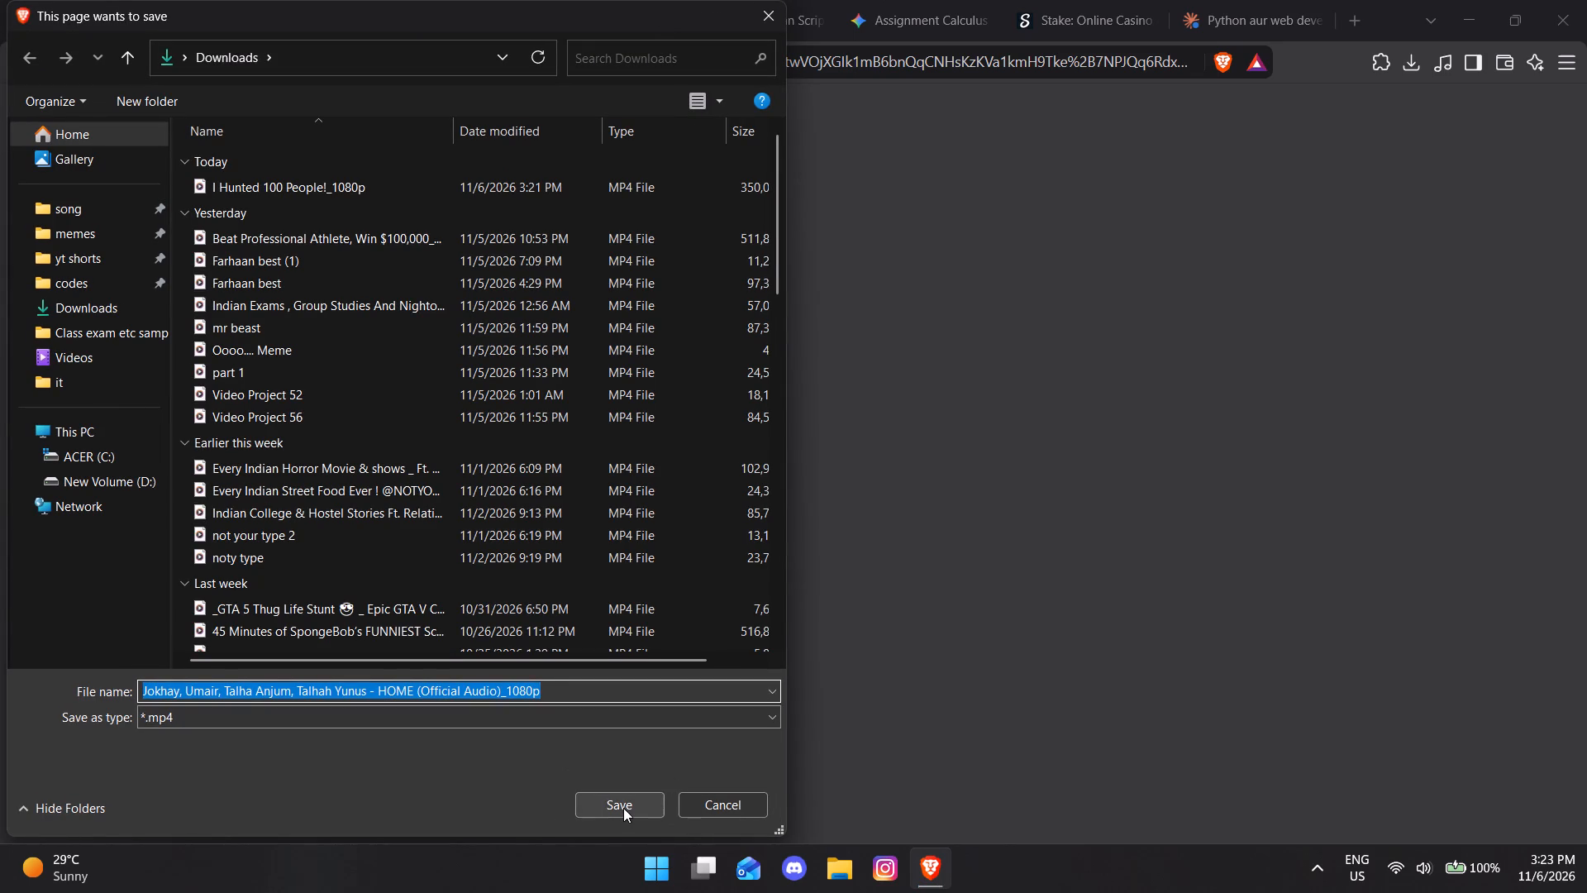
pyautogui.click(623, 808)
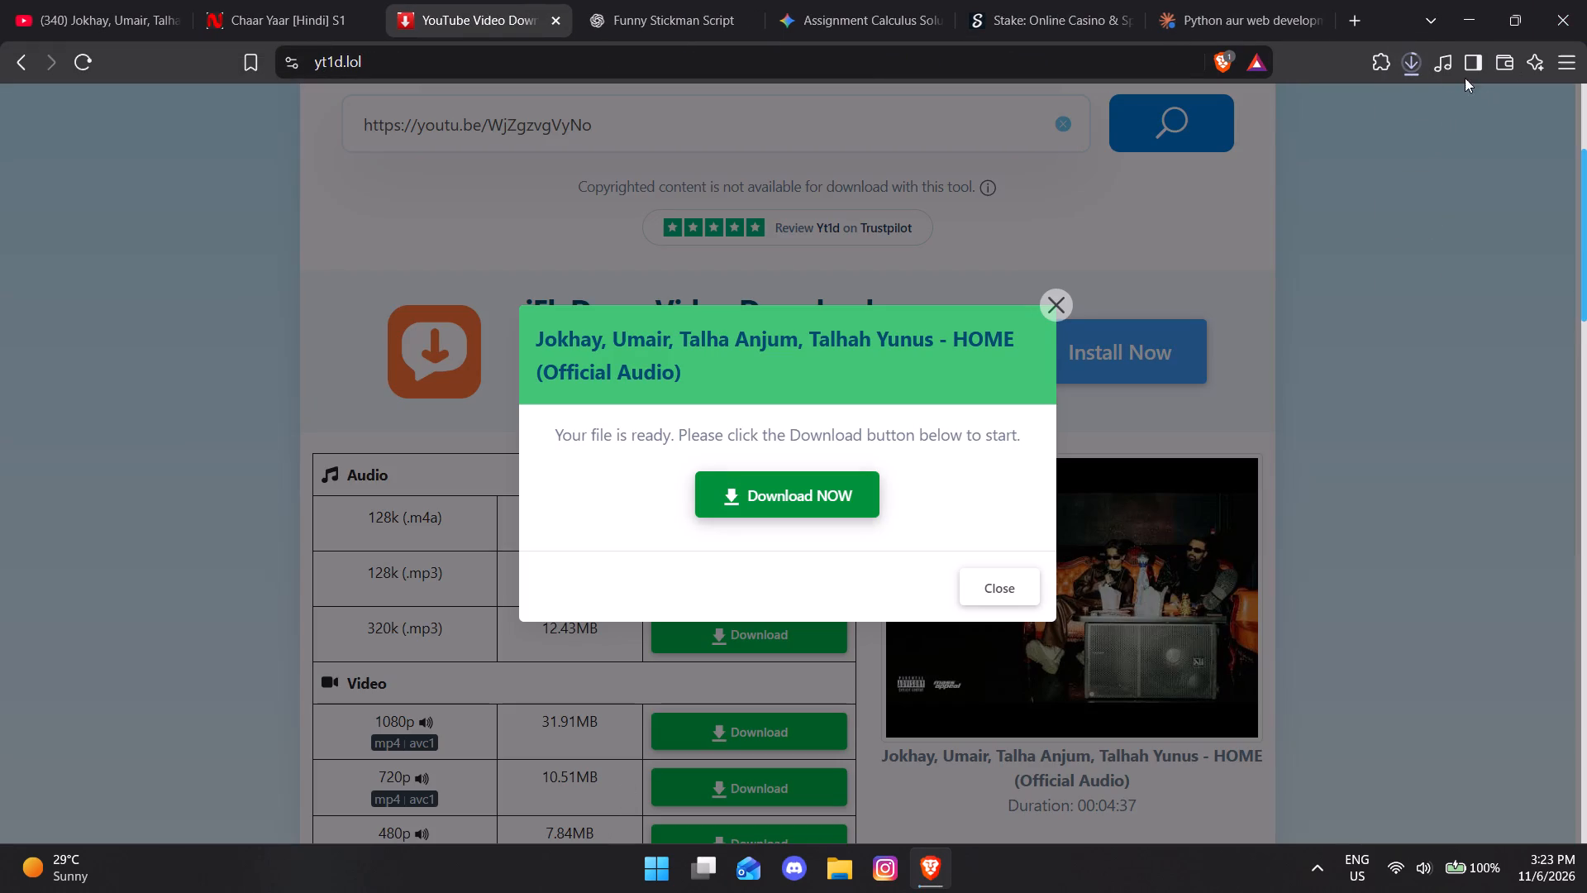
pyautogui.click(1403, 69)
pyautogui.click(1403, 69)
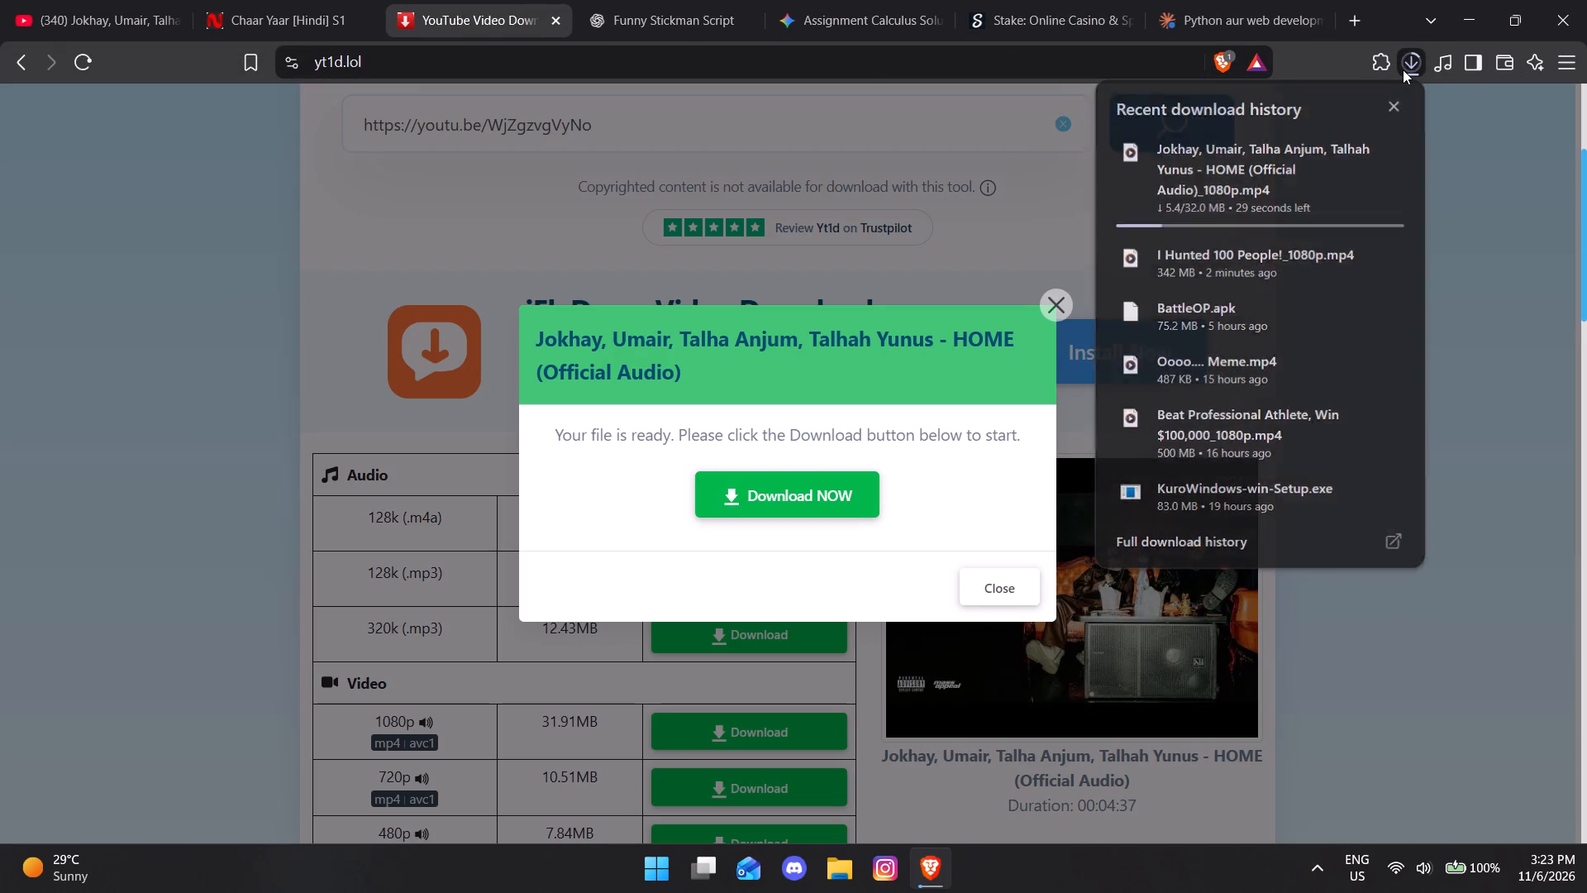
pyautogui.click(1056, 317)
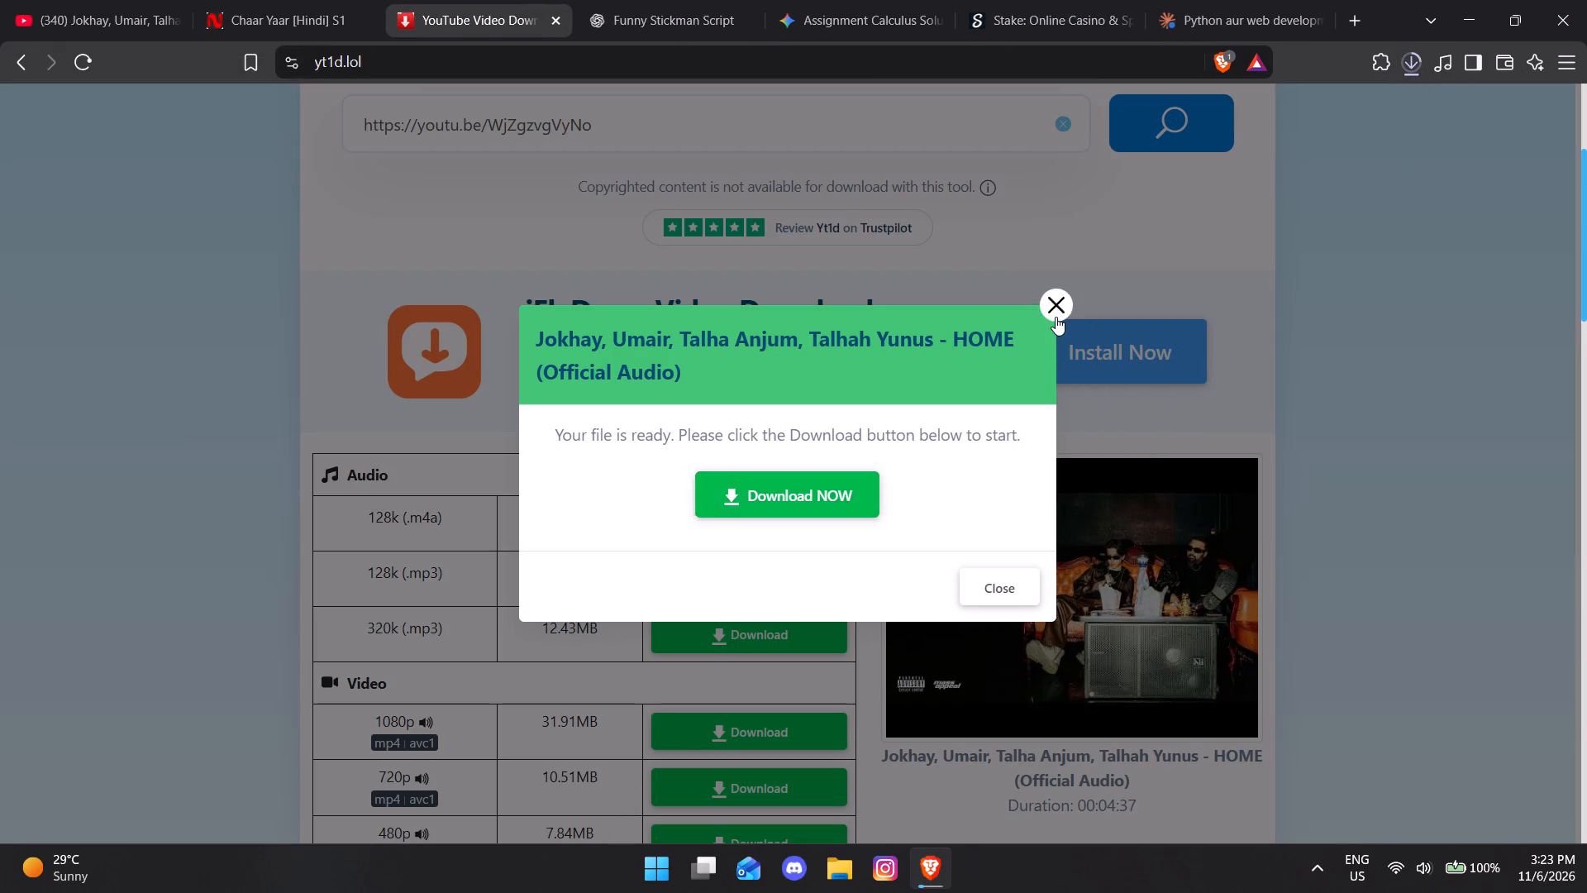
# Search the computer for "clip", launch Microsoft Clipchamp, maximize its window and retry its connection.
pyautogui.click(662, 877)
pyautogui.write('clip')
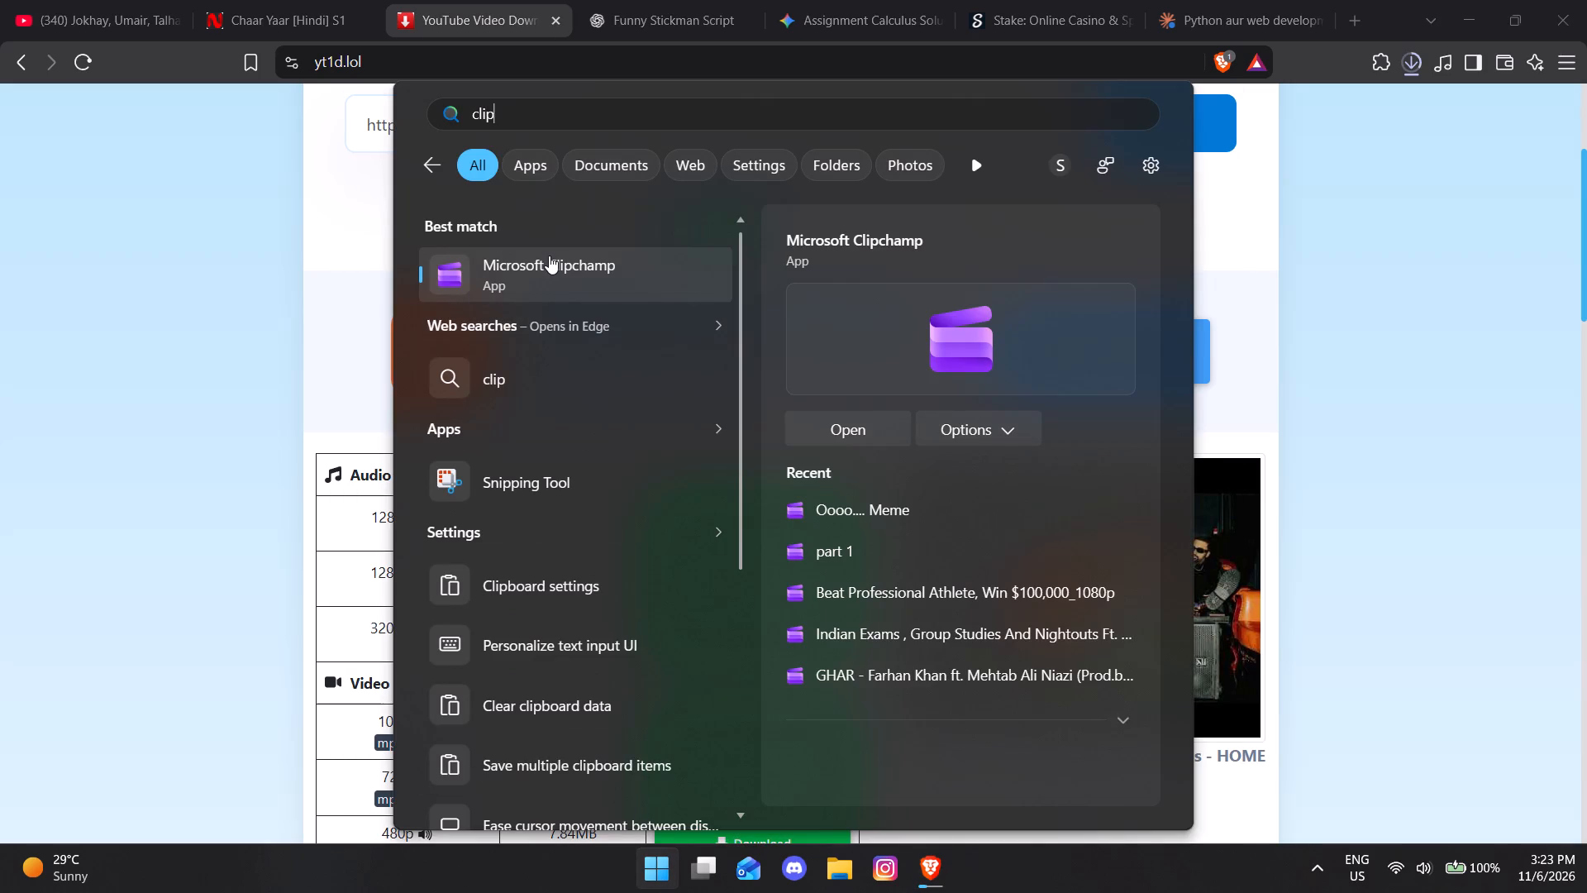
pyautogui.click(549, 255)
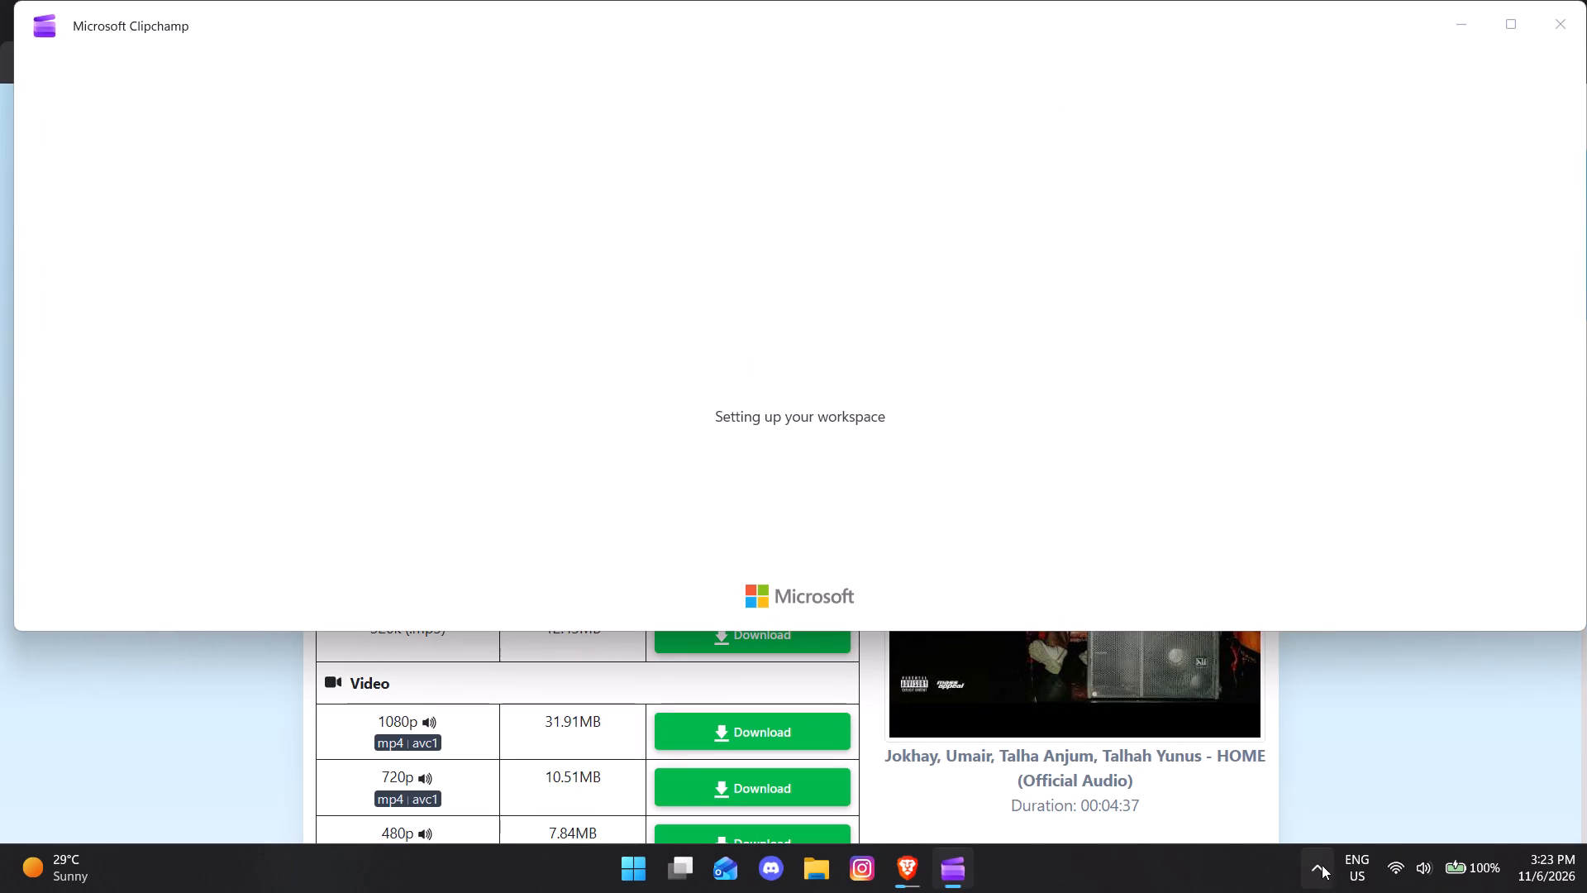
pyautogui.click(1308, 868)
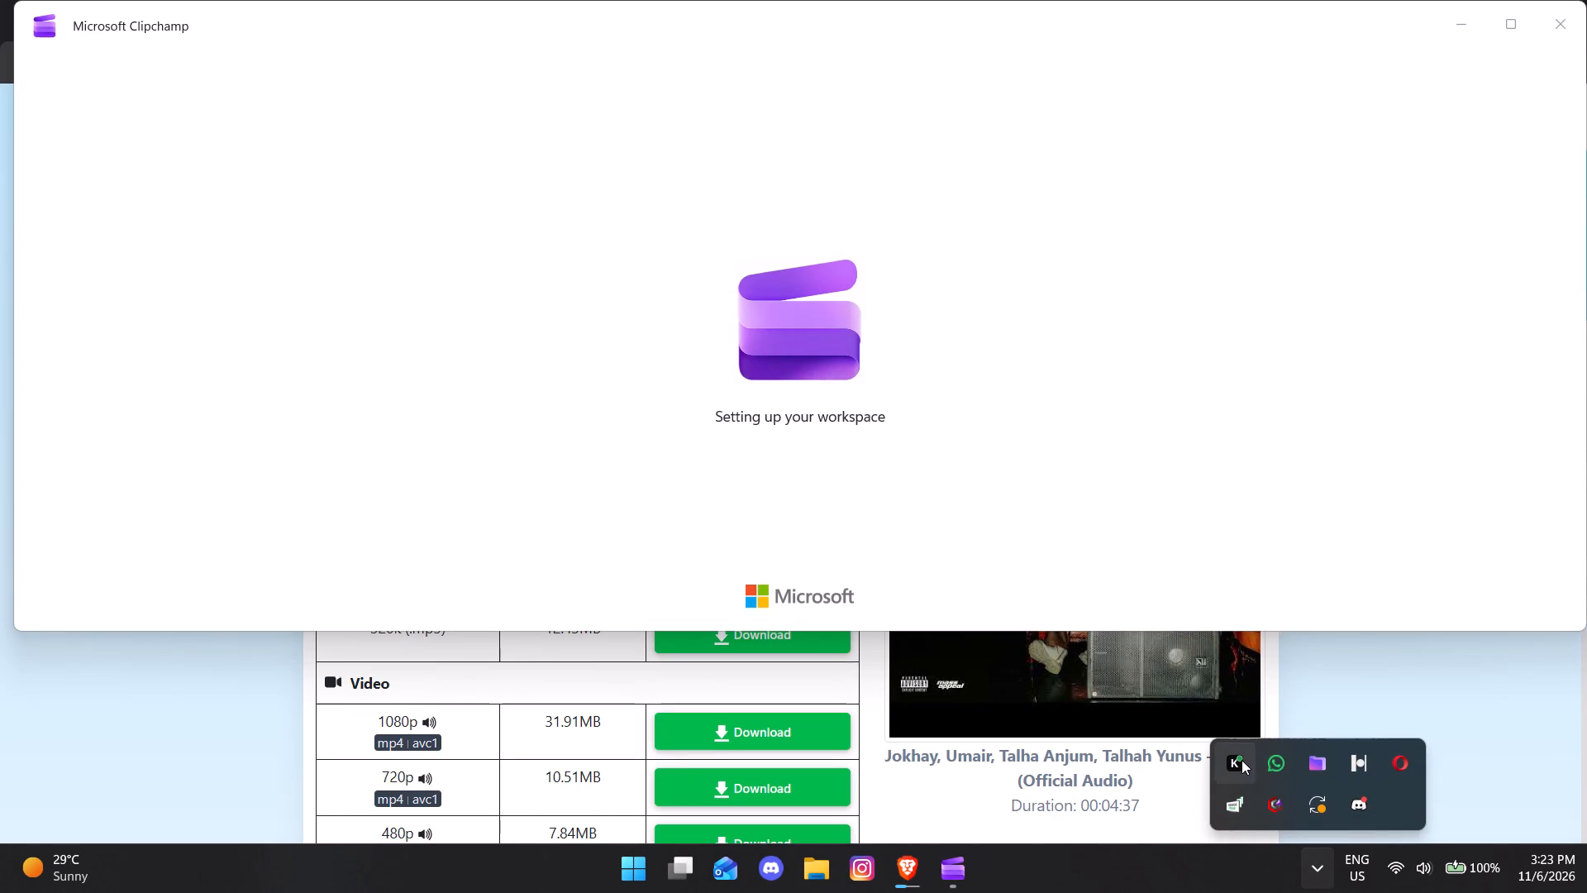
pyautogui.click(1495, 31)
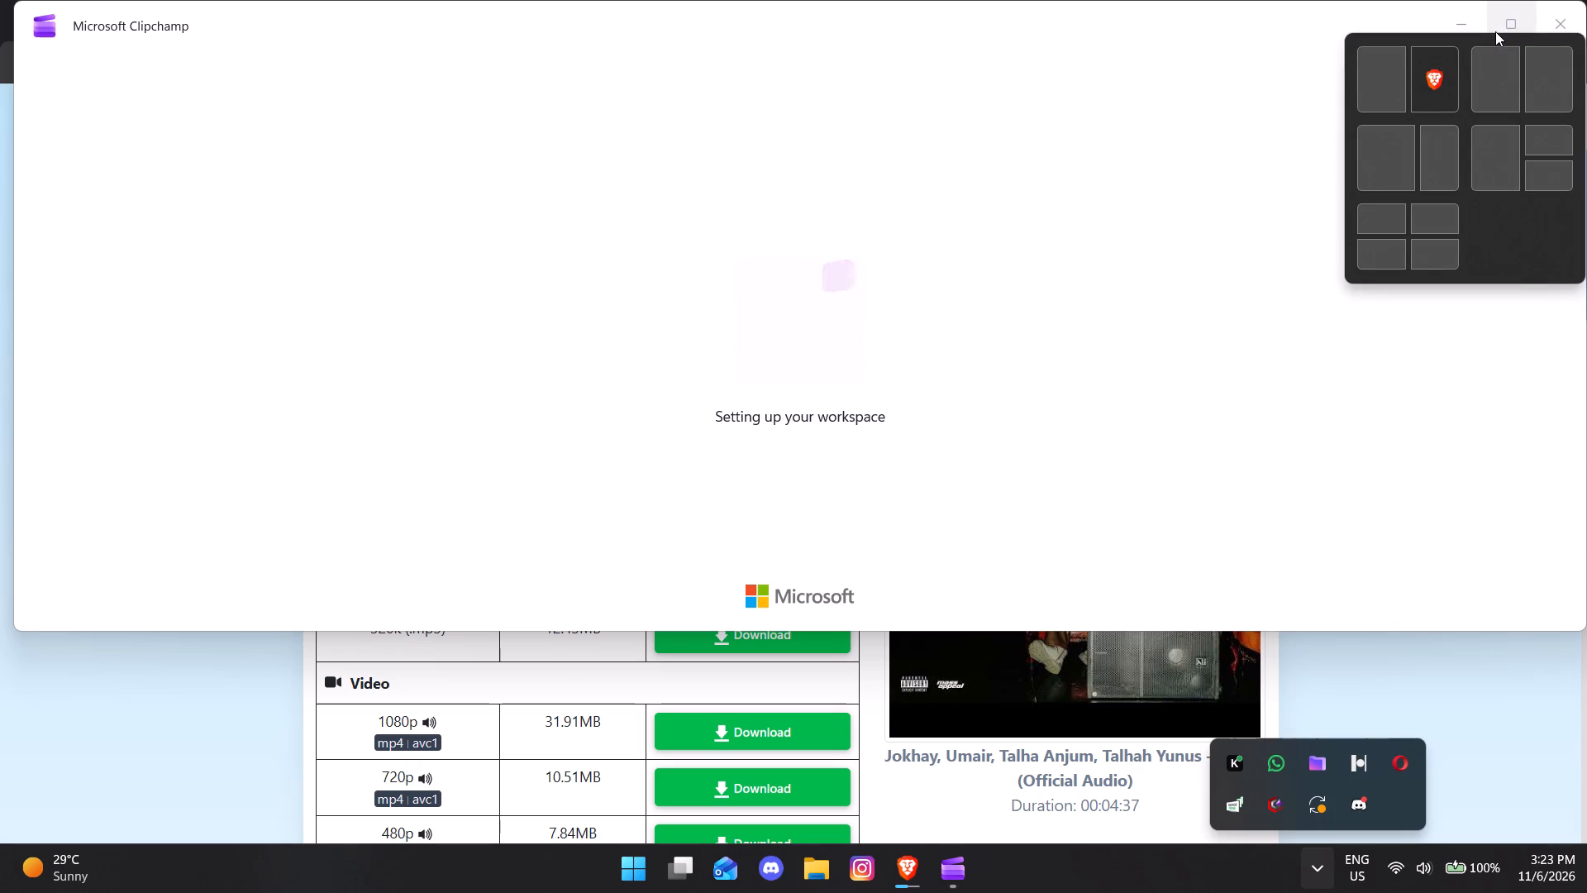
pyautogui.click(1502, 26)
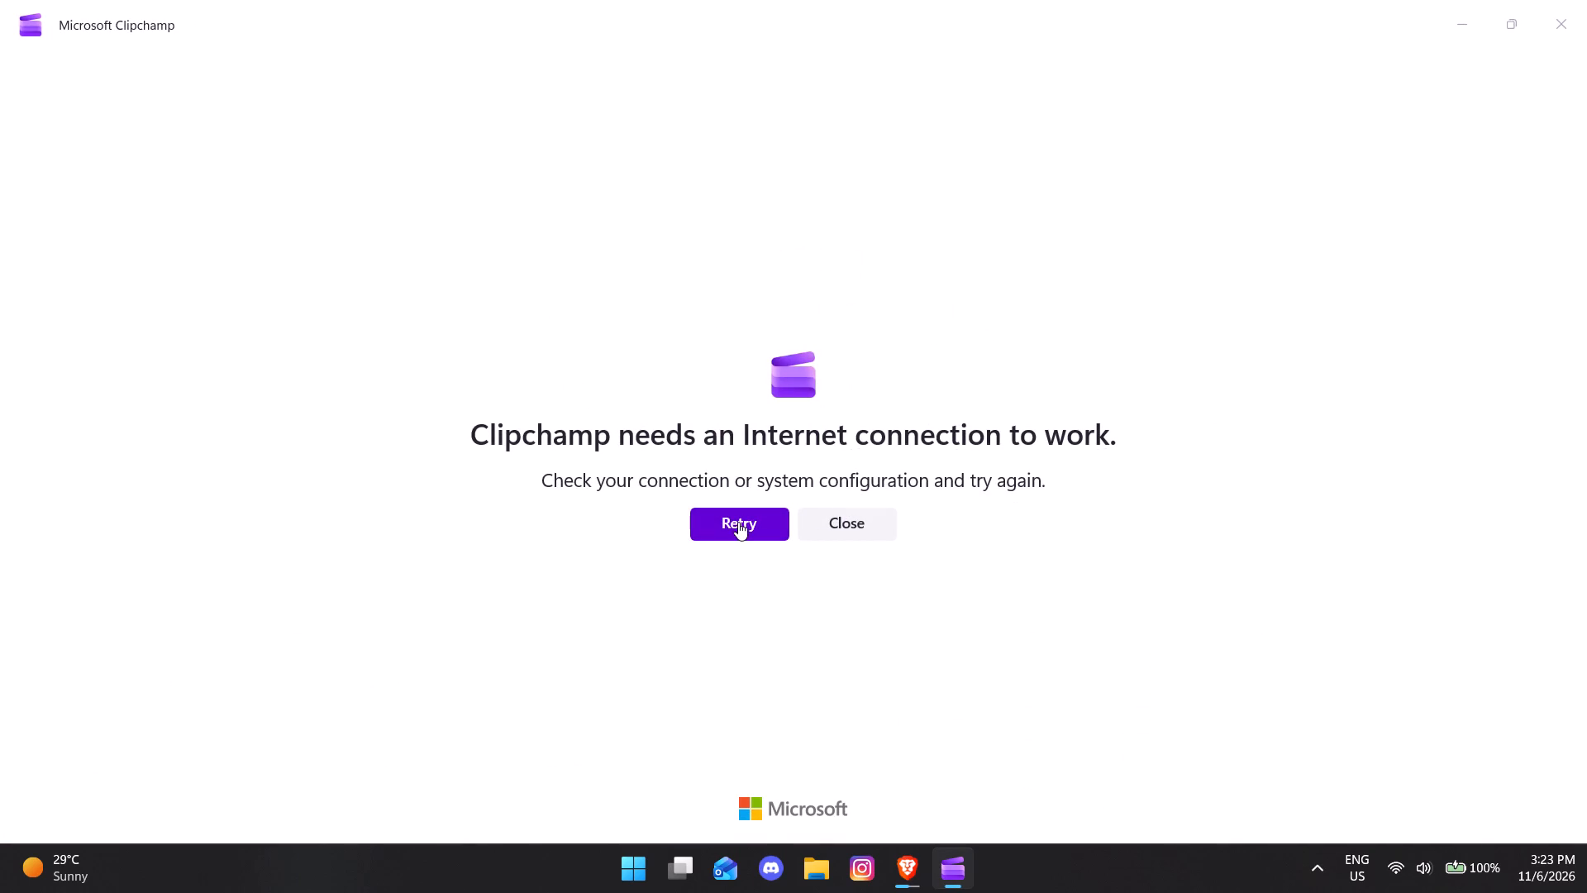
pyautogui.click(738, 522)
pyautogui.click(738, 522)
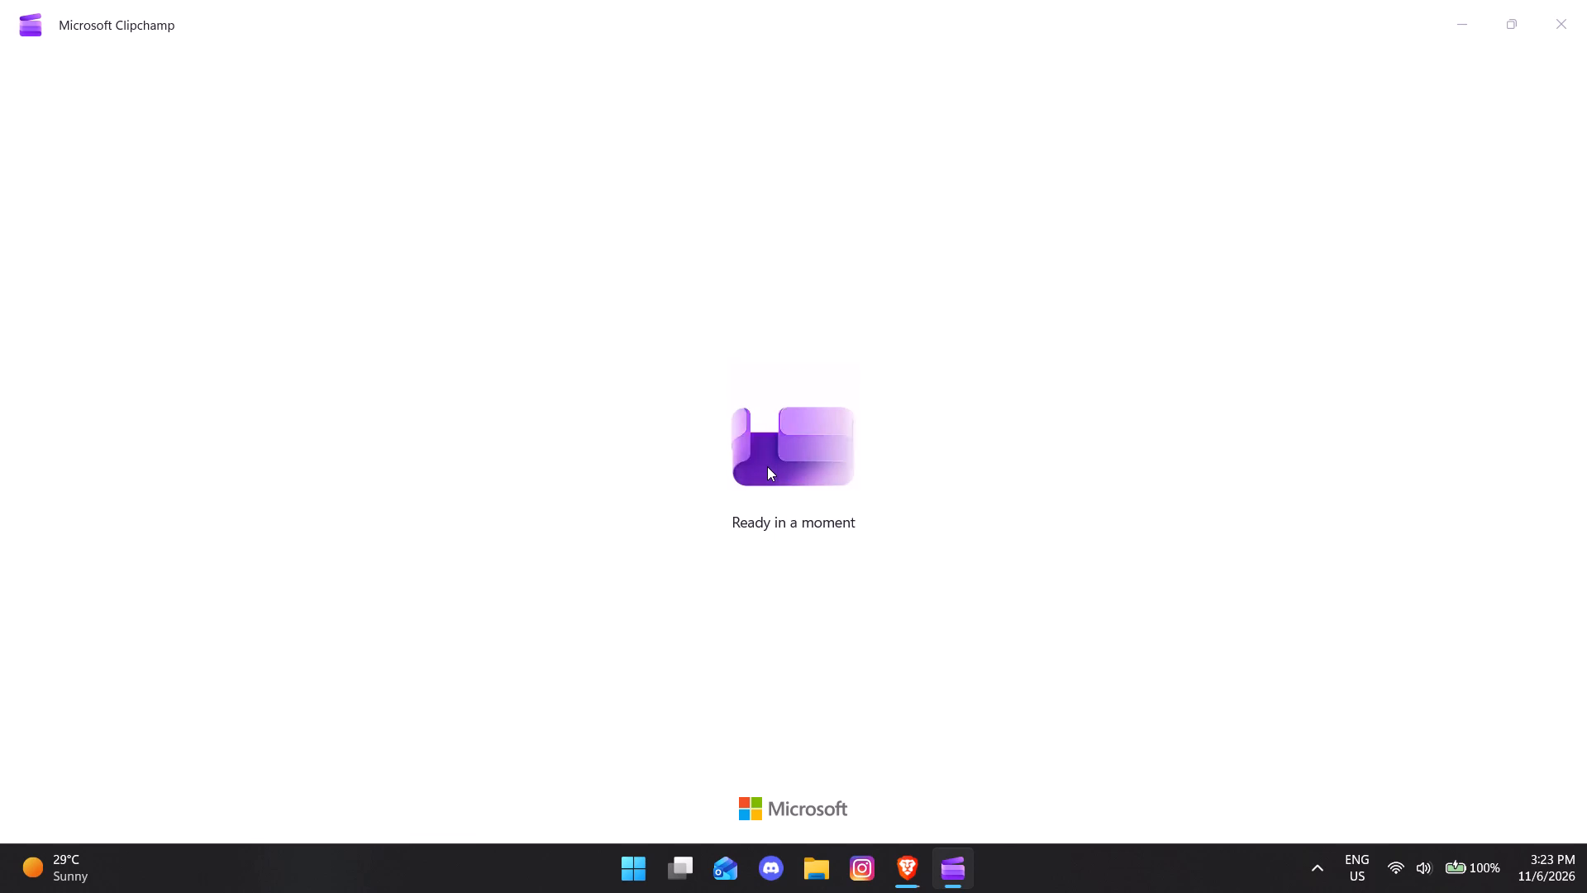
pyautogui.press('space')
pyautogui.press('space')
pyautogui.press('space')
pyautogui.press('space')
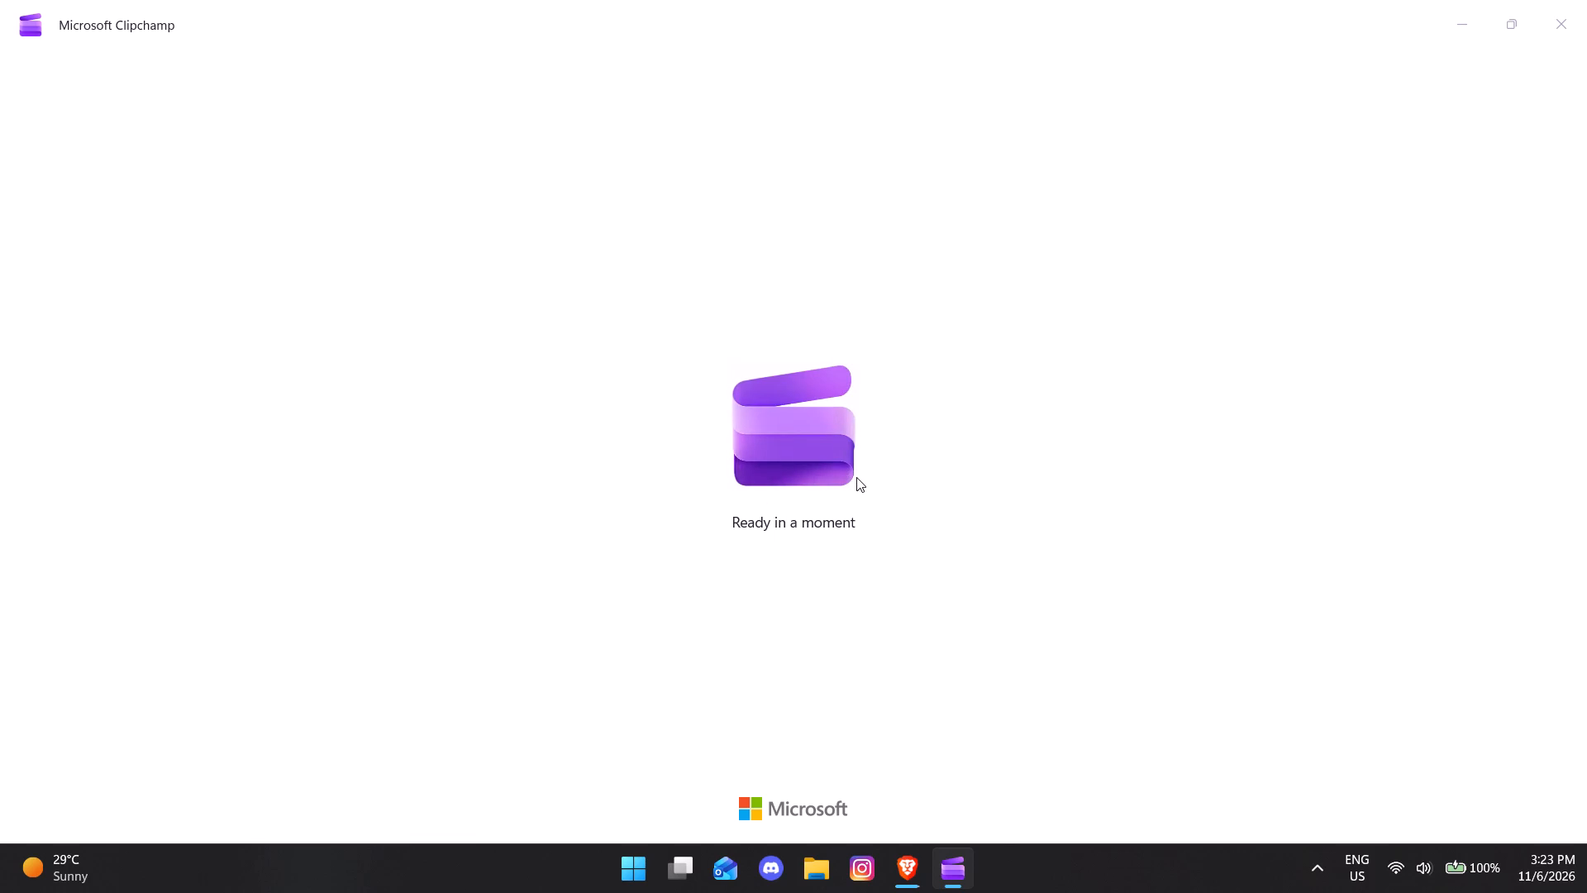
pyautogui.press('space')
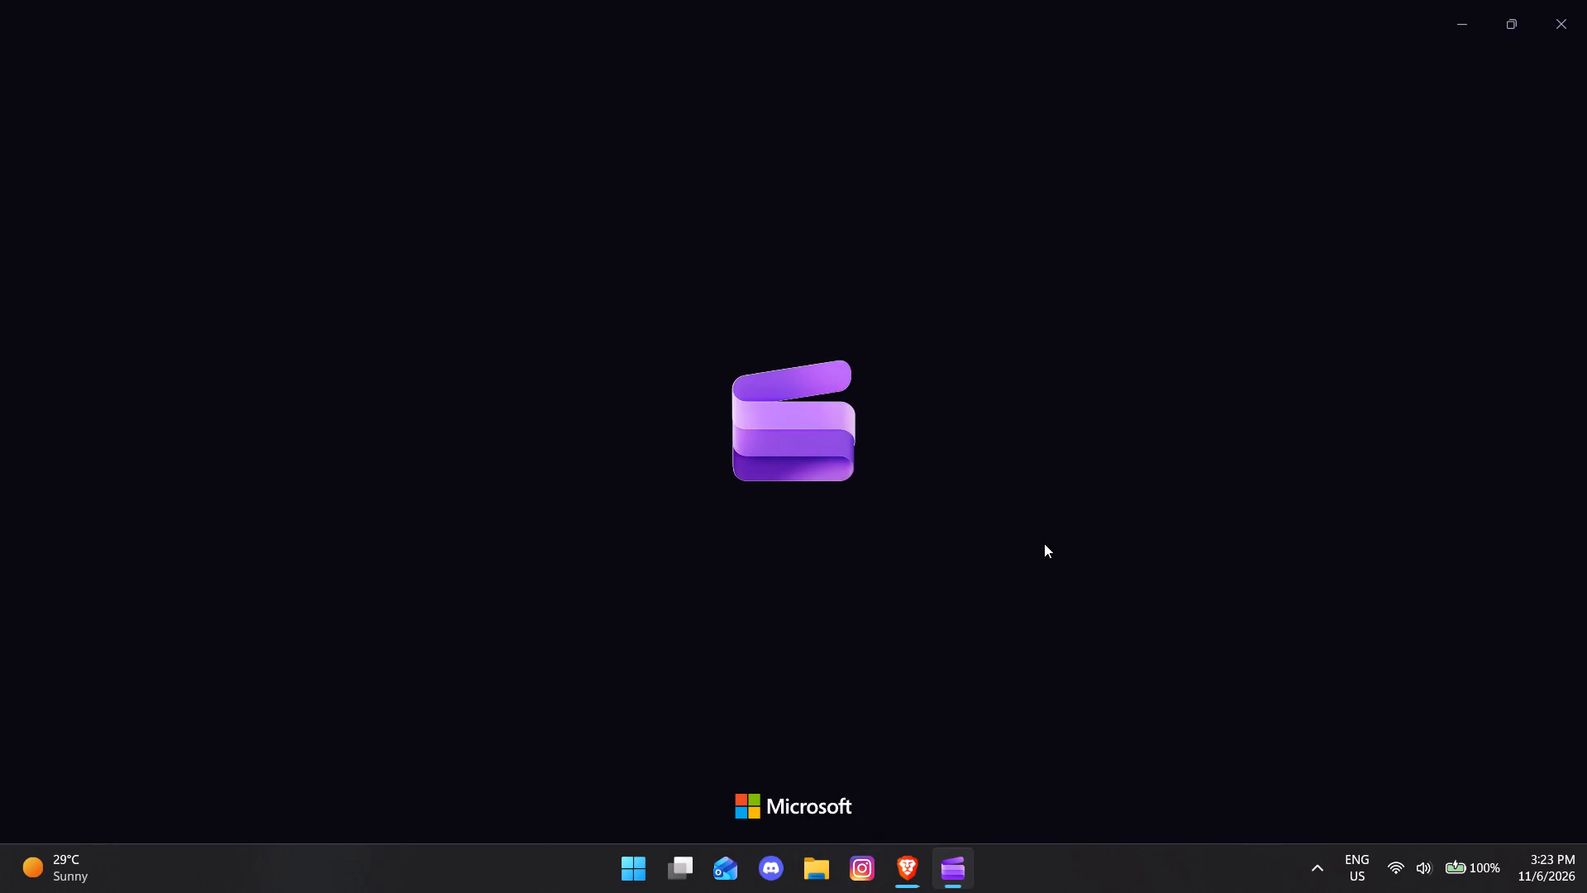
# Minimize Clipchamp to check the song download in Brave, and minimize the browser as well.
pyautogui.click(1444, 21)
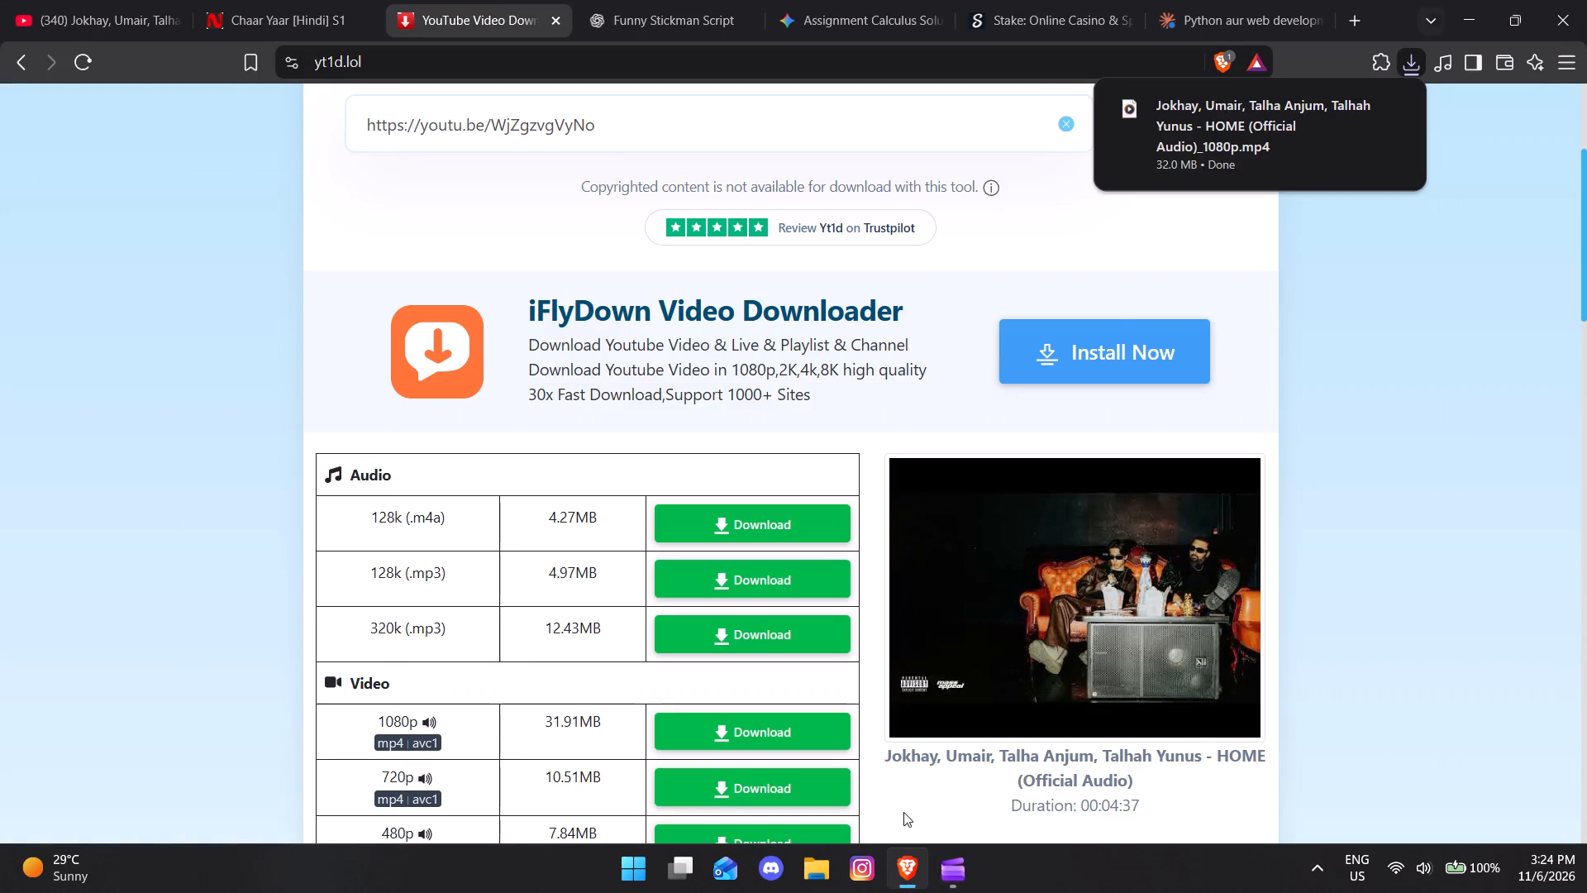
pyautogui.click(1442, 276)
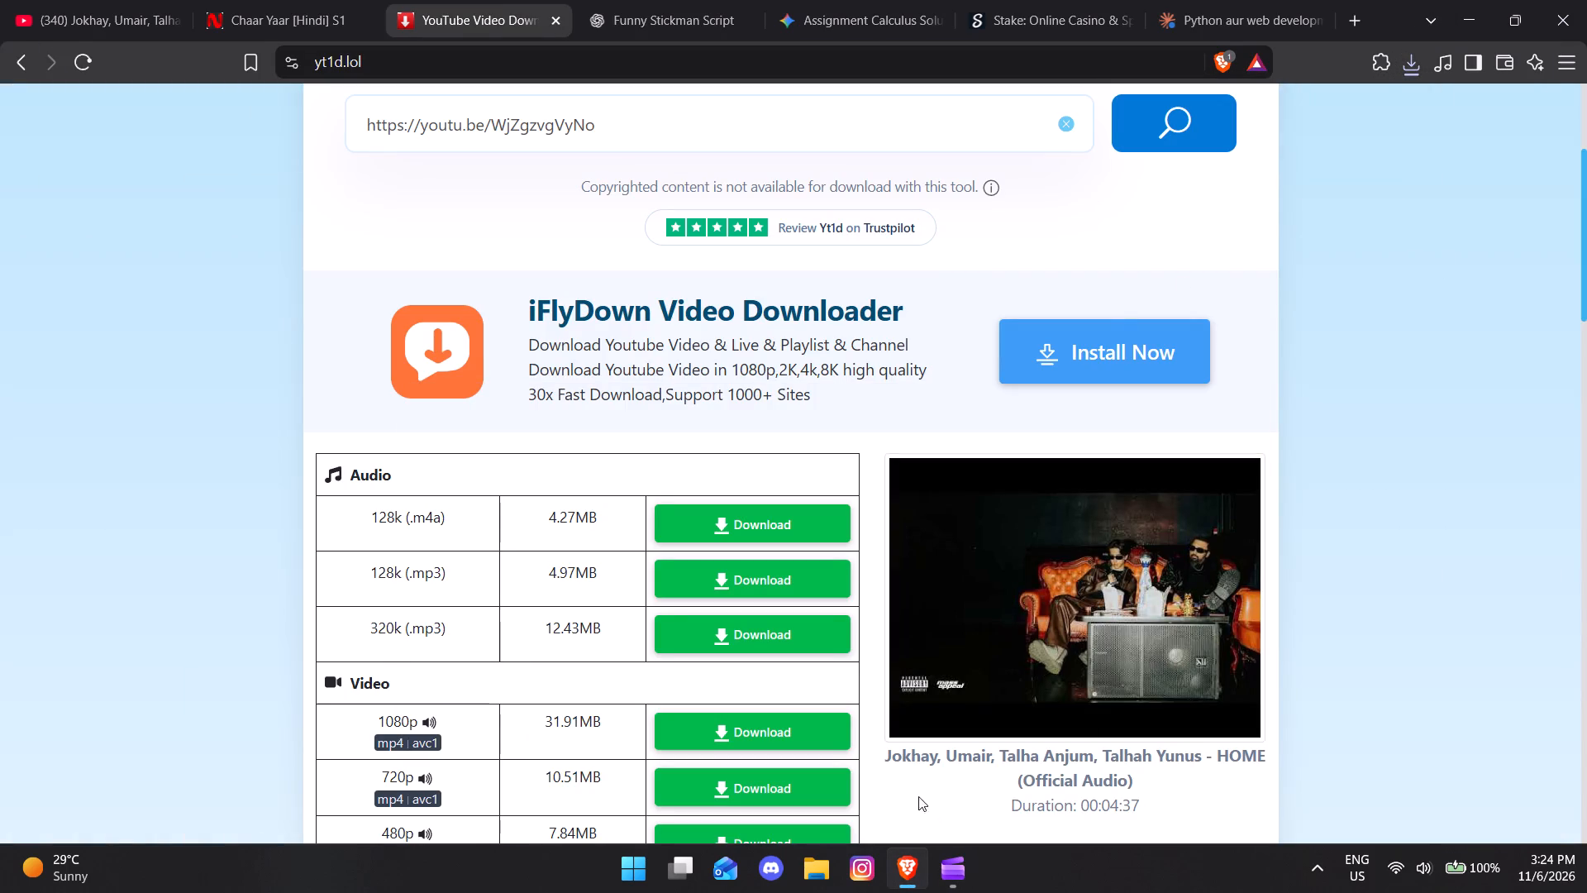
pyautogui.click(919, 892)
pyautogui.click(917, 882)
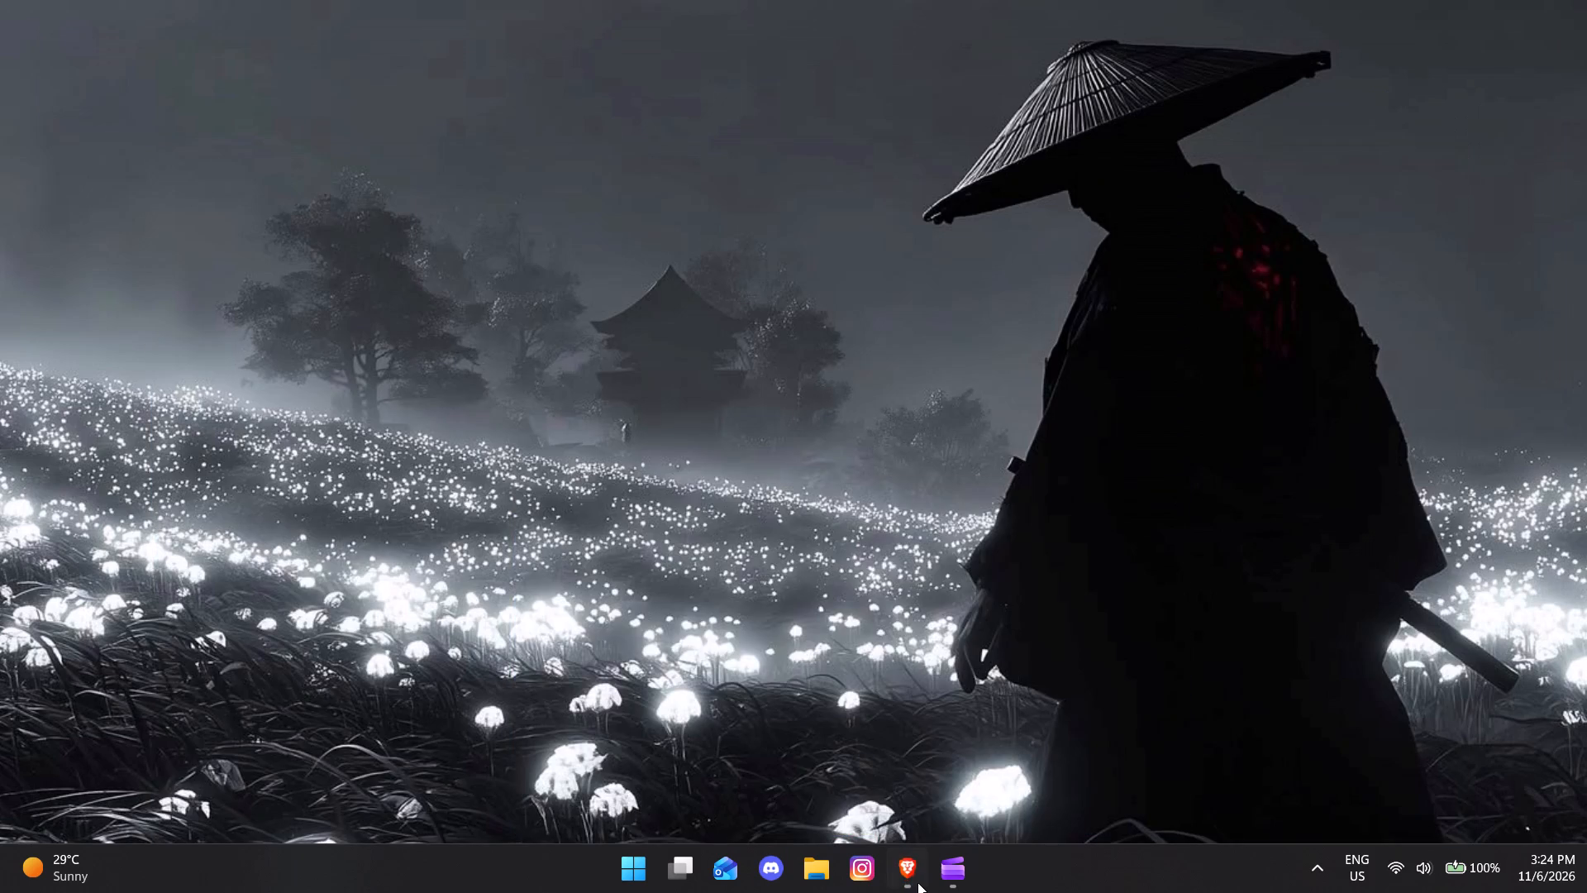
# Switch back to Clipchamp and create a new video project from scratch.
pyautogui.click(948, 882)
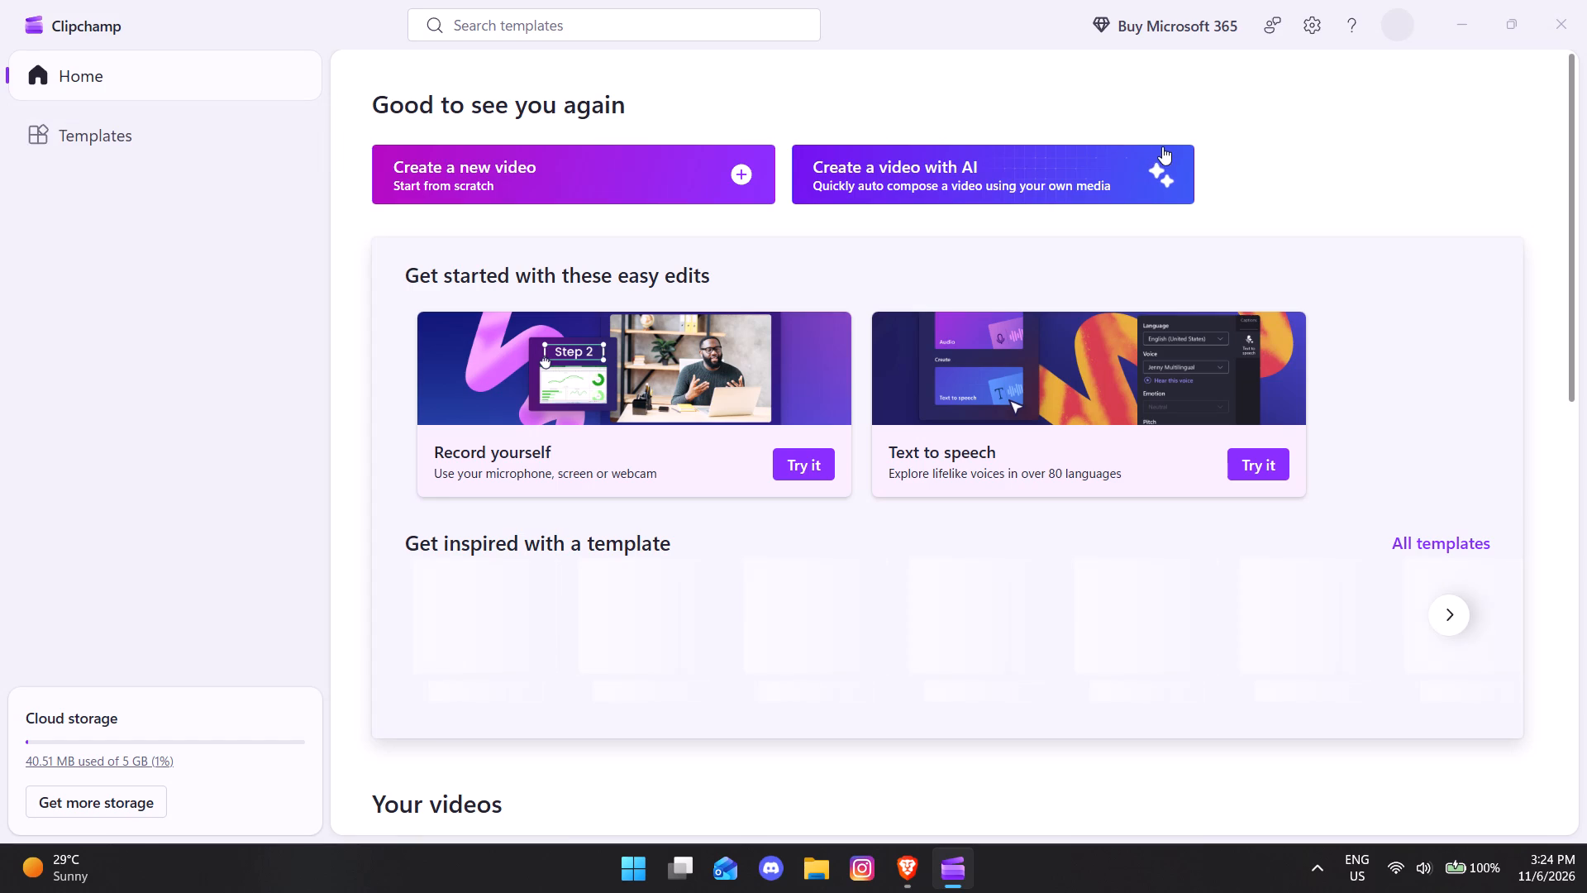
pyautogui.click(740, 173)
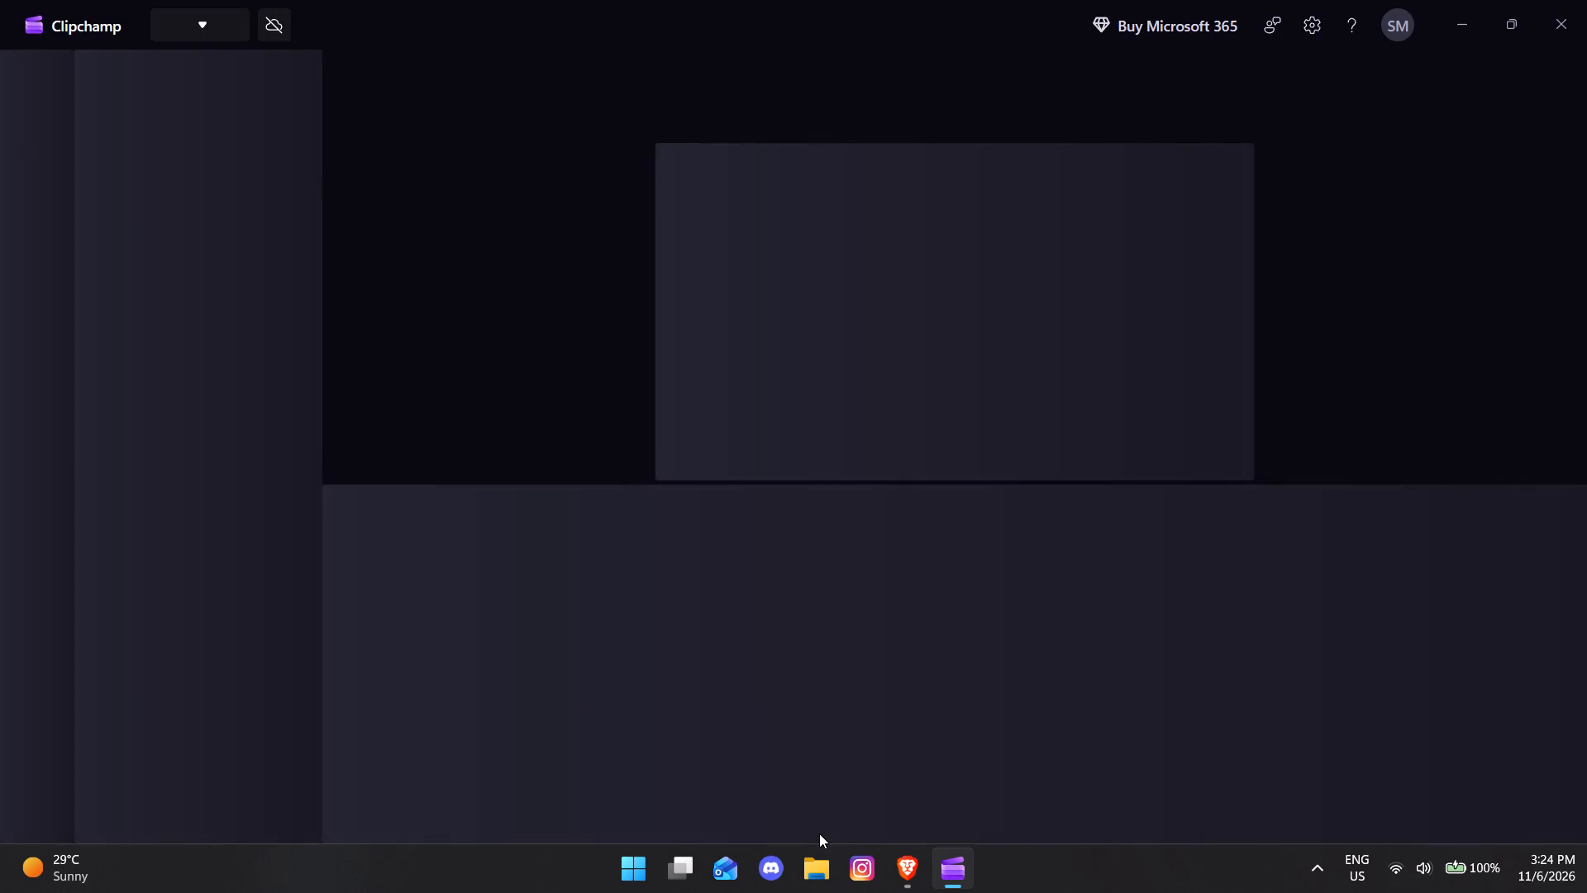
# Switch the computer's Wi-Fi connection to the realme P3x 5G z35k network and close the network settings.
pyautogui.click(1406, 872)
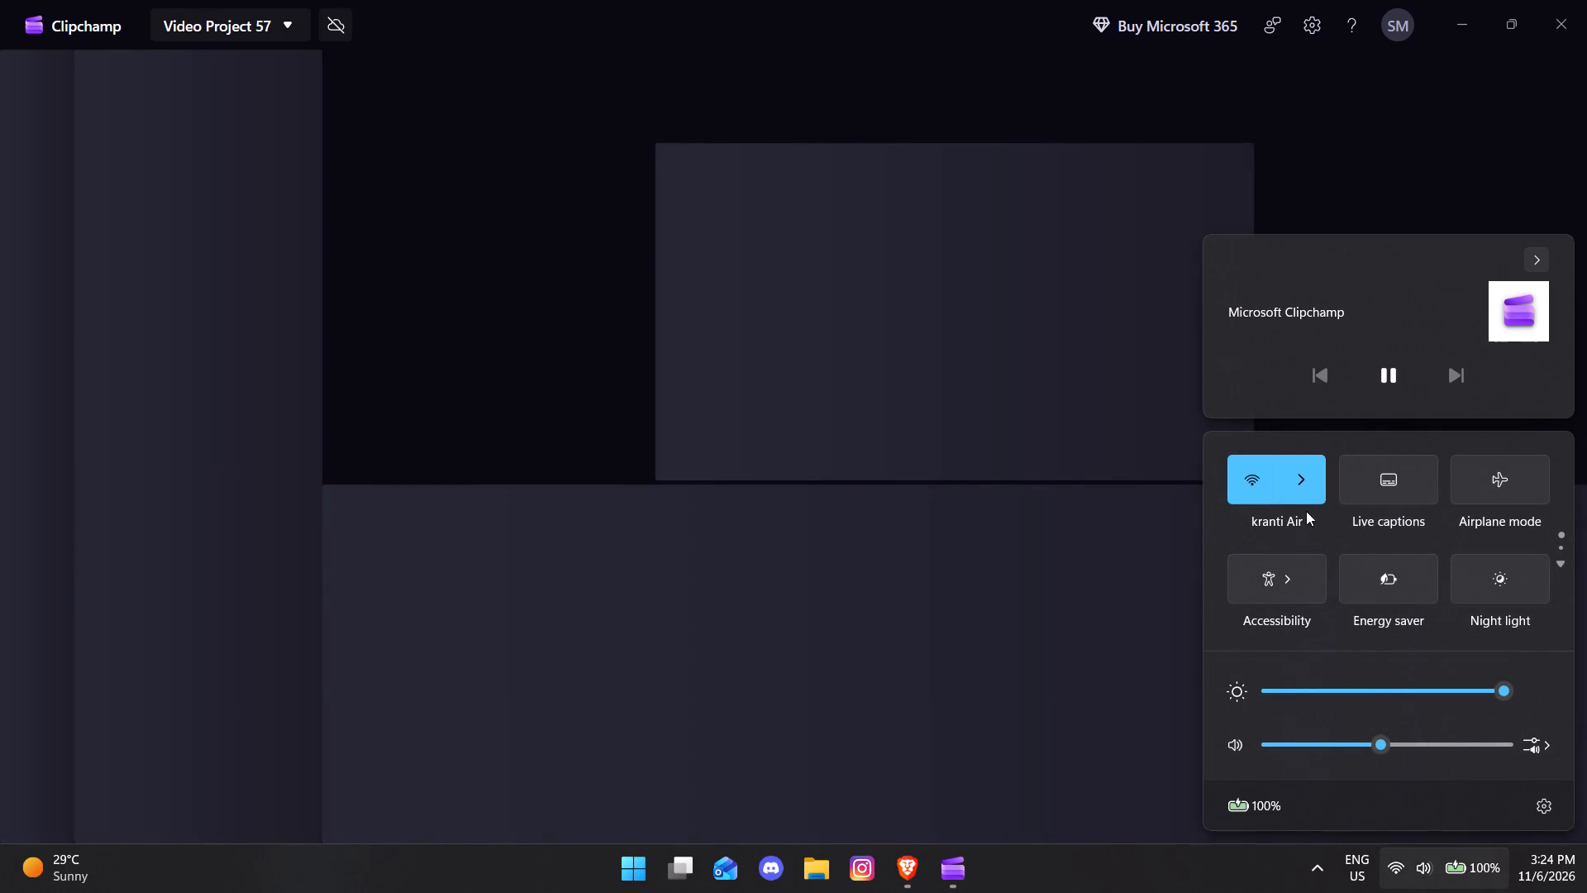
pyautogui.click(1296, 486)
pyautogui.moveTo(1296, 486); pyautogui.dragTo(1387, 547)
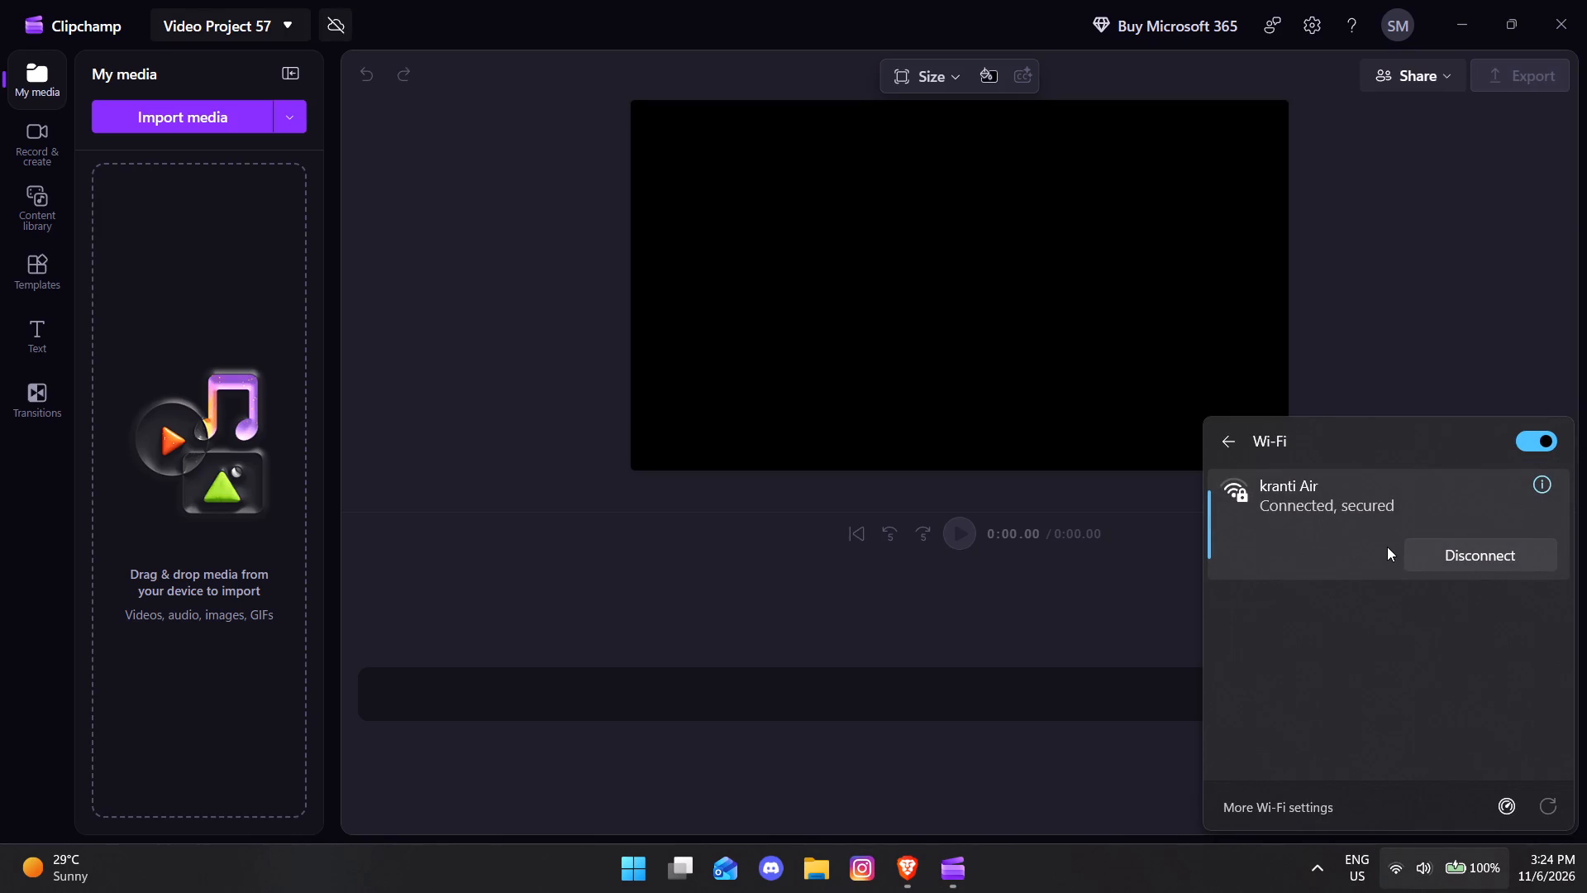
pyautogui.moveTo(1387, 547); pyautogui.dragTo(1406, 582)
pyautogui.click(1403, 613)
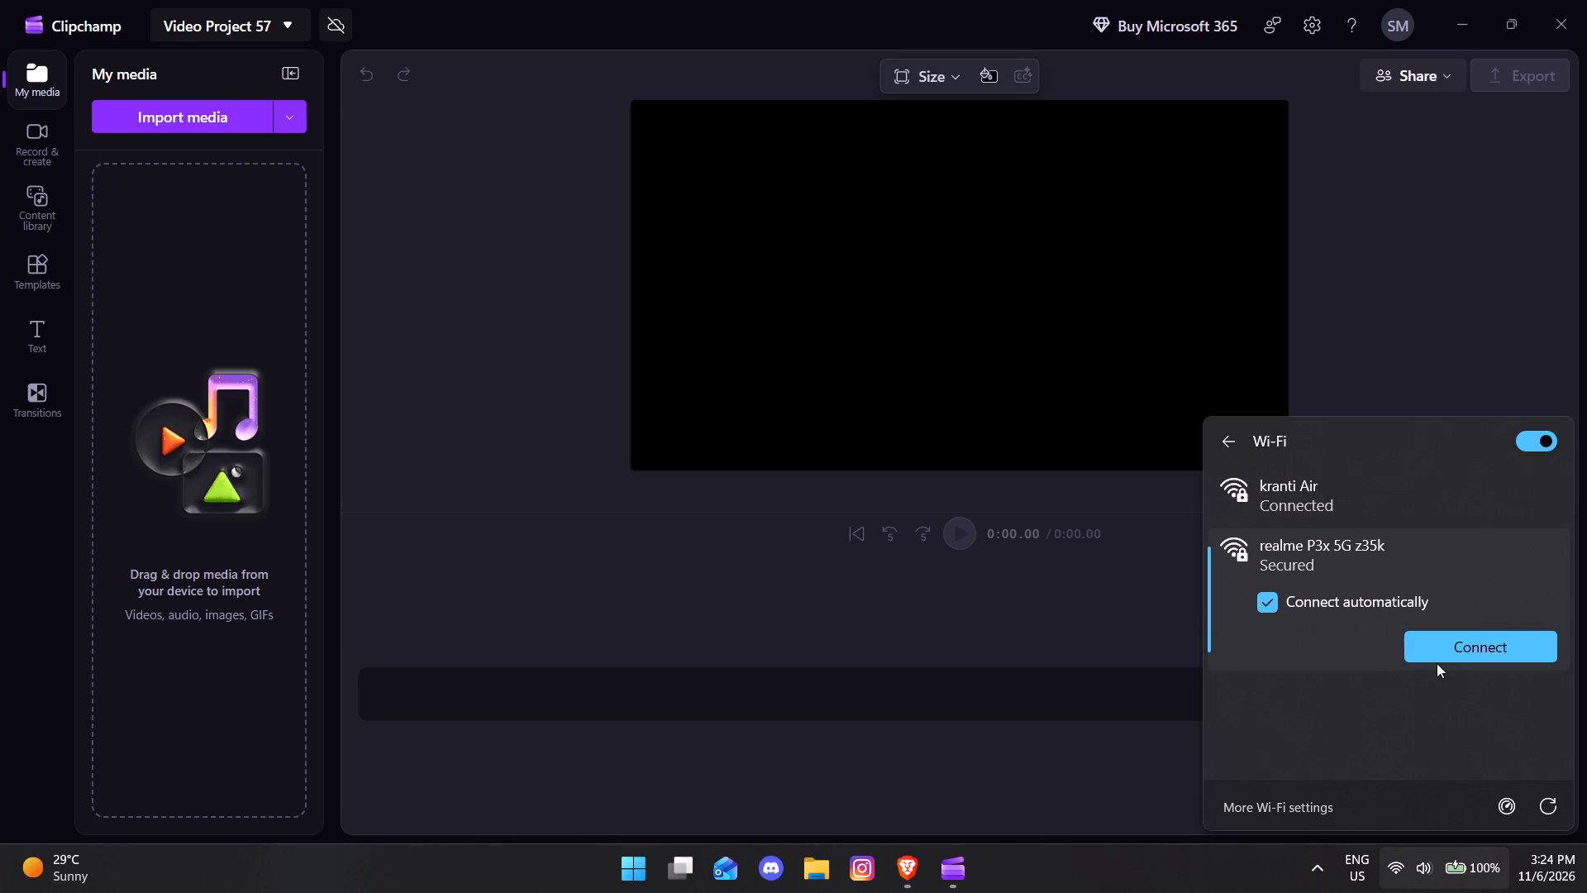
pyautogui.click(1439, 653)
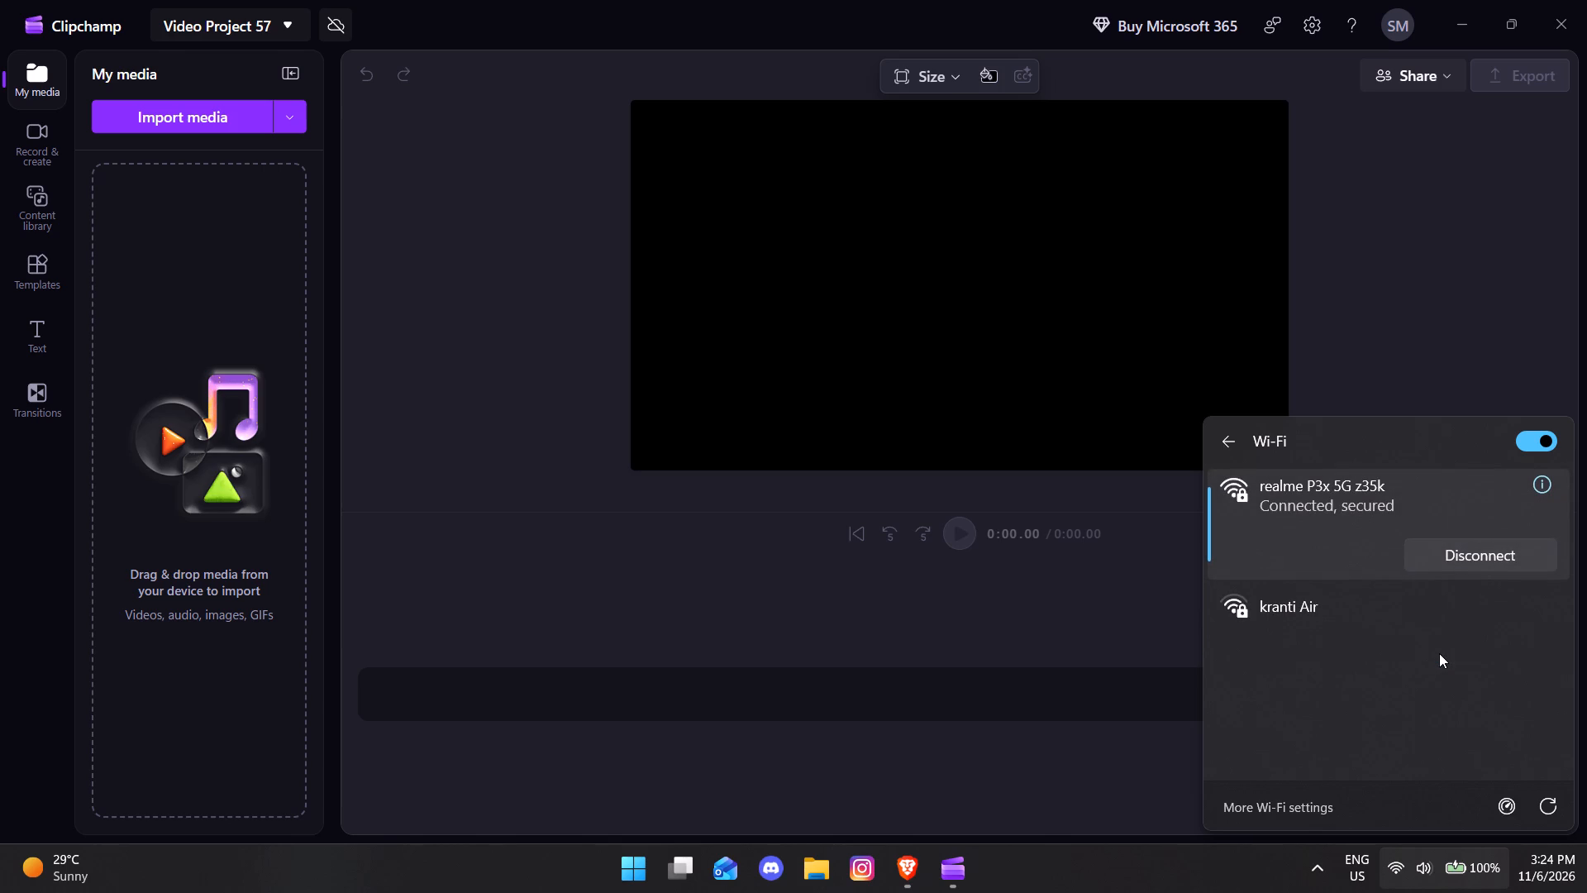
pyautogui.click(983, 544)
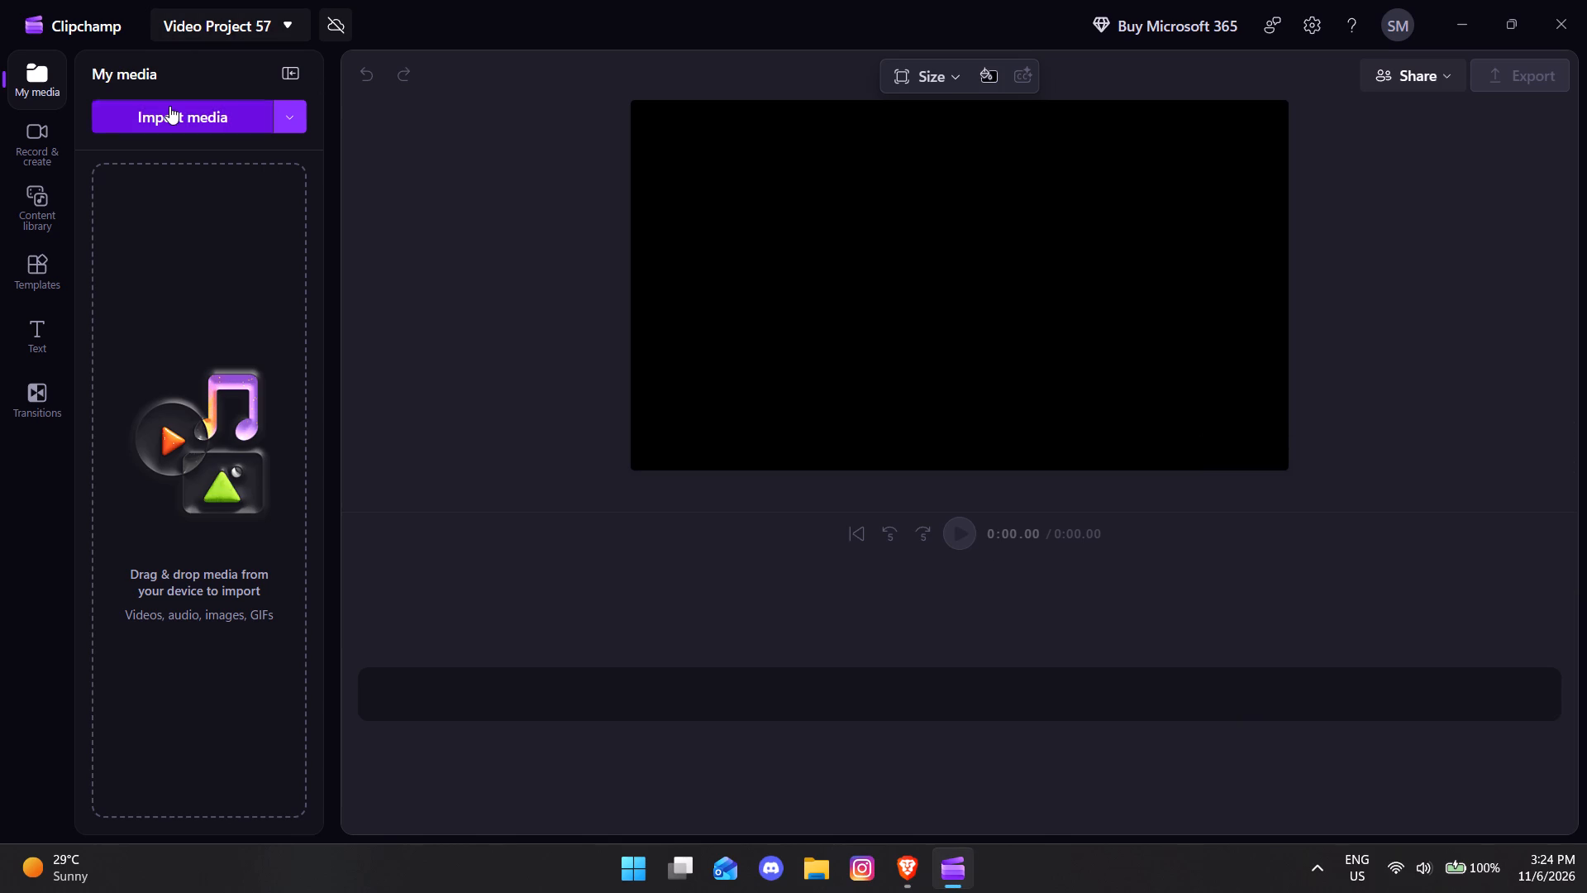
# Import the downloaded Jokhay, Umair, Talha Anjum, Talhah Yunus - HOME MP4 from Downloads into the project's media.
pyautogui.click(169, 106)
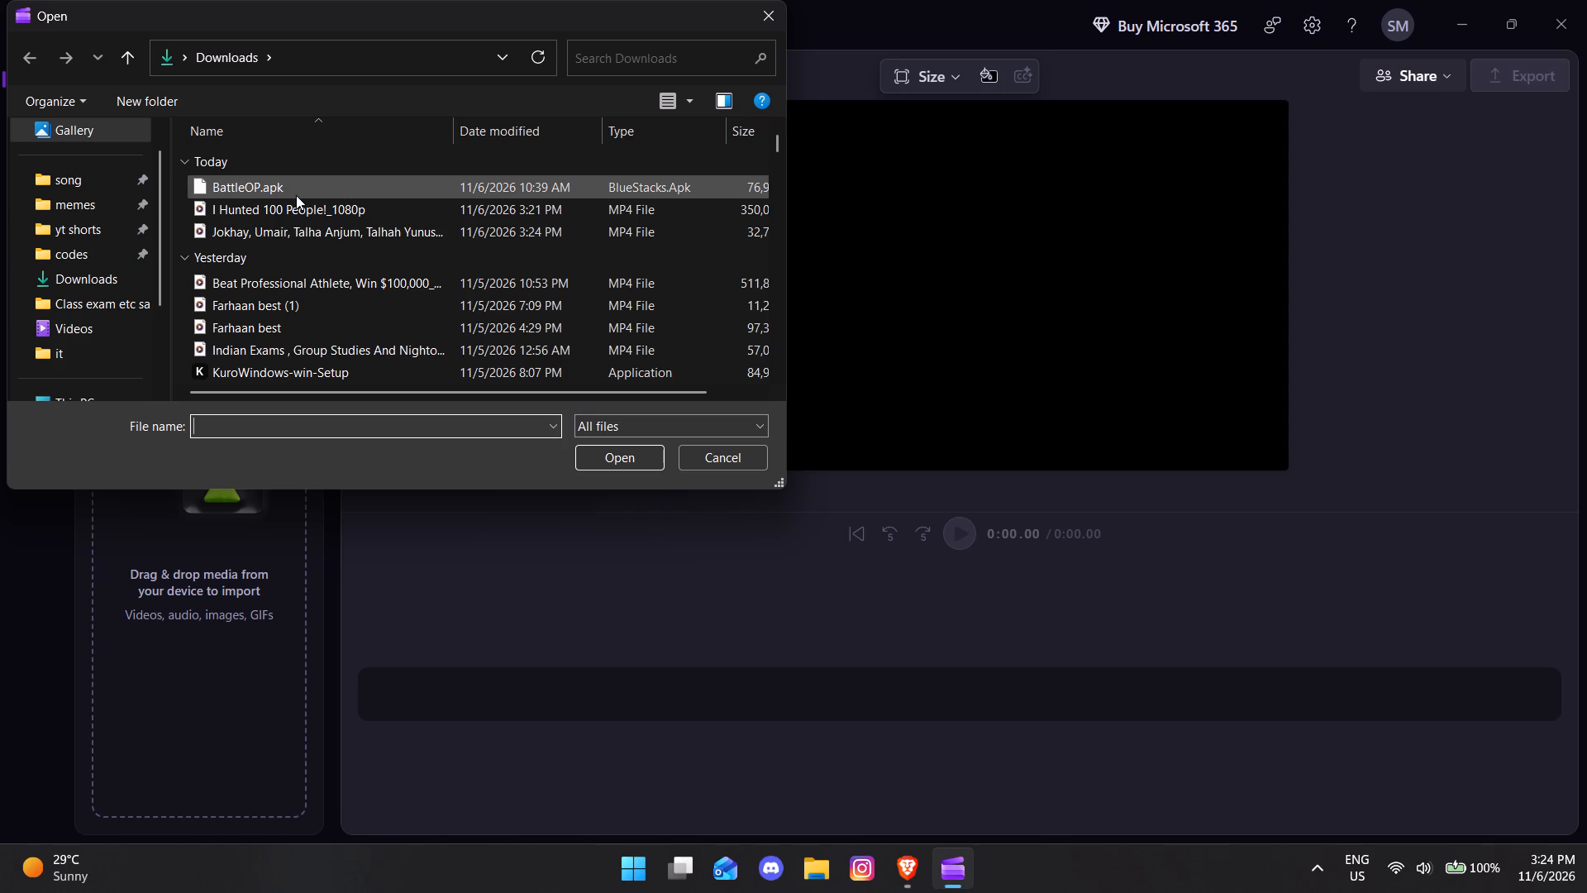
pyautogui.click(341, 228)
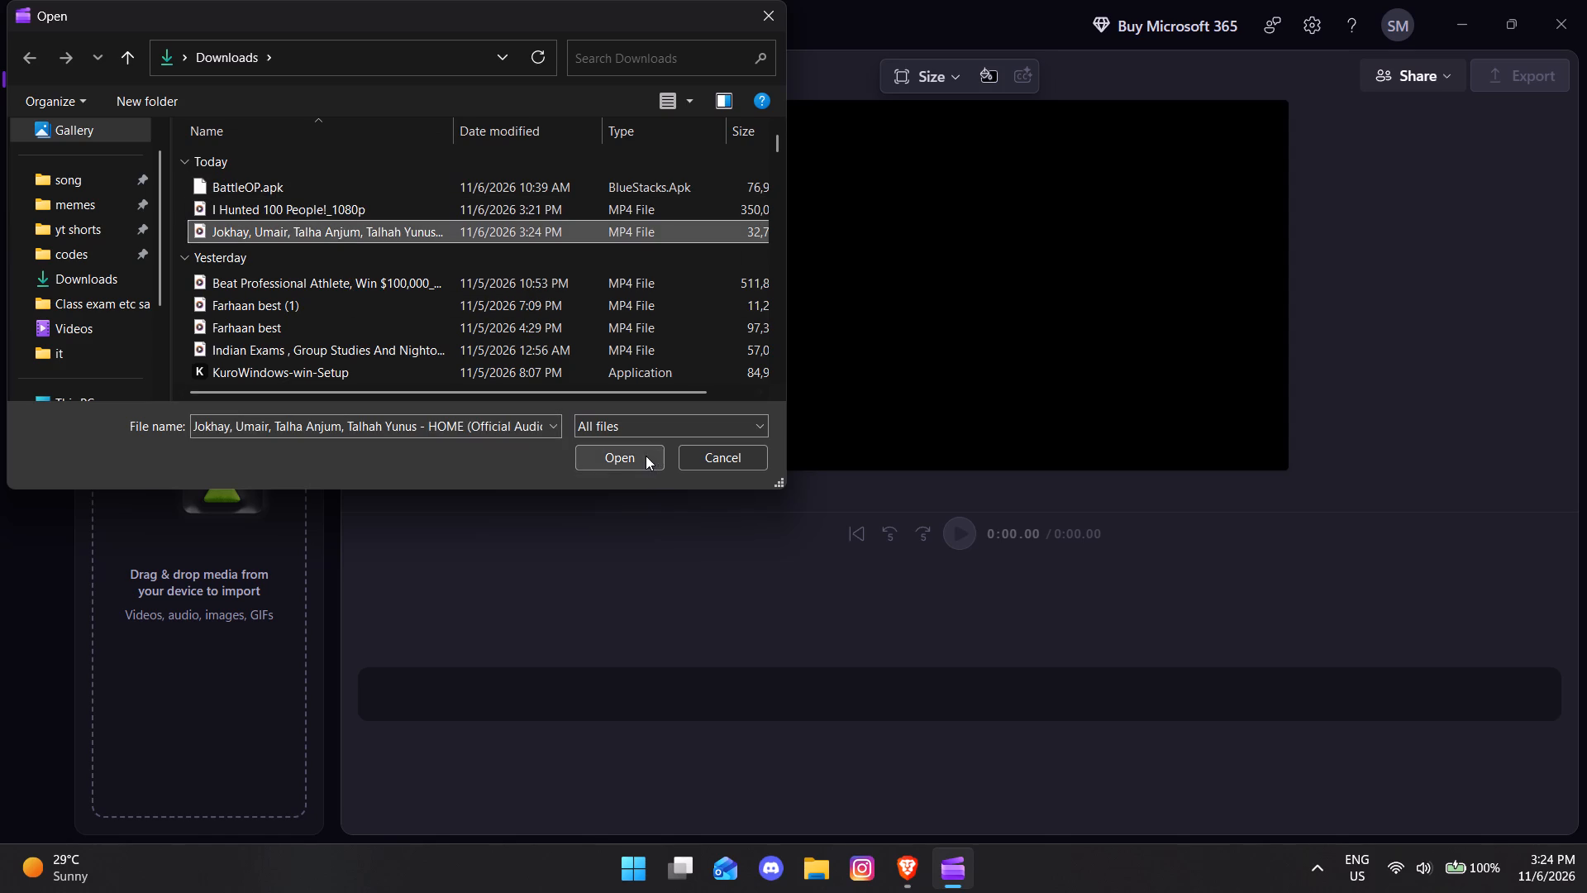
pyautogui.click(646, 456)
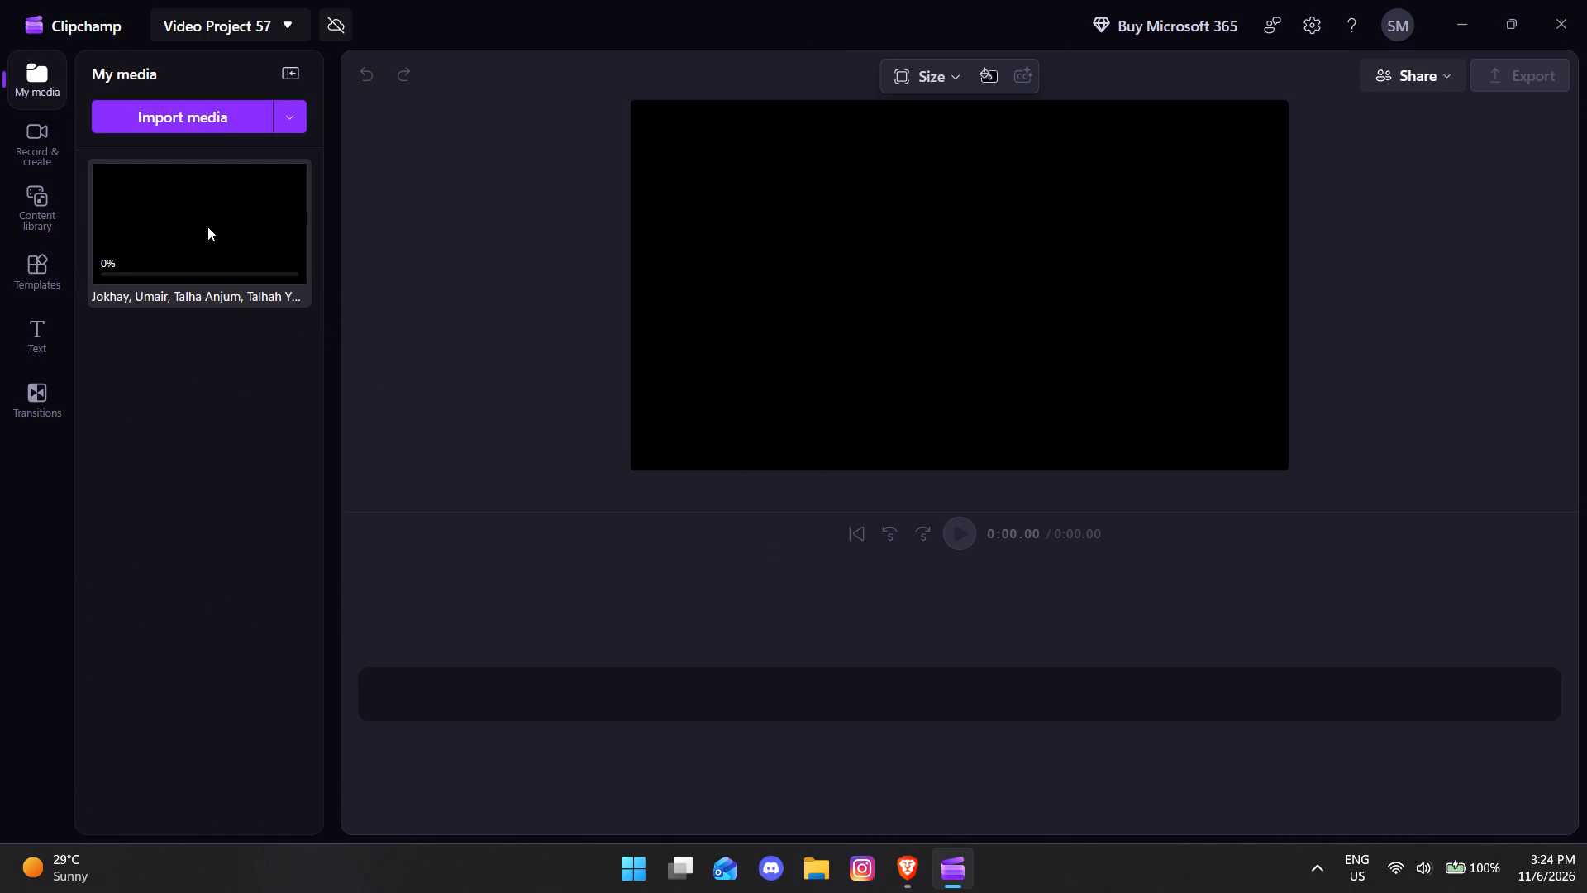
# Change the project's aspect ratio from landscape to a tall portrait format.
pyautogui.click(922, 75)
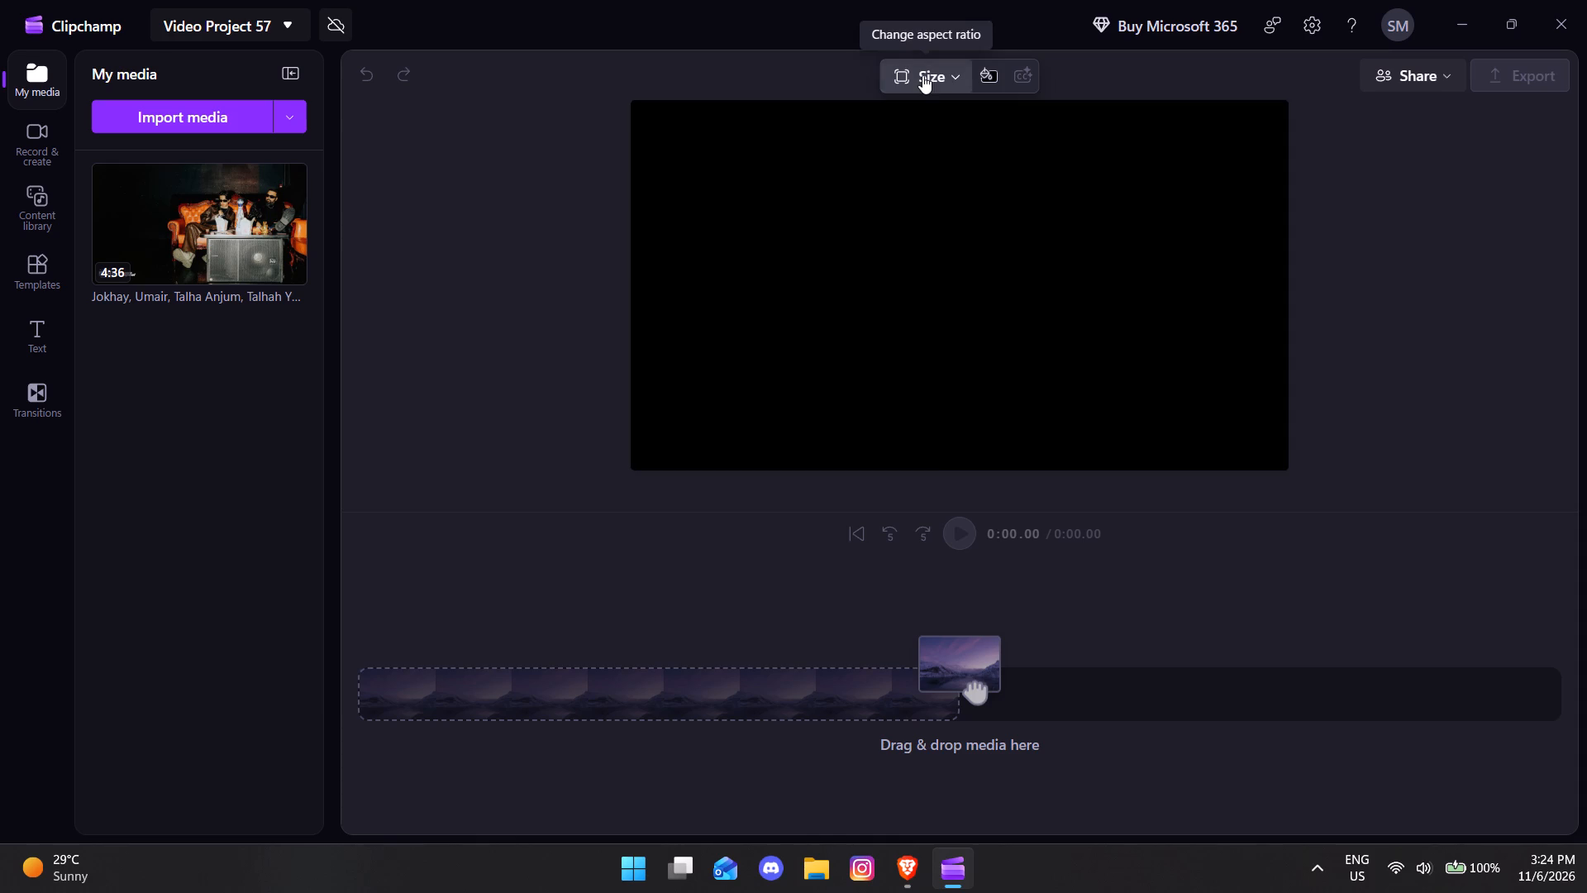
pyautogui.click(945, 179)
pyautogui.click(544, 268)
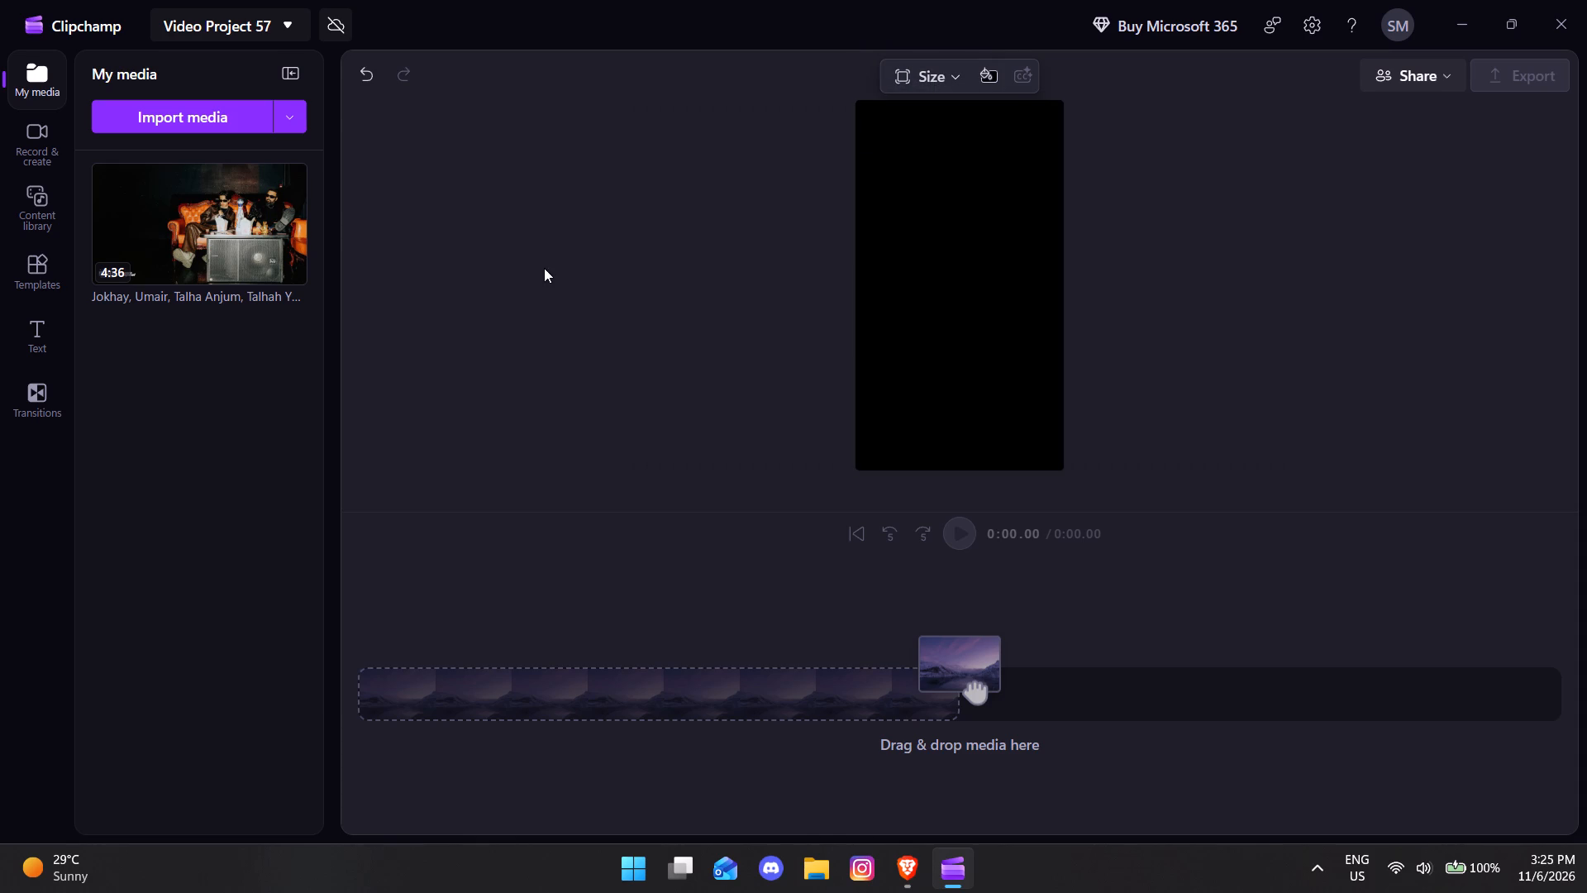
# Add the imported HOME song video to the start of the timeline.
pyautogui.click(217, 223)
pyautogui.moveTo(217, 223); pyautogui.dragTo(616, 653)
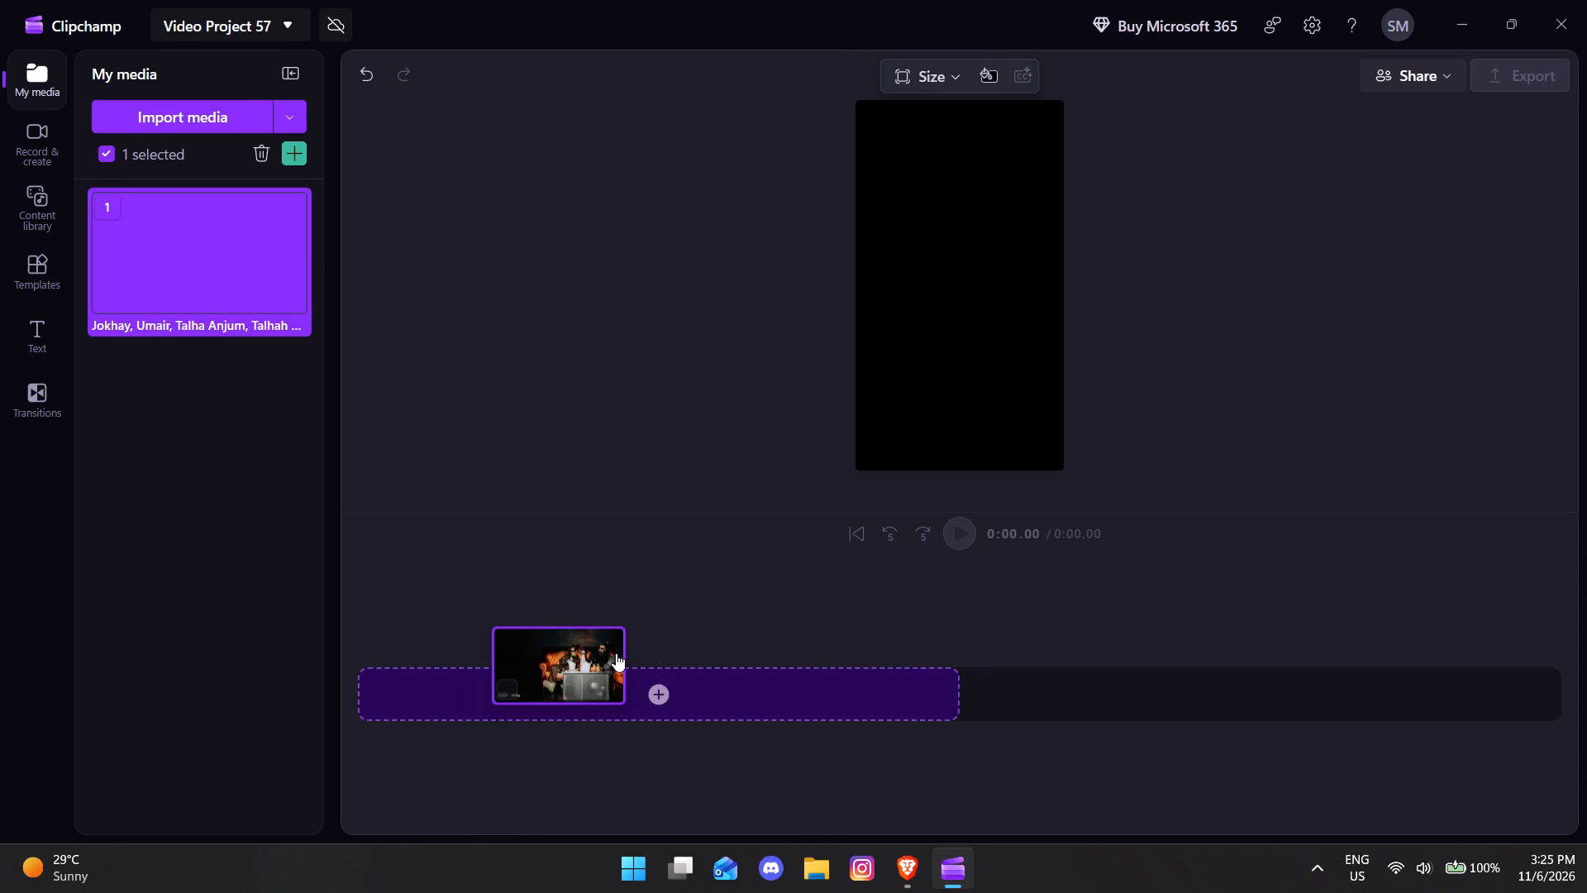
# Play the song from the beginning and skip ahead in 5-second jumps to about 0:57.
pyautogui.keyDown('ctrl'); pyautogui.scroll(-9, 836, 599); pyautogui.keyUp('ctrl')
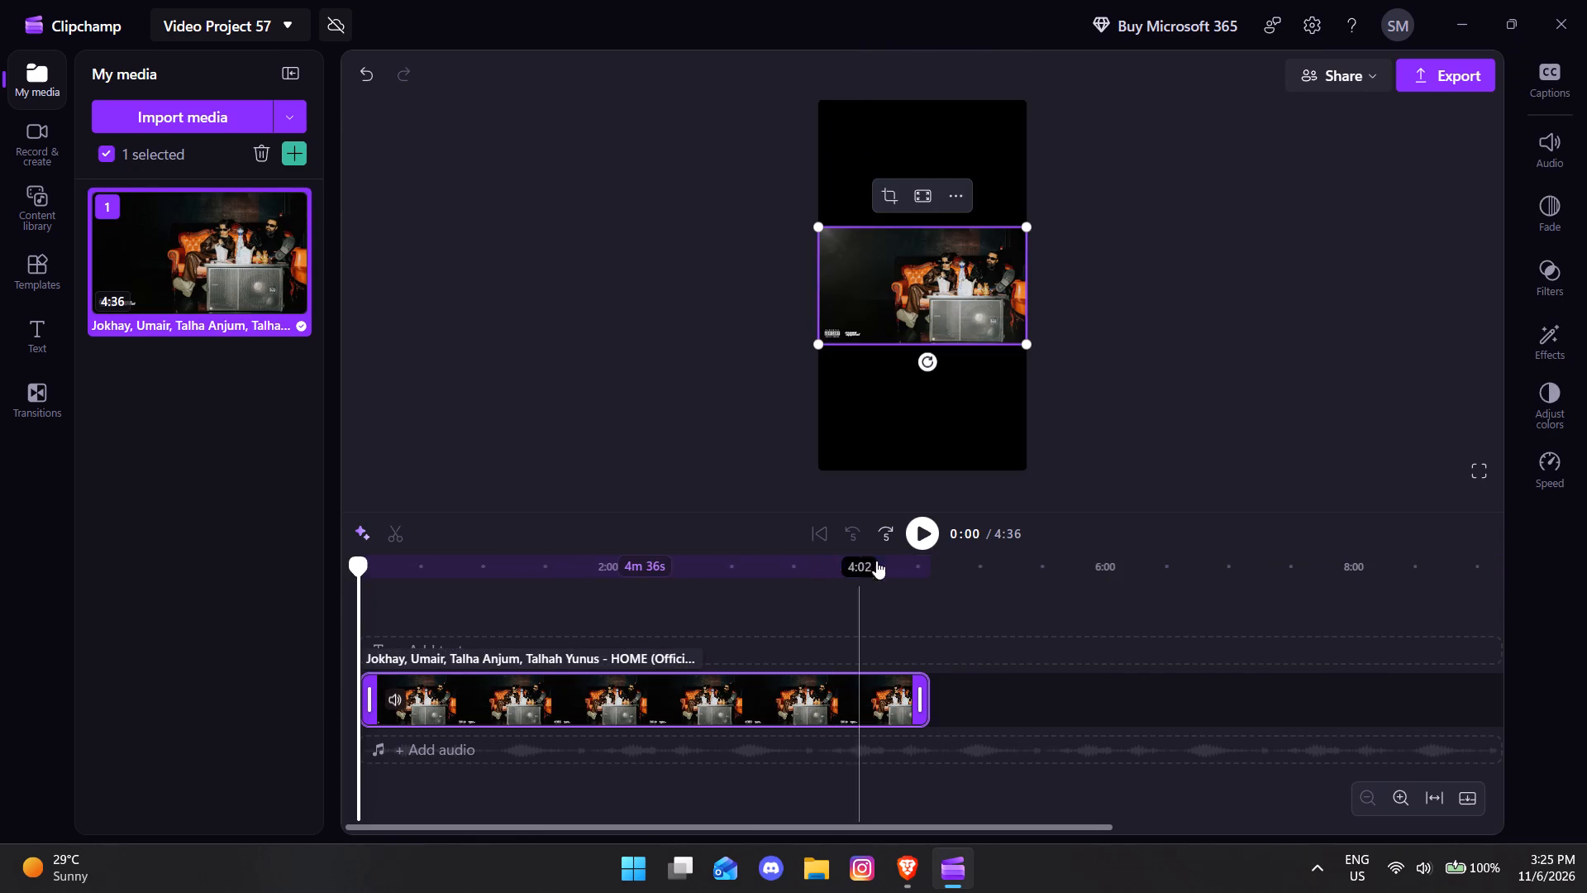
pyautogui.click(913, 539)
pyautogui.tripleClick(891, 537)
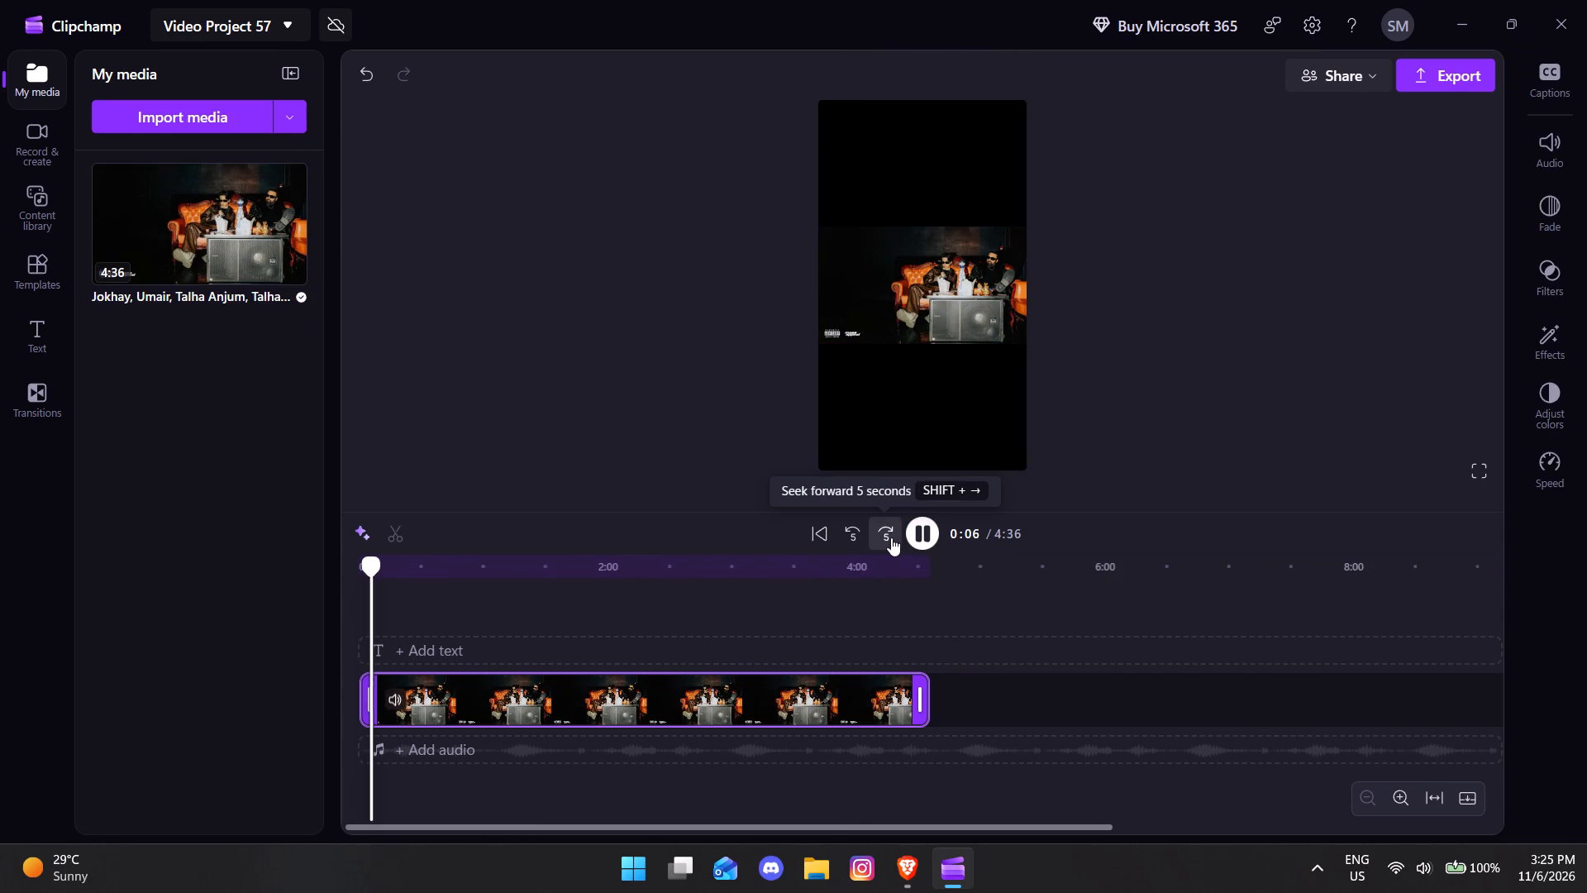
pyautogui.tripleClick(891, 537)
pyautogui.tripleClick(891, 537)
pyautogui.doubleClick(891, 537)
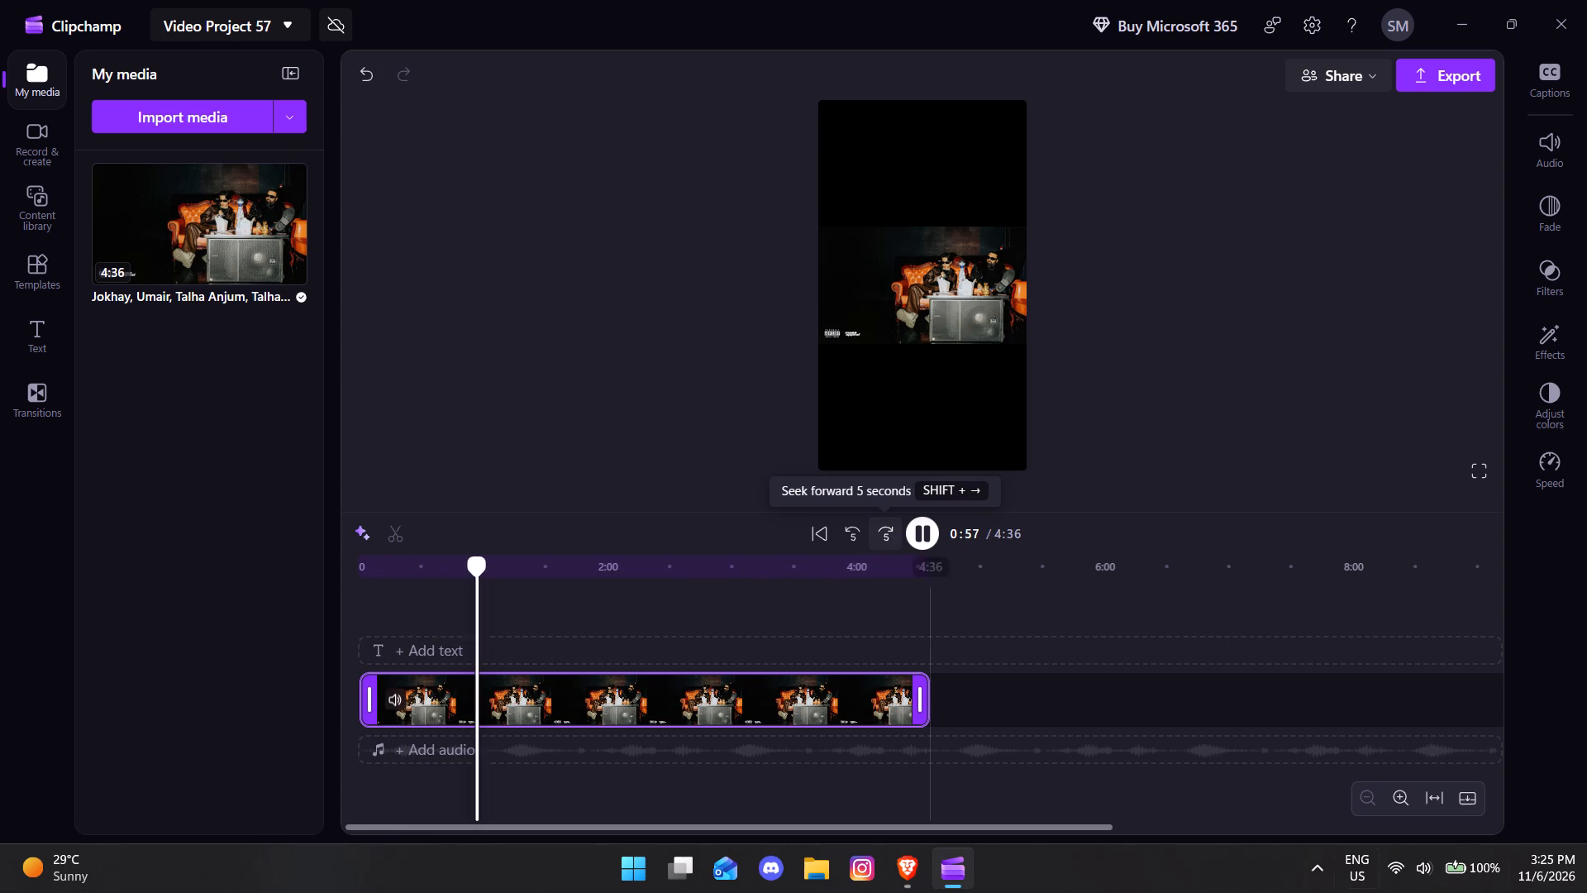
# Lower the system volume to roughly a quarter while the song plays.
pyautogui.click(1389, 865)
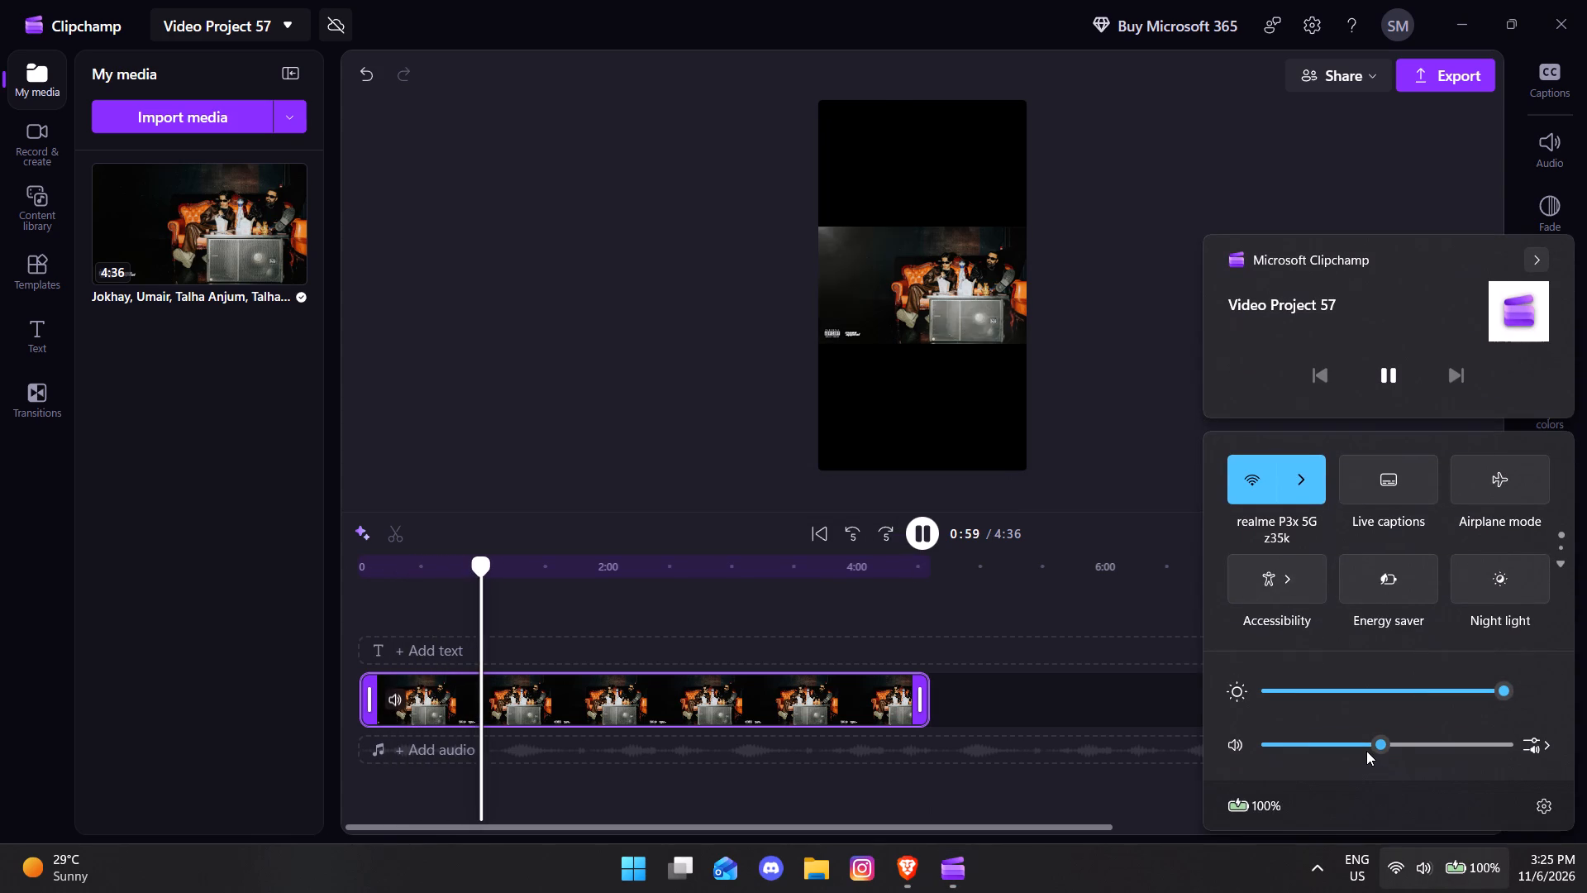
pyautogui.moveTo(1366, 751); pyautogui.dragTo(1333, 747)
pyautogui.click(1419, 884)
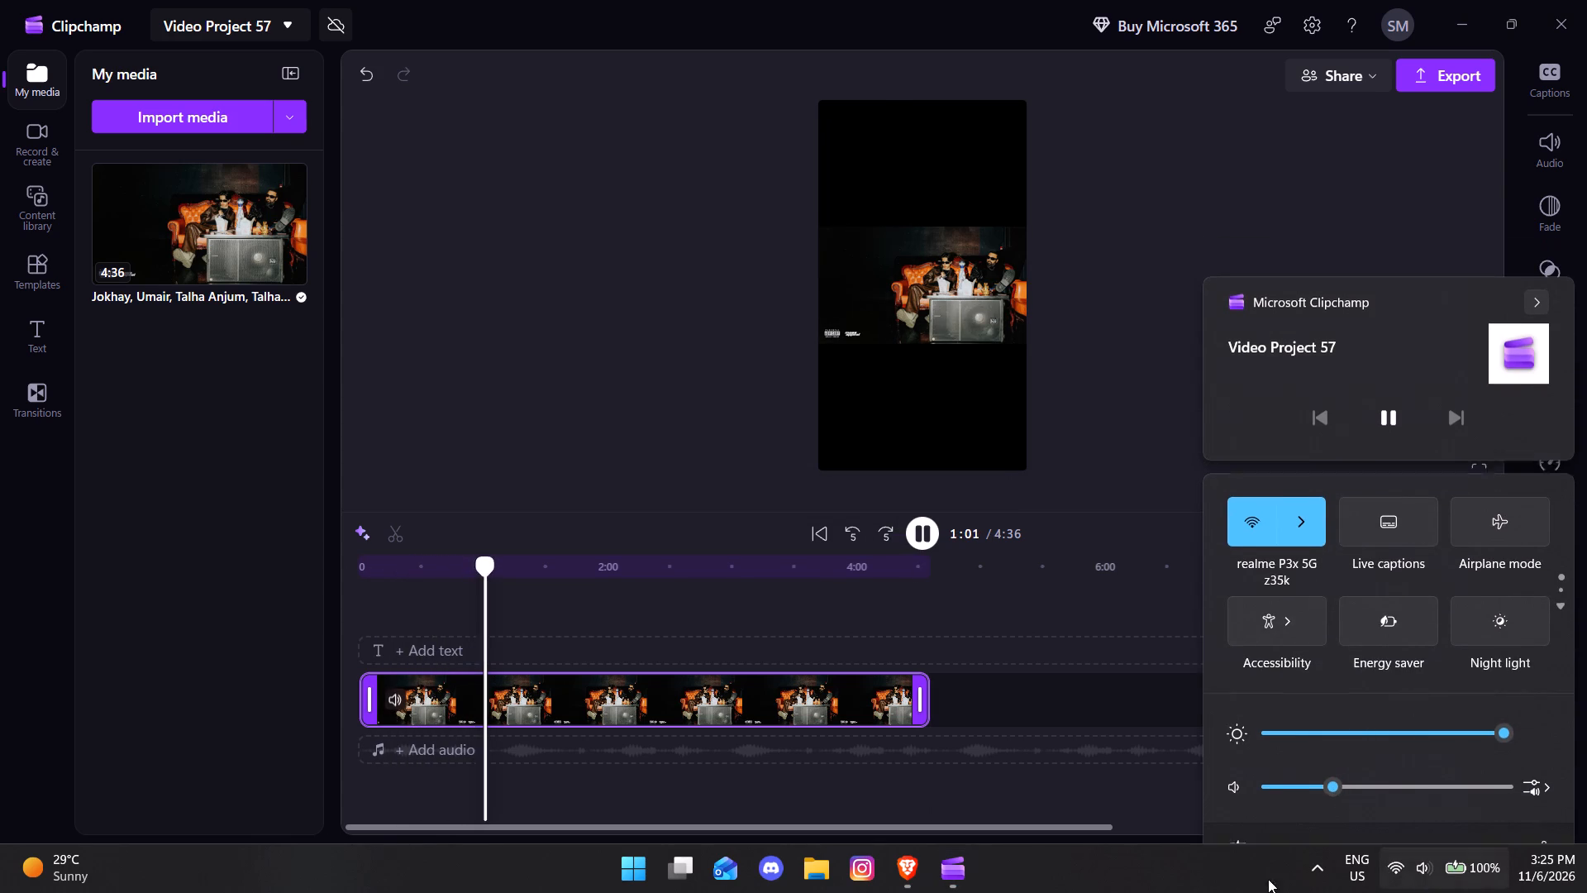
# Listen through the song in 5-second skips to find the wanted section, and pause at about 3:08.
pyautogui.click(885, 531)
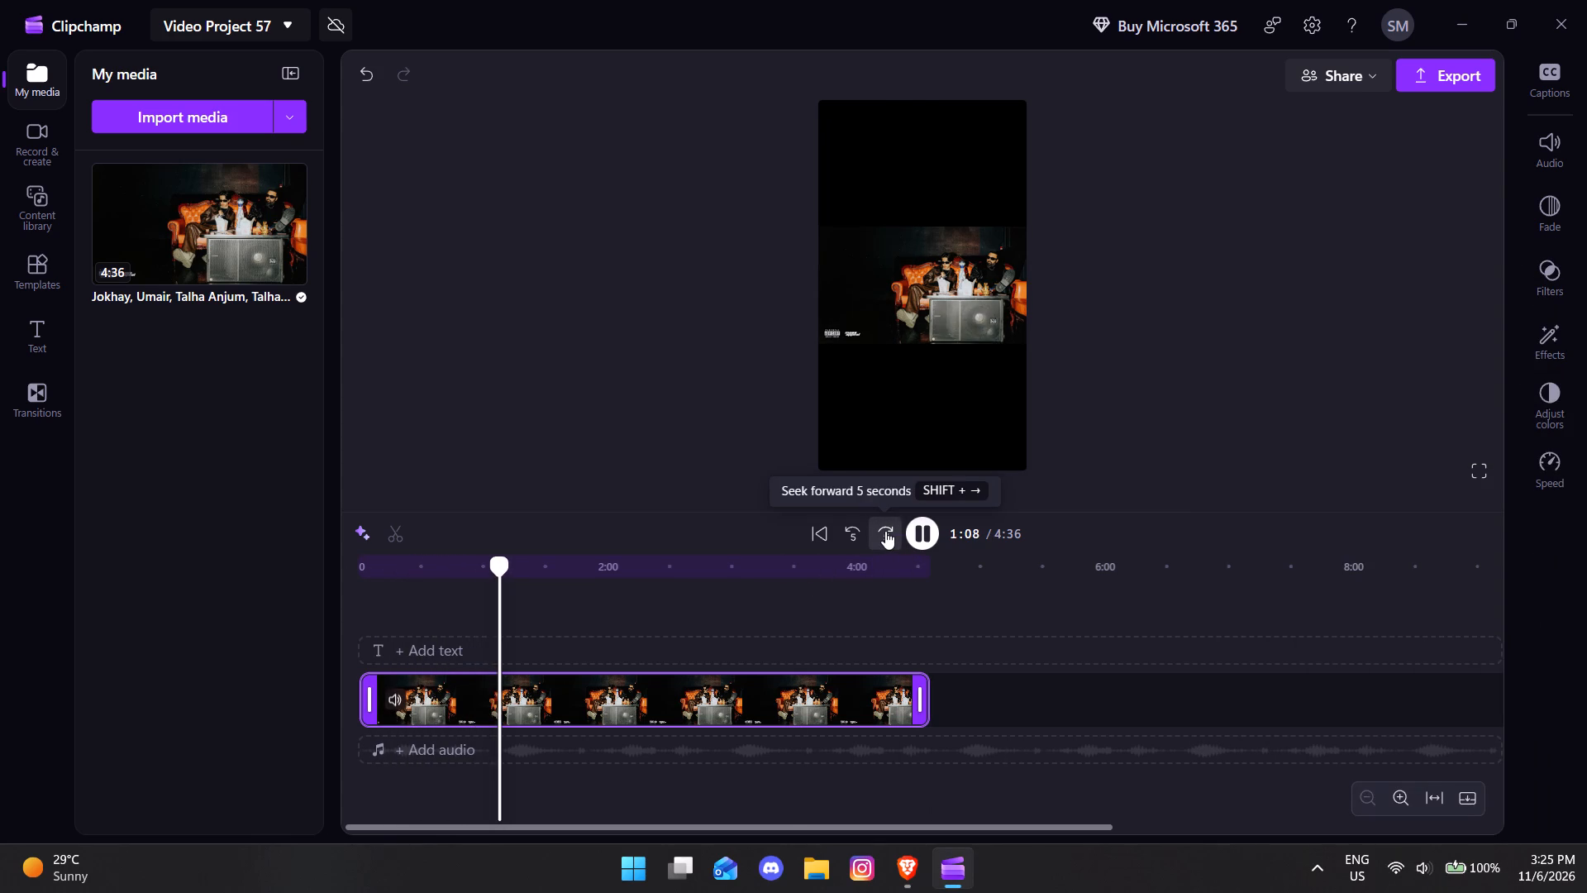
pyautogui.click(885, 531)
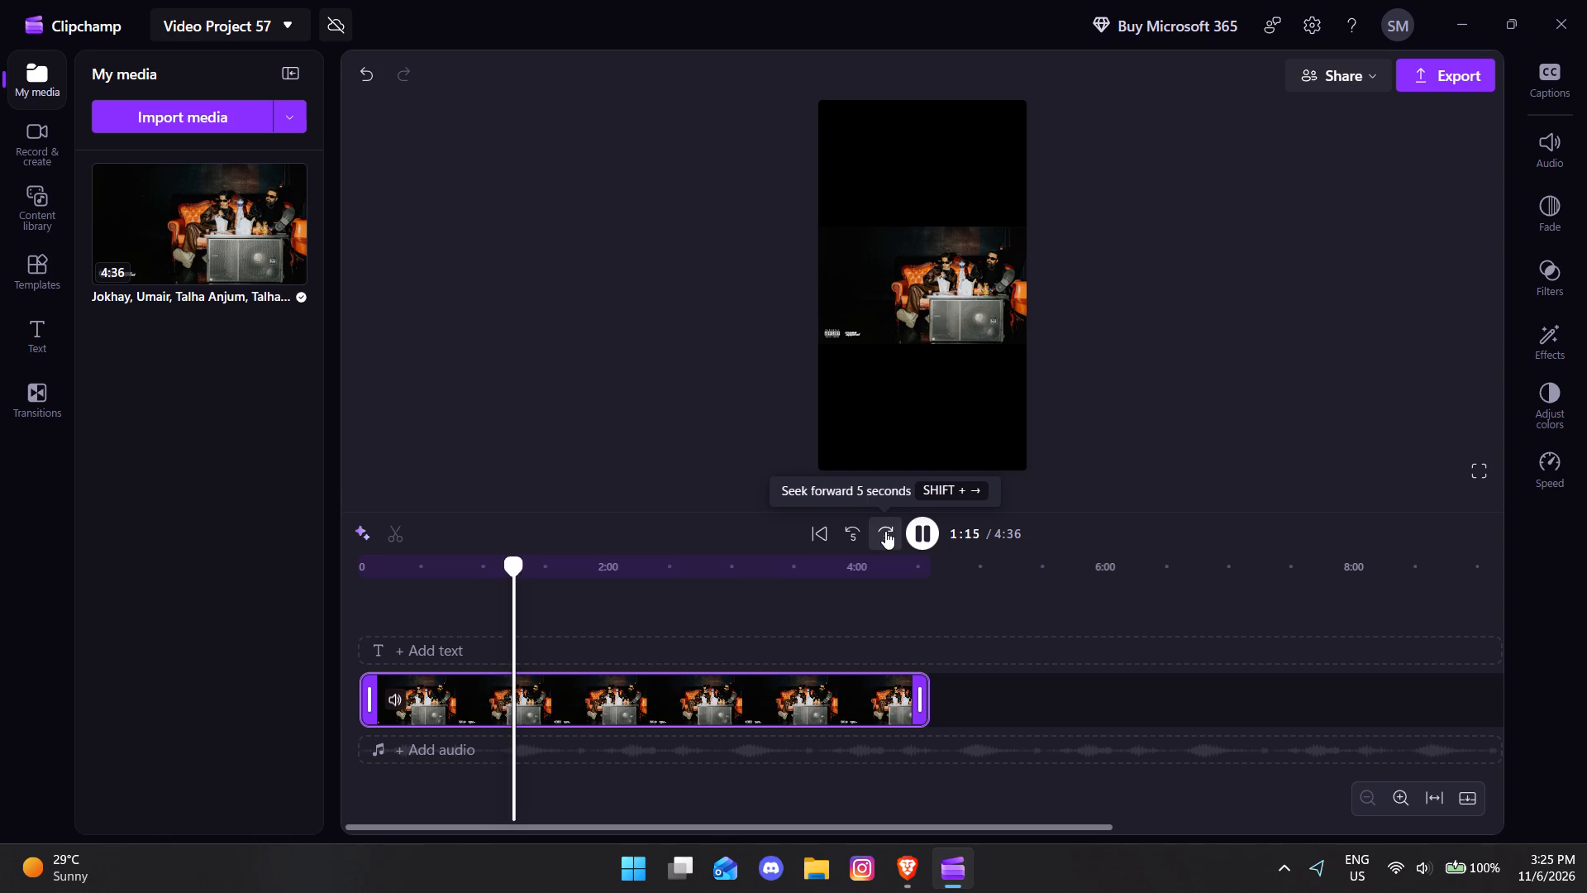
pyautogui.click(885, 531)
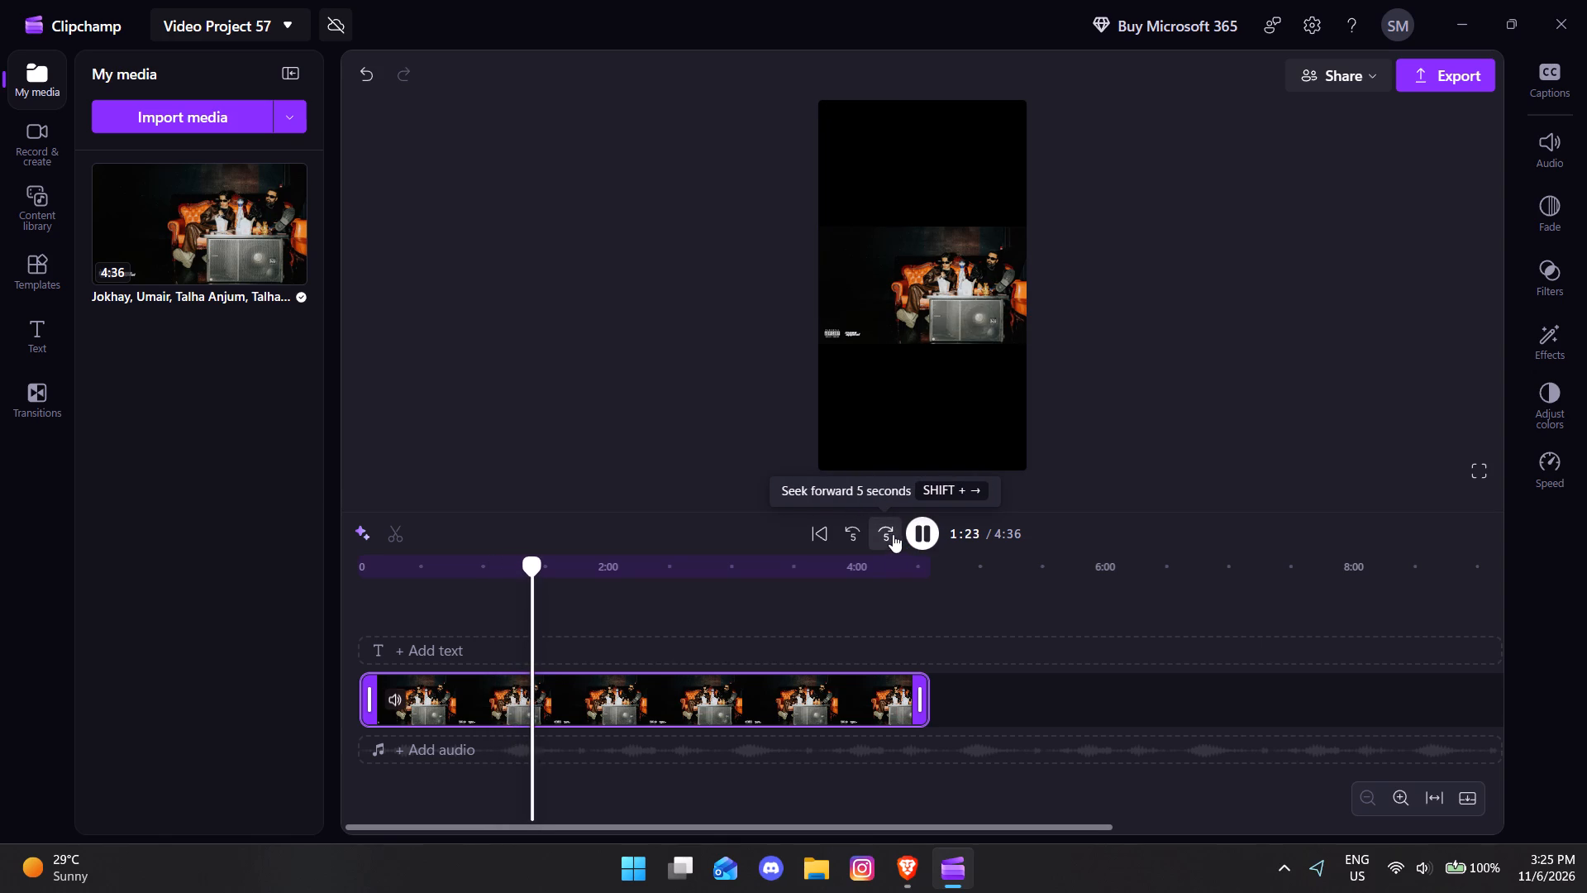
pyautogui.click(893, 534)
pyautogui.click(893, 534)
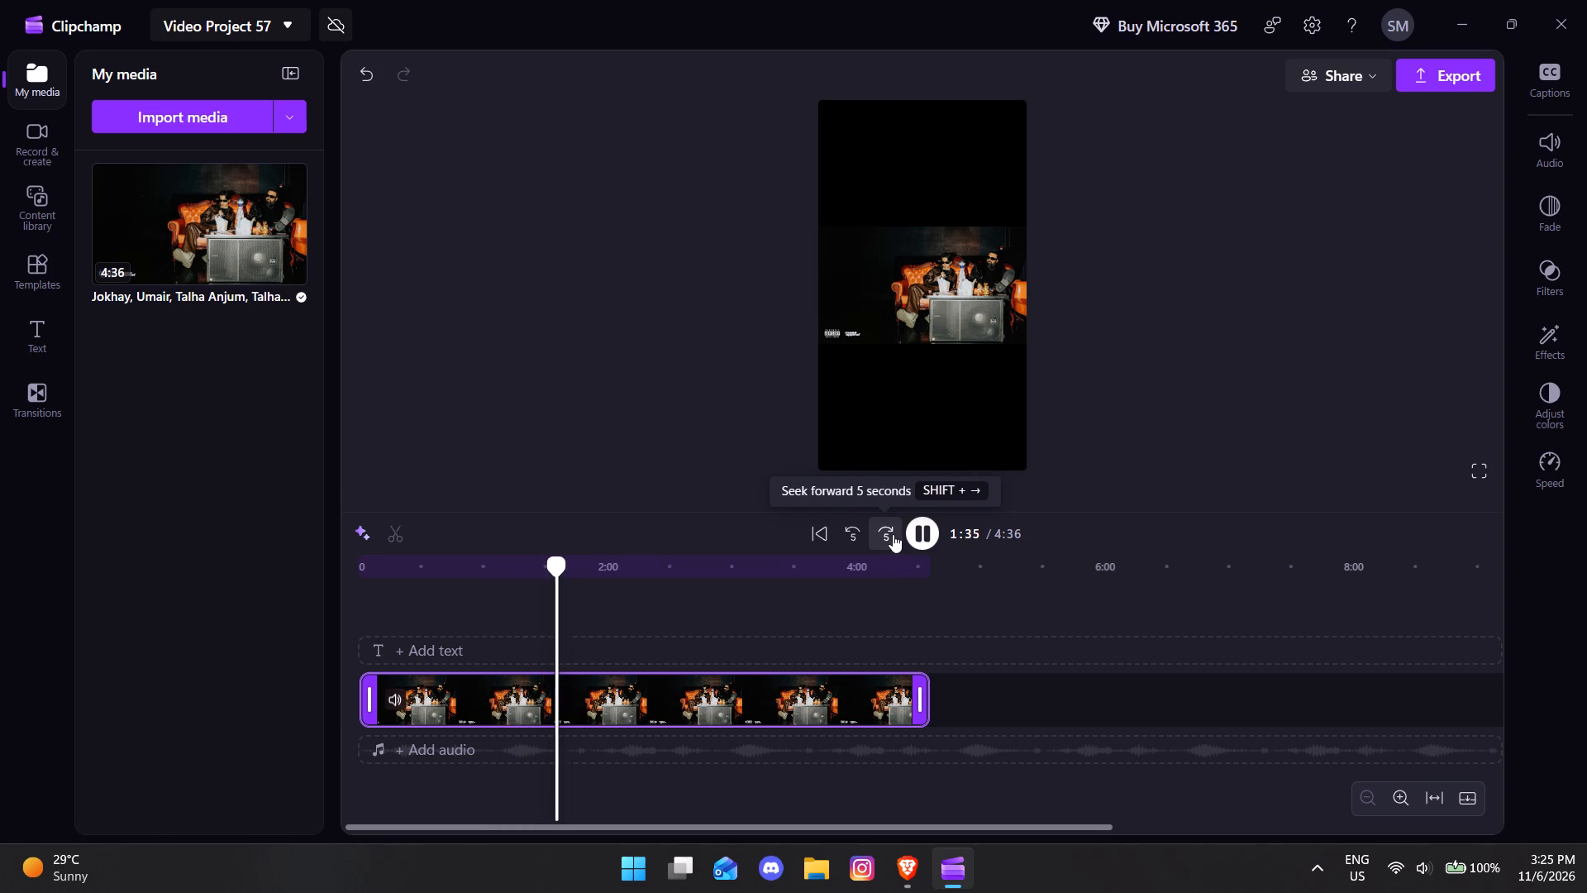
pyautogui.click(893, 534)
pyautogui.click(893, 534)
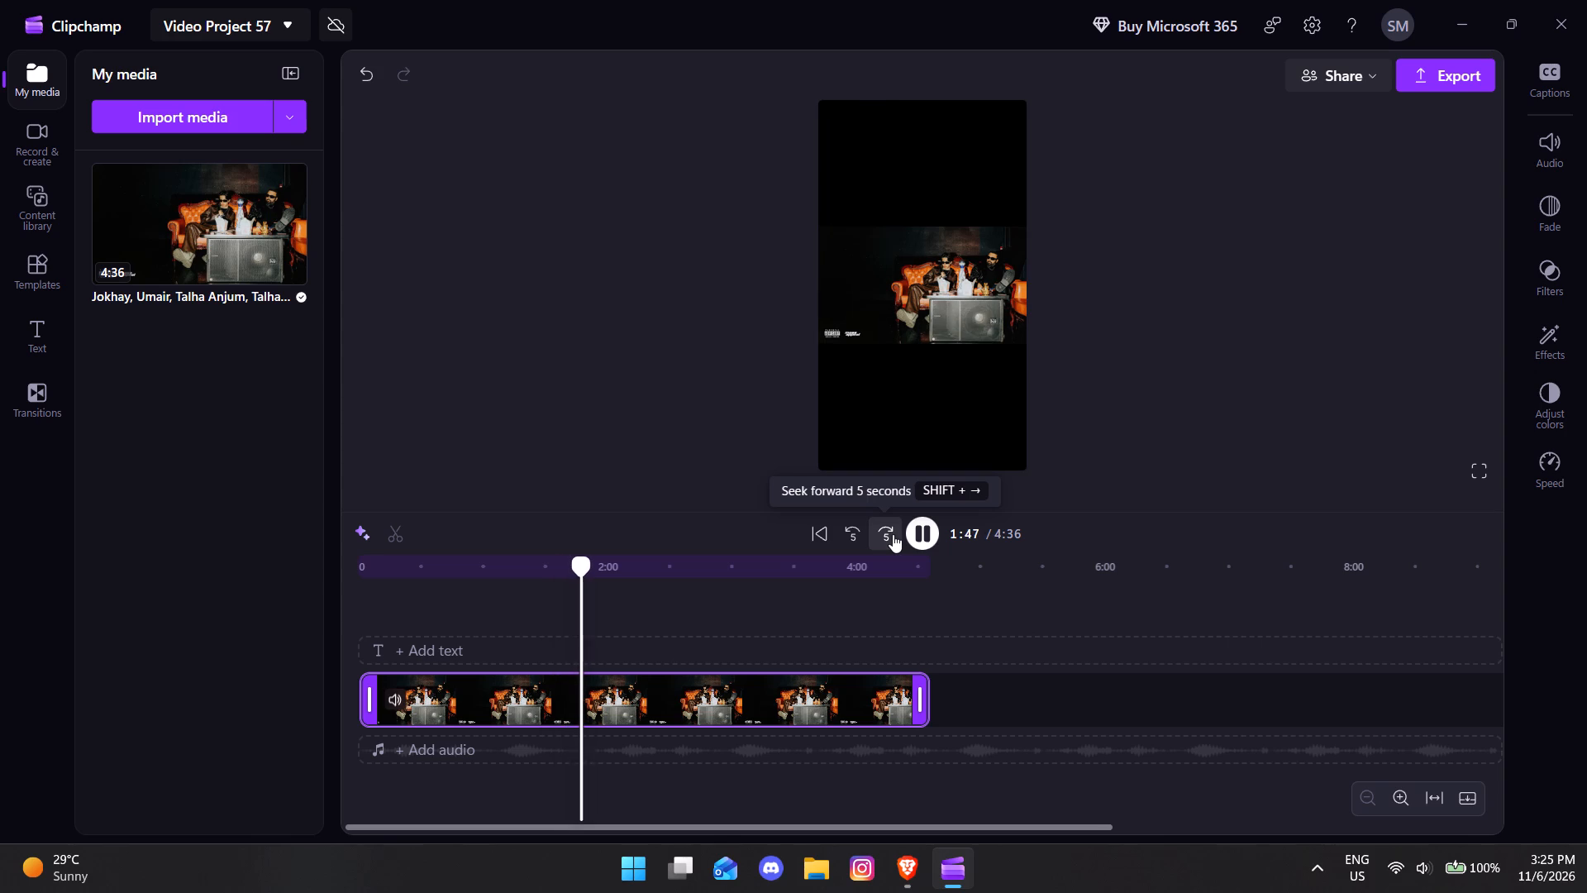
pyautogui.click(893, 534)
pyautogui.click(888, 536)
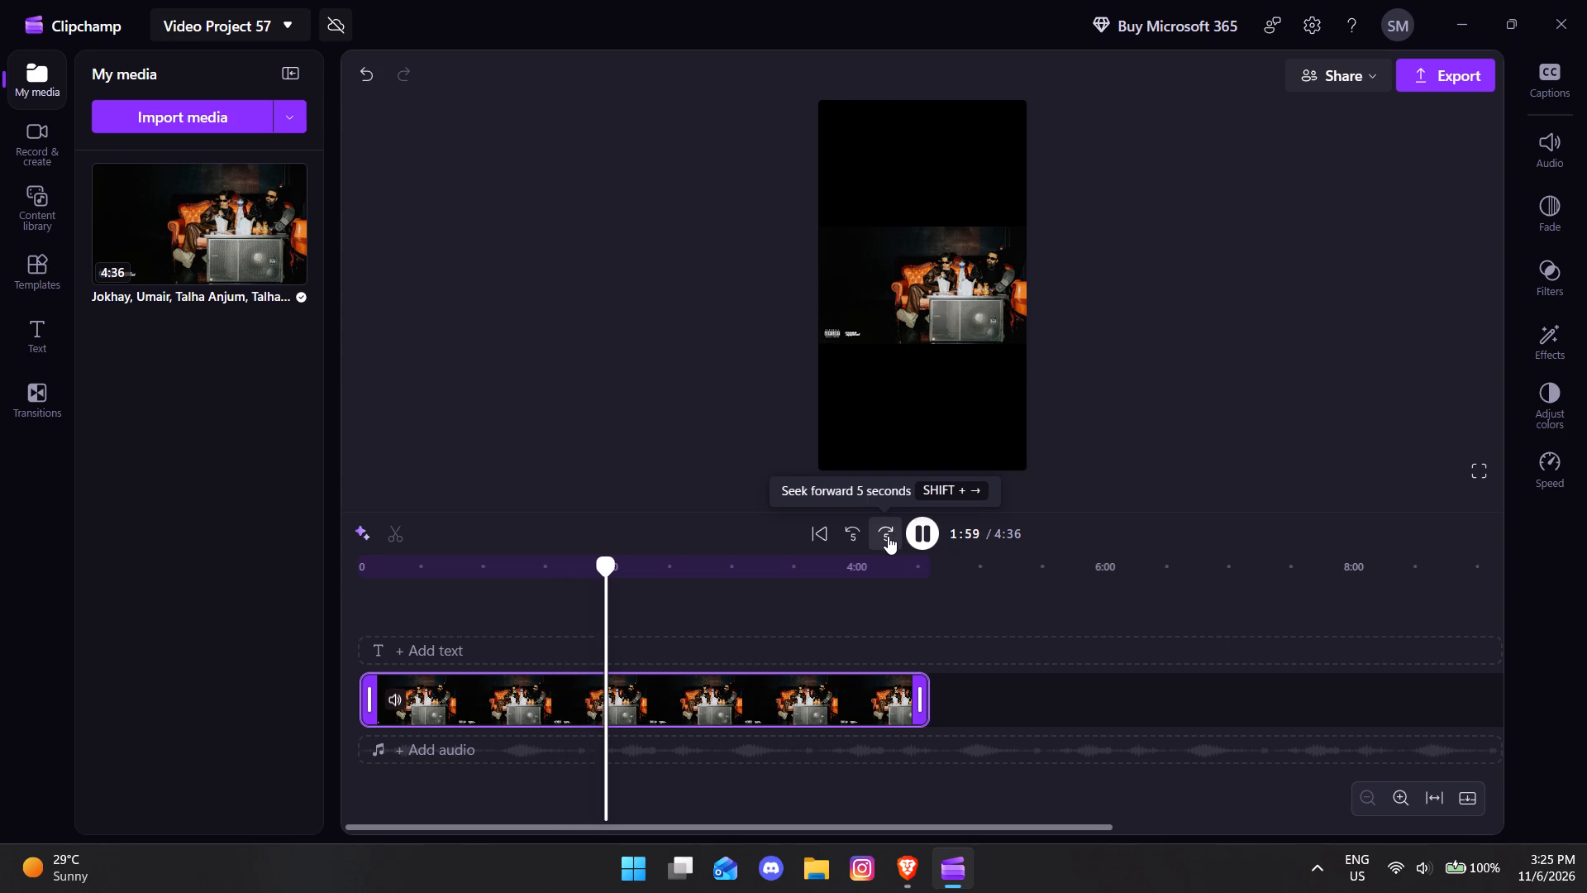
pyautogui.click(888, 536)
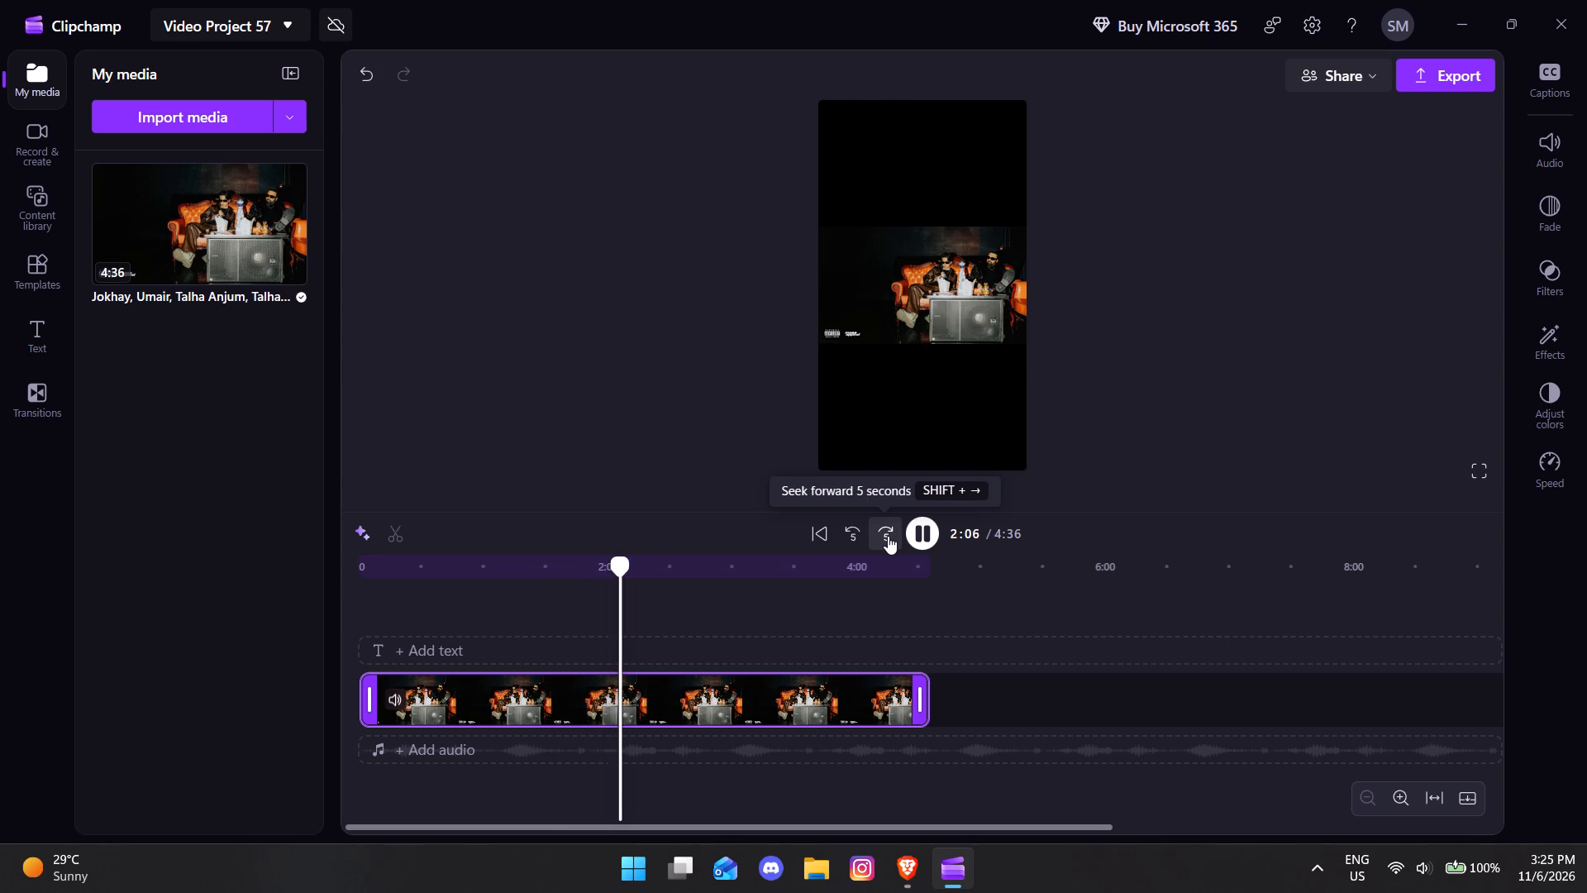
pyautogui.click(888, 536)
pyautogui.click(888, 536)
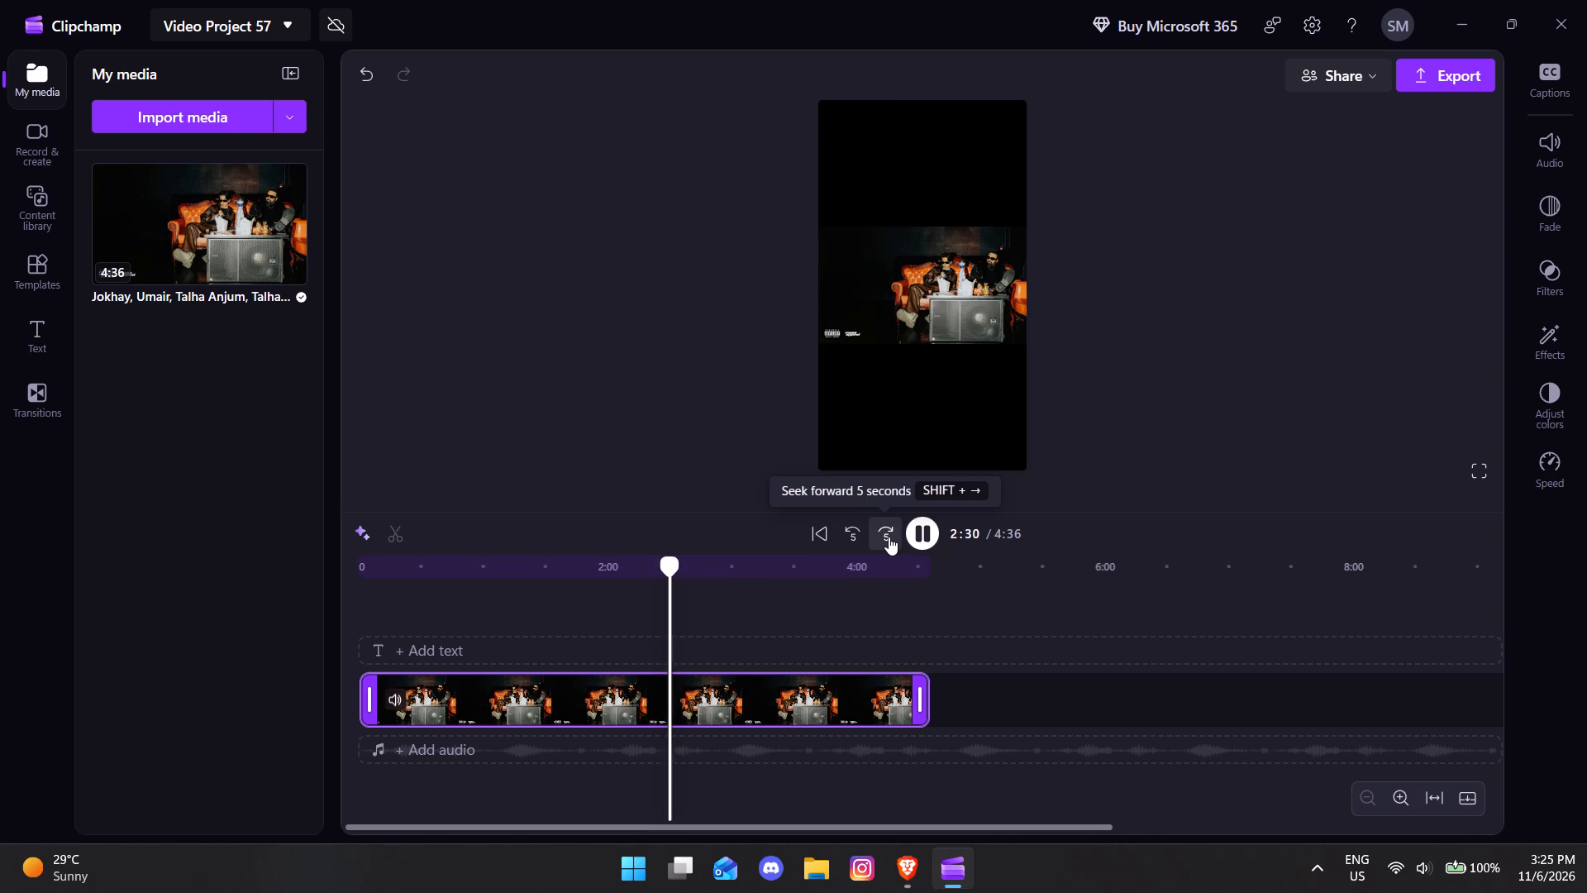
pyautogui.click(889, 537)
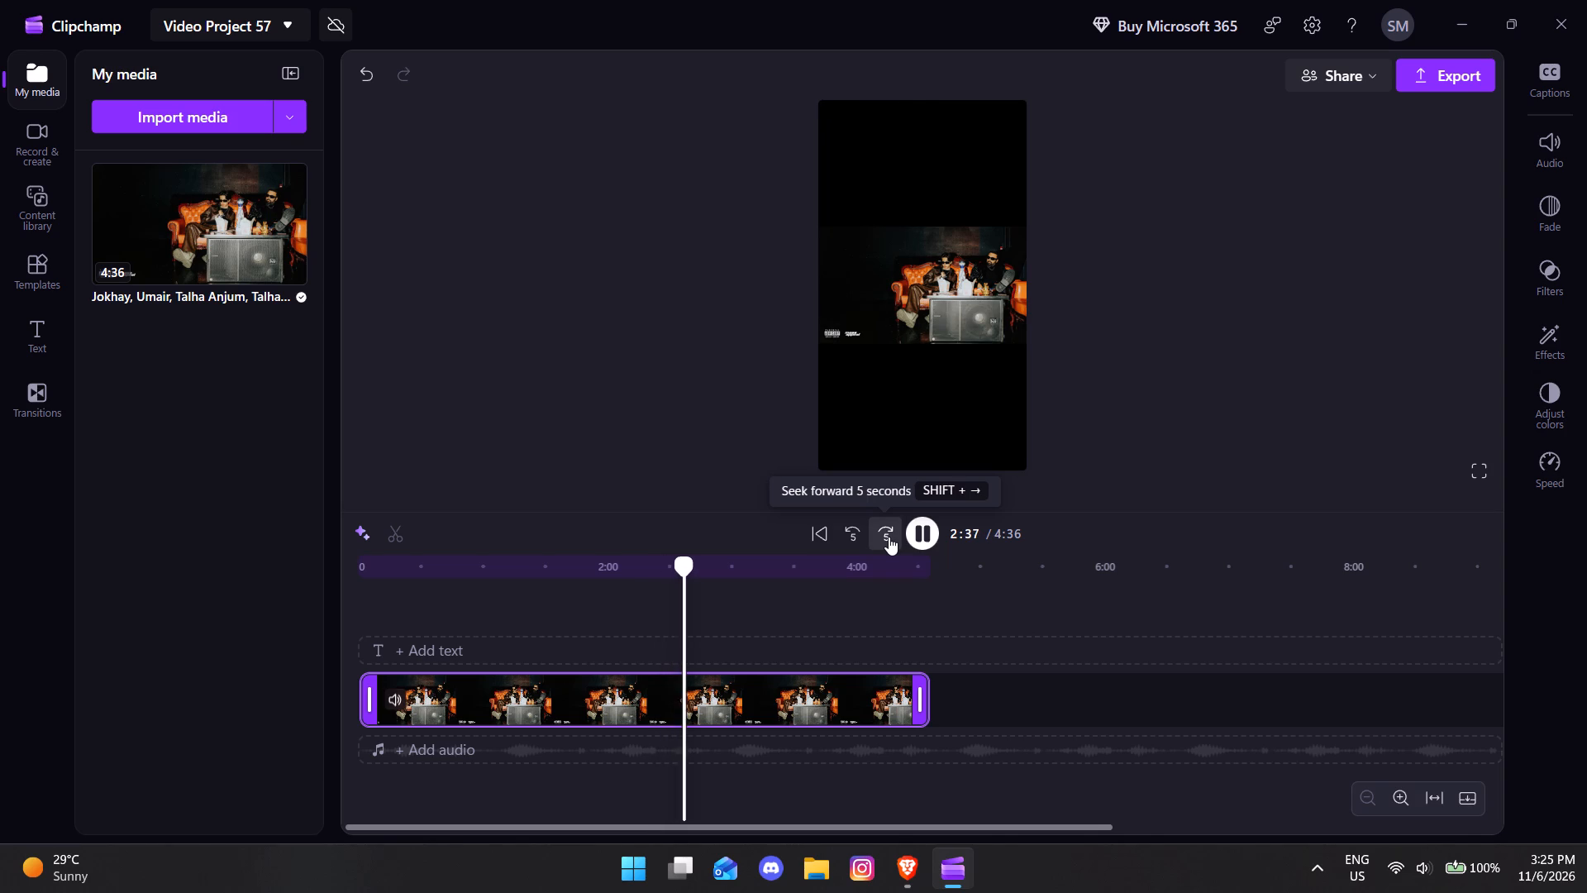
pyautogui.click(889, 537)
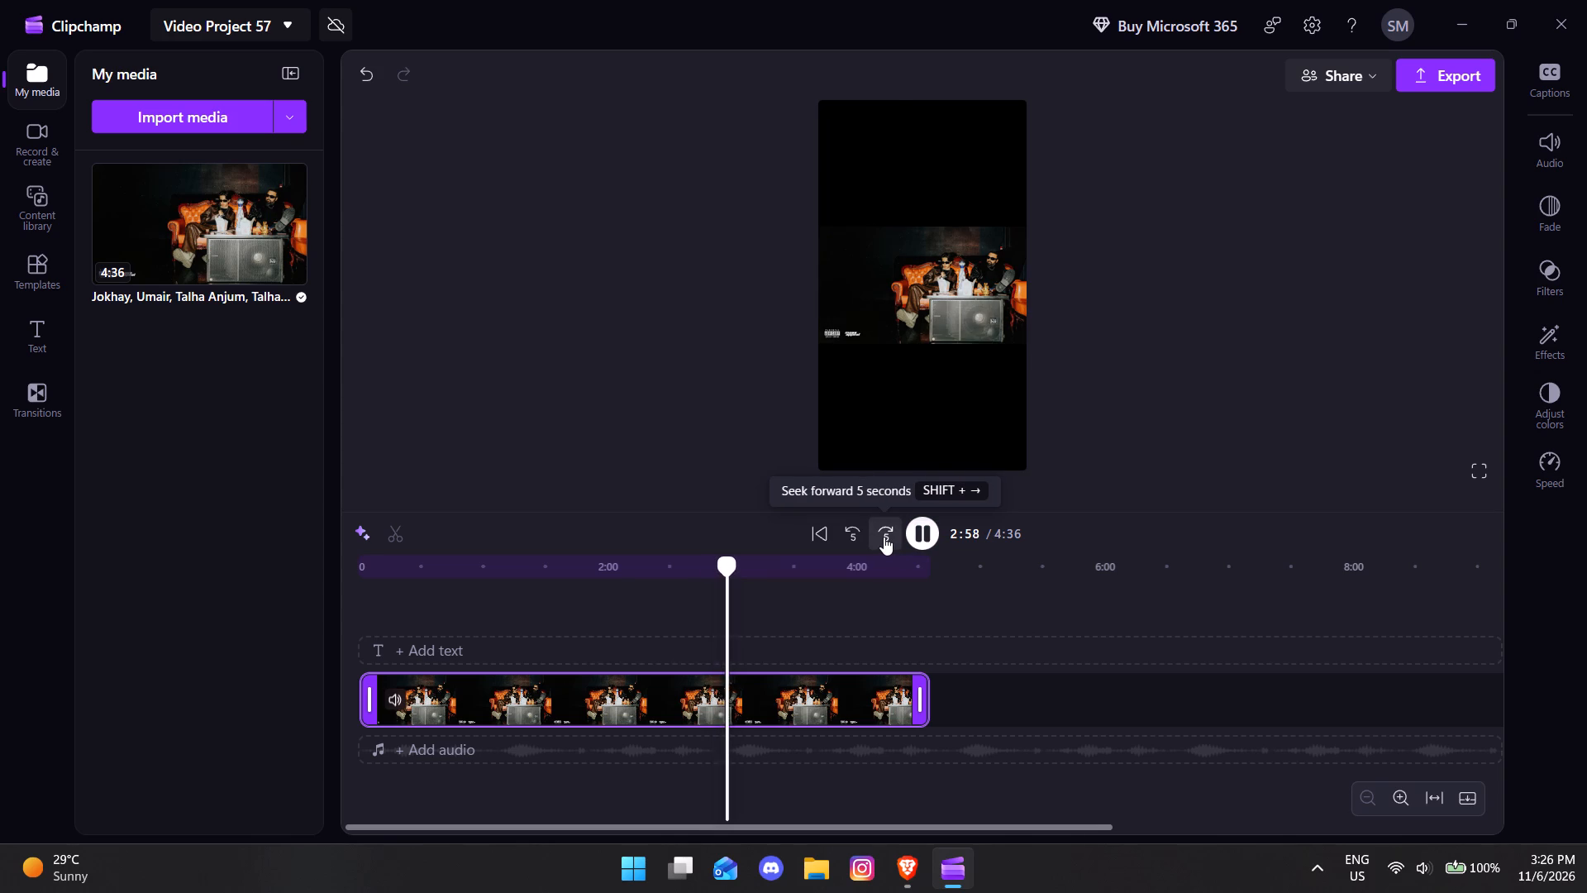
pyautogui.click(884, 537)
pyautogui.click(884, 537)
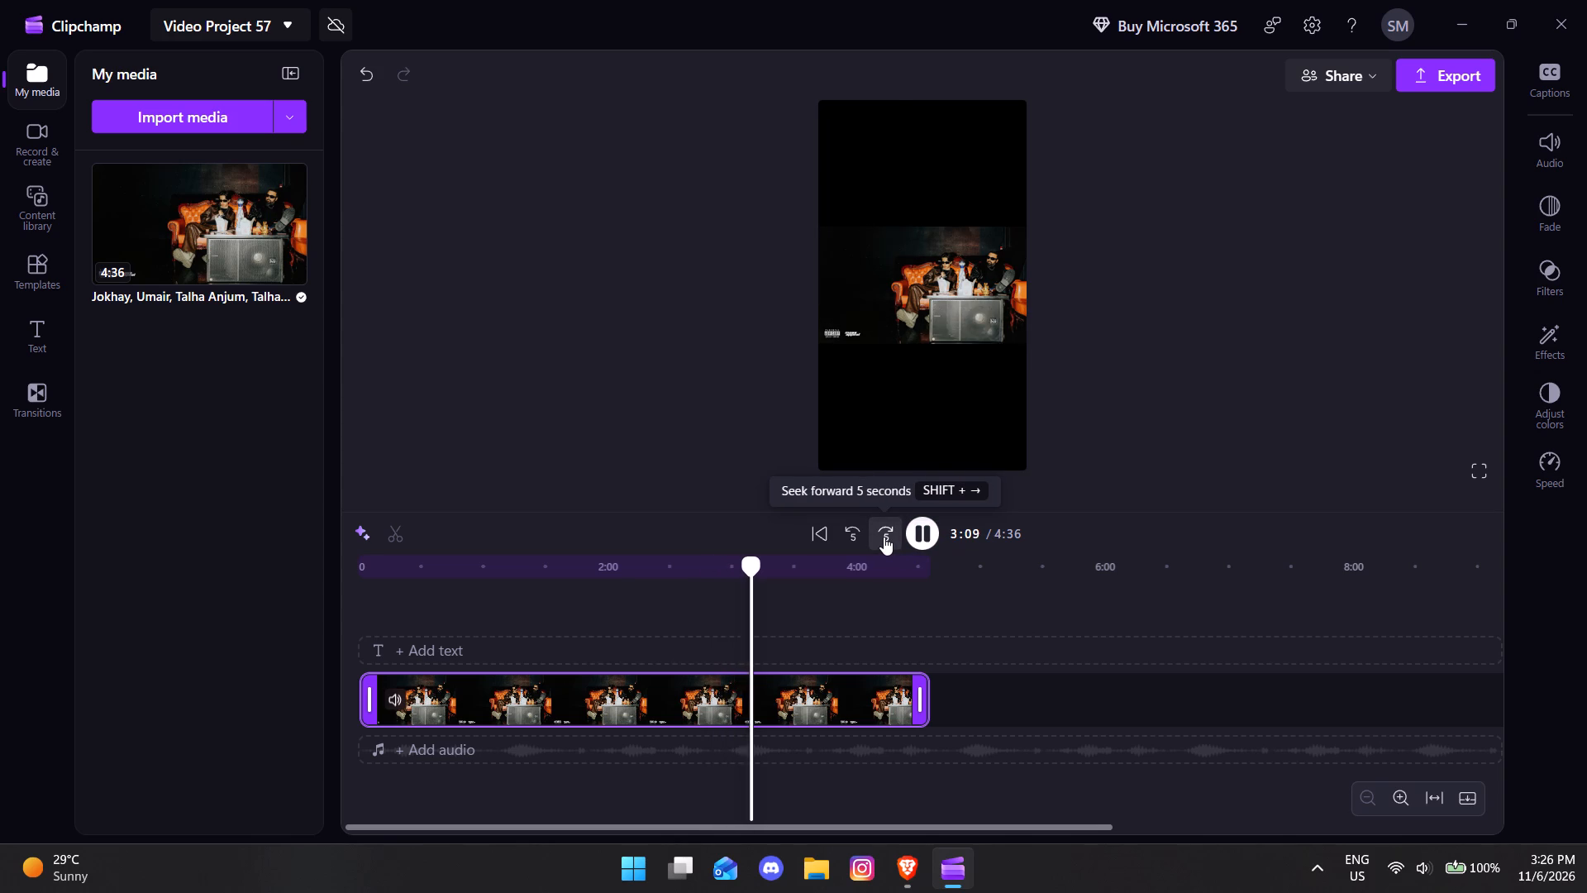
pyautogui.click(858, 535)
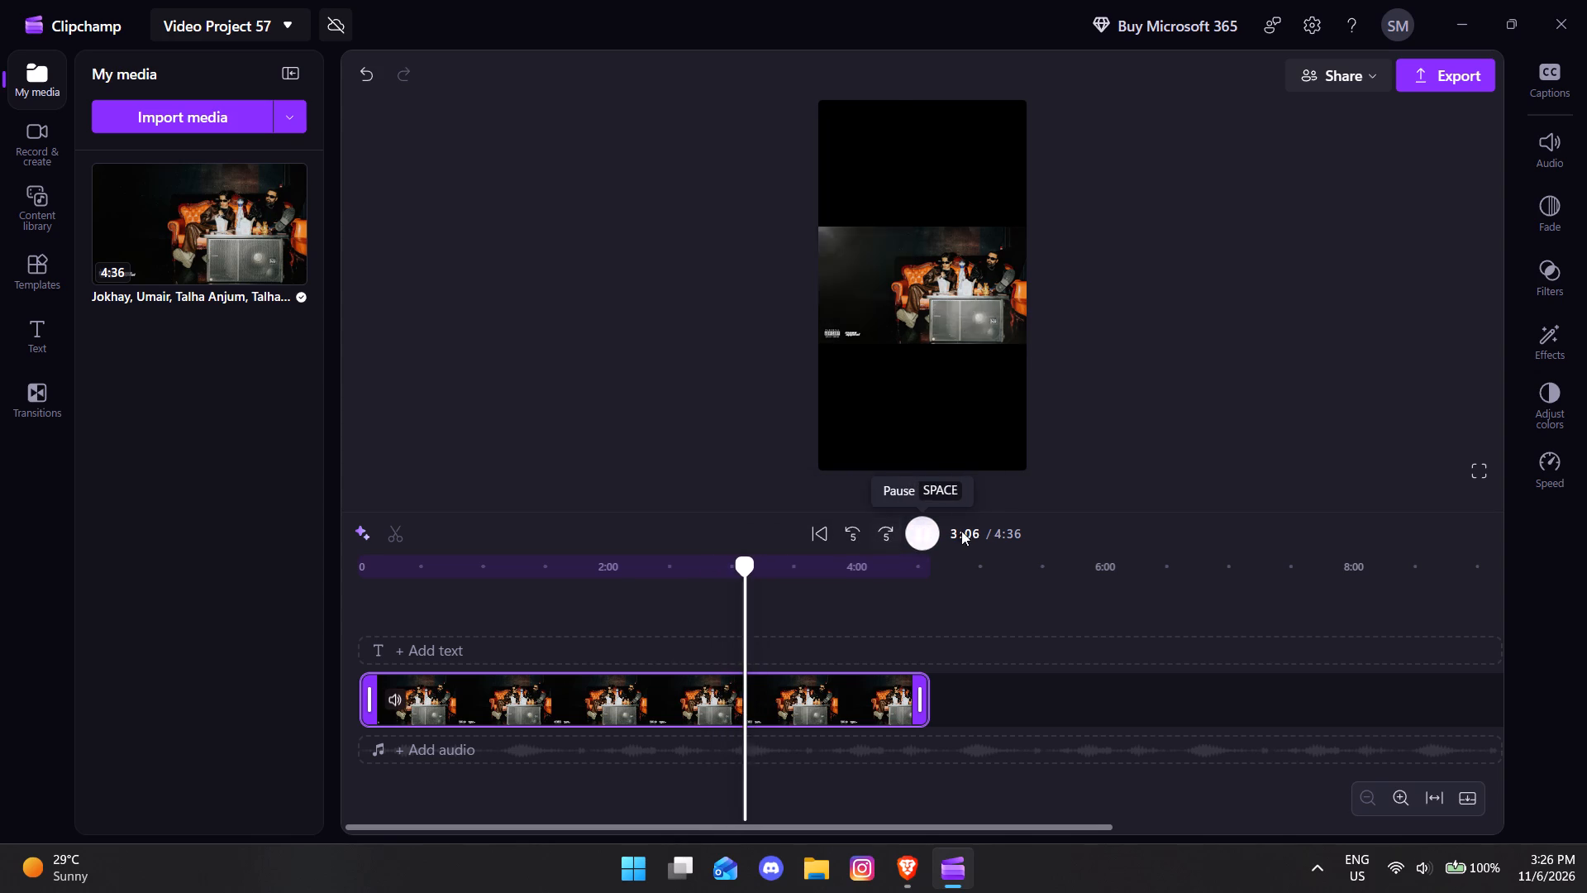
pyautogui.click(914, 533)
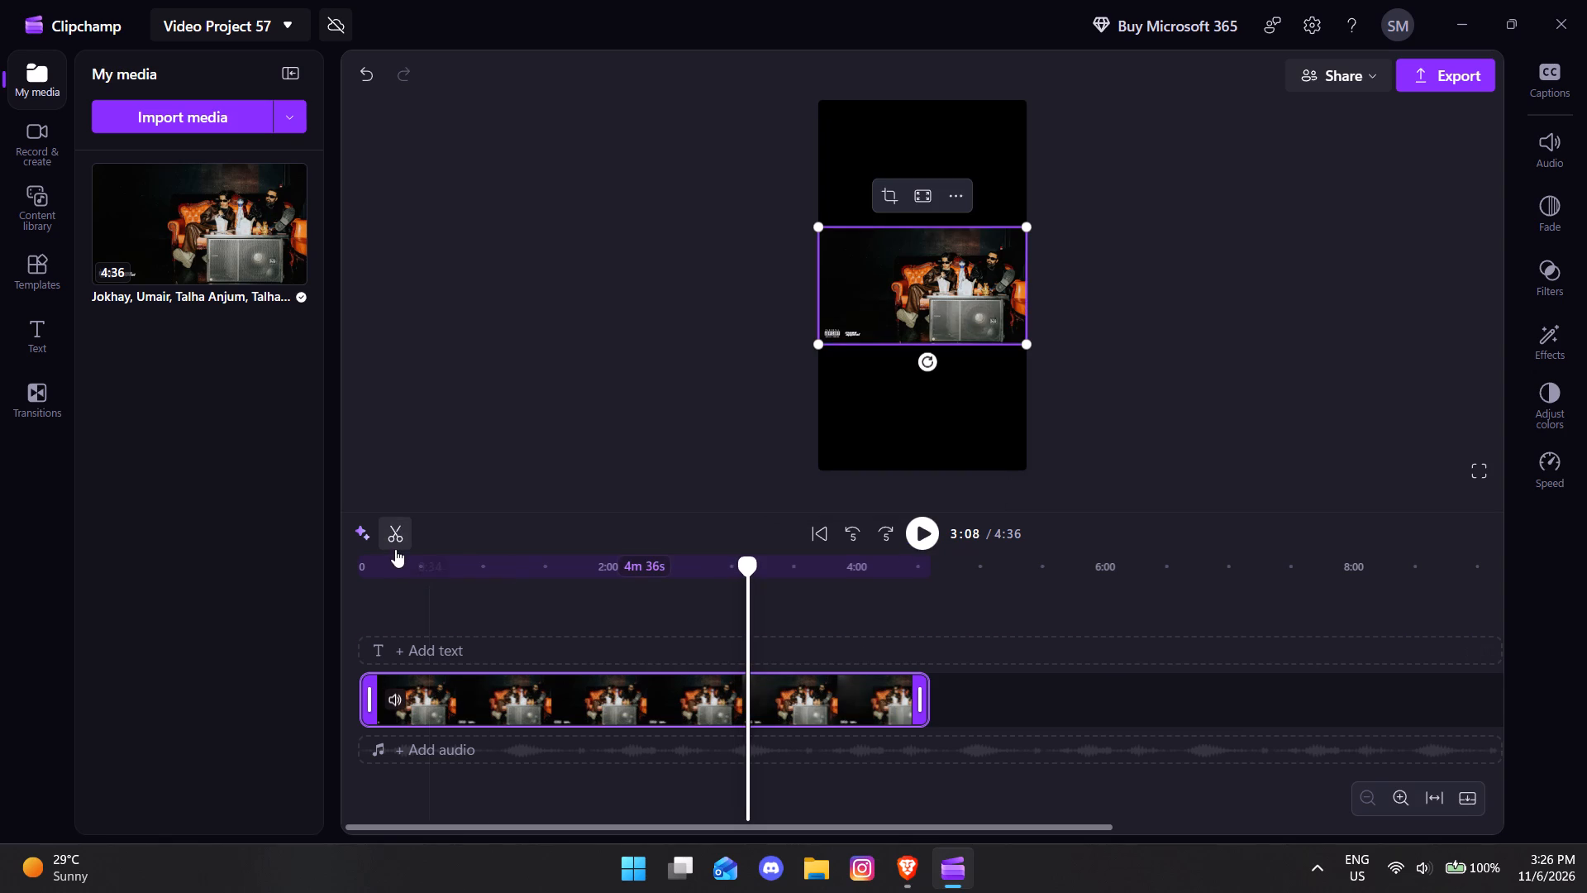
# Split the clip at 3:08, delete the part before the cut and close the gap it leaves.
pyautogui.click(395, 549)
pyautogui.click(525, 687)
pyautogui.rightClick(525, 687)
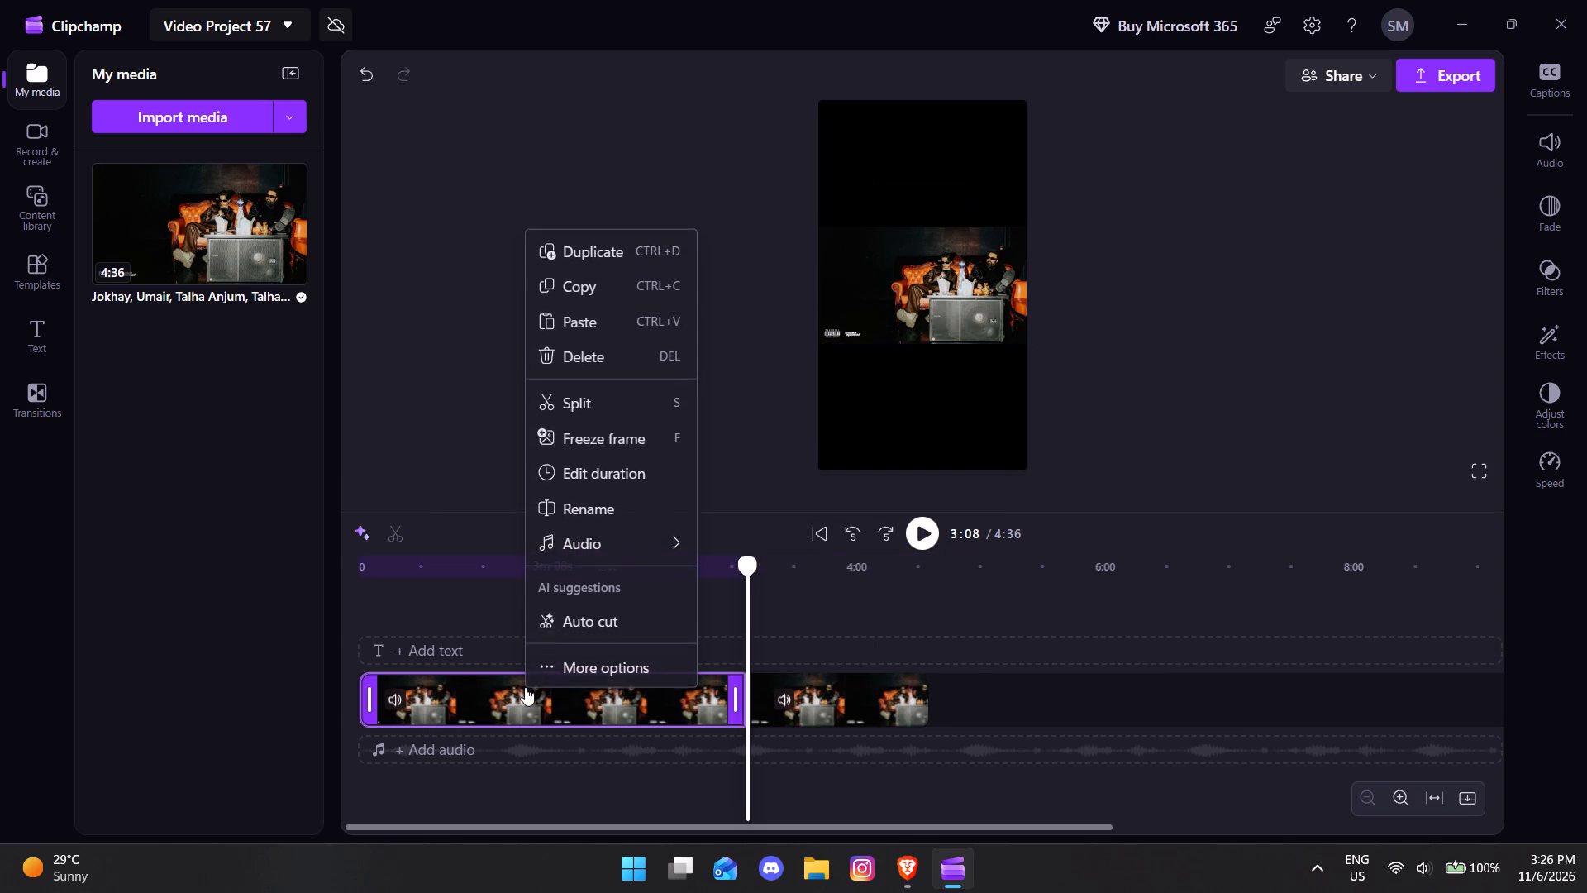
pyautogui.click(555, 351)
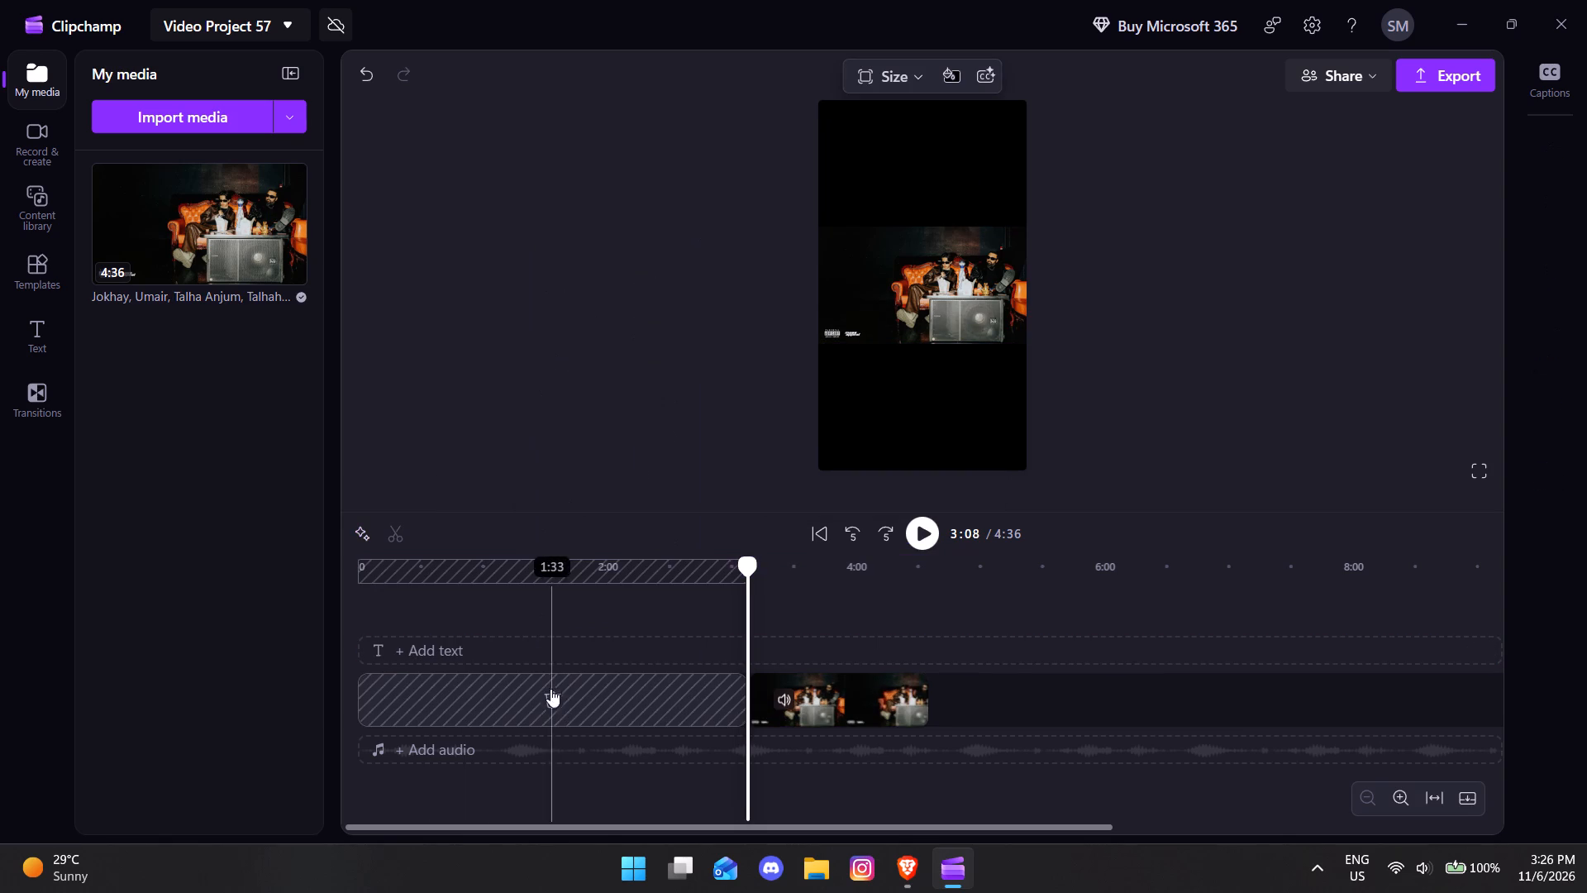
pyautogui.click(556, 697)
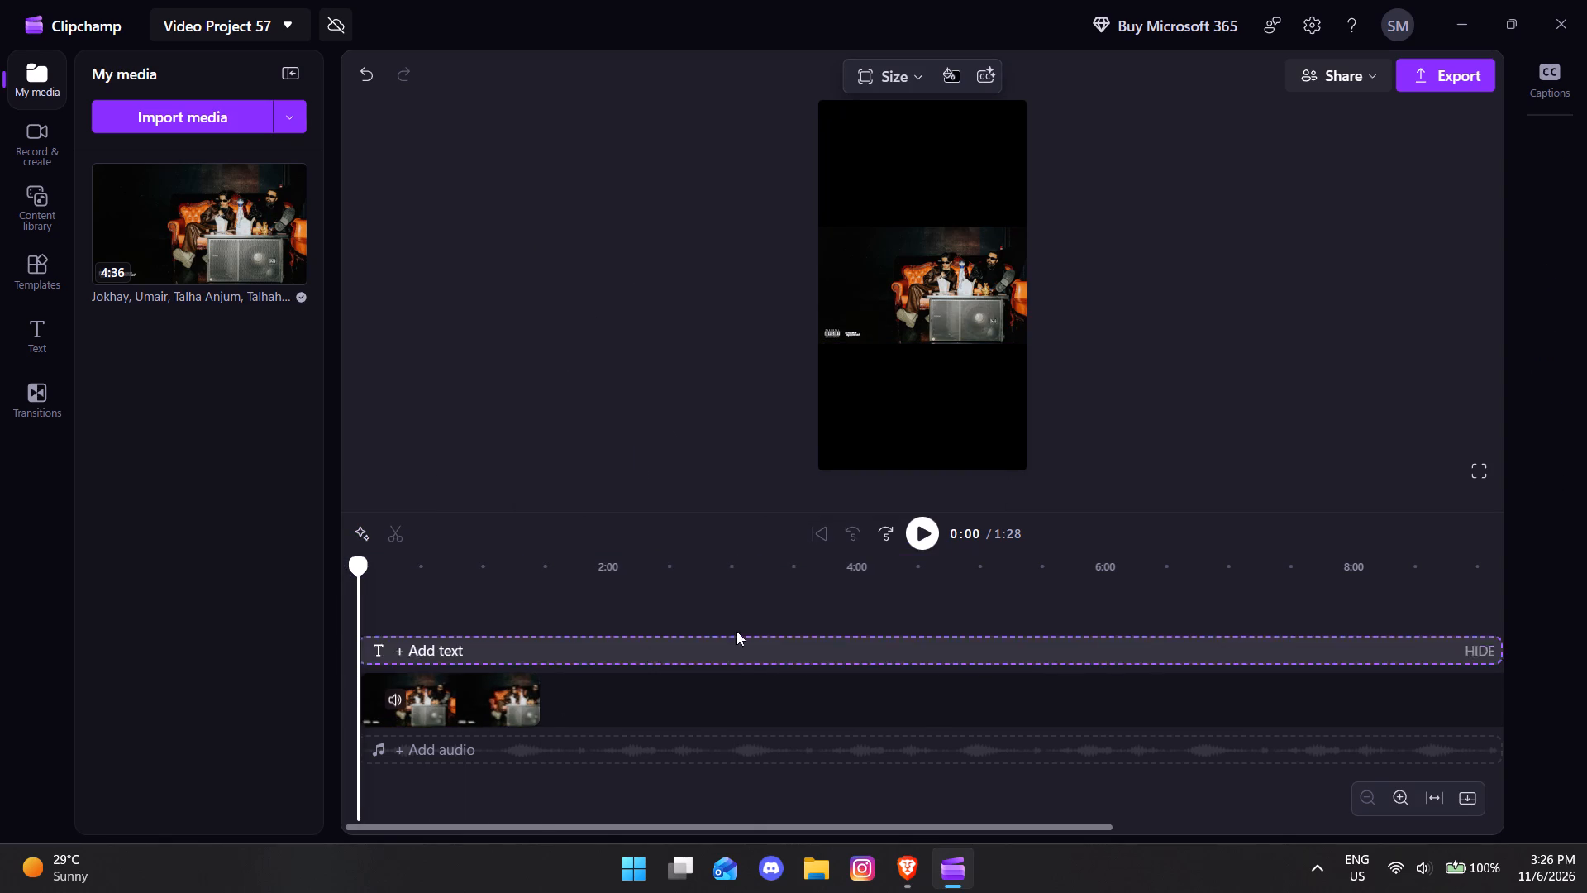
# Play the remaining clip from its start, pause at about 0:42 and split it there.
pyautogui.keyDown('ctrl'); pyautogui.scroll(5, 698, 622); pyautogui.keyUp('ctrl')
pyautogui.hscroll(18, 698, 622)
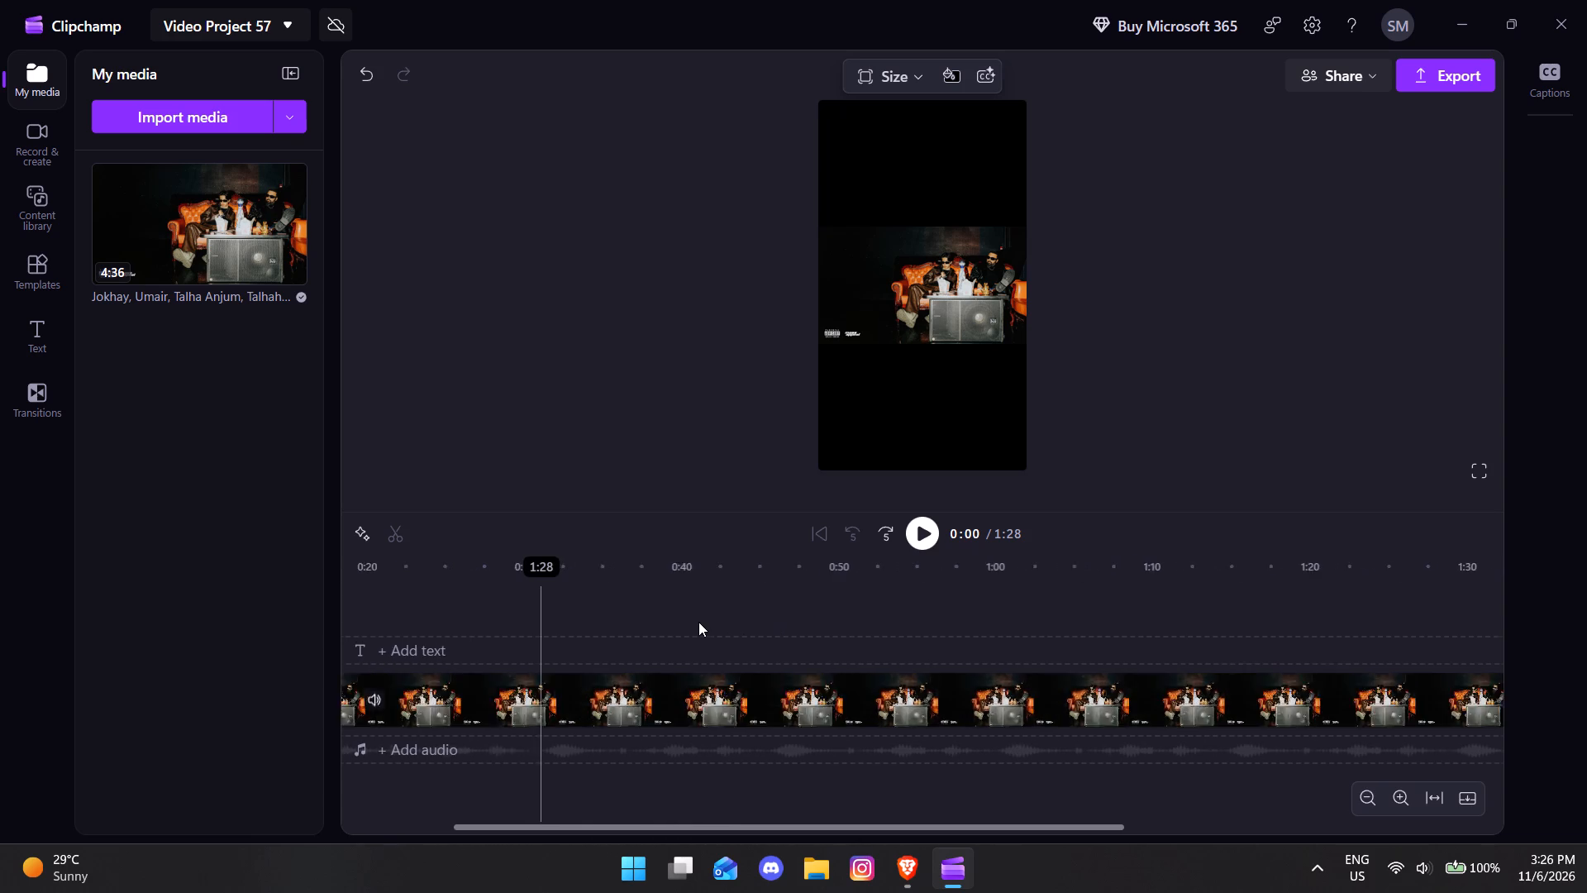
pyautogui.hscroll(1, 1022, 514)
pyautogui.click(926, 542)
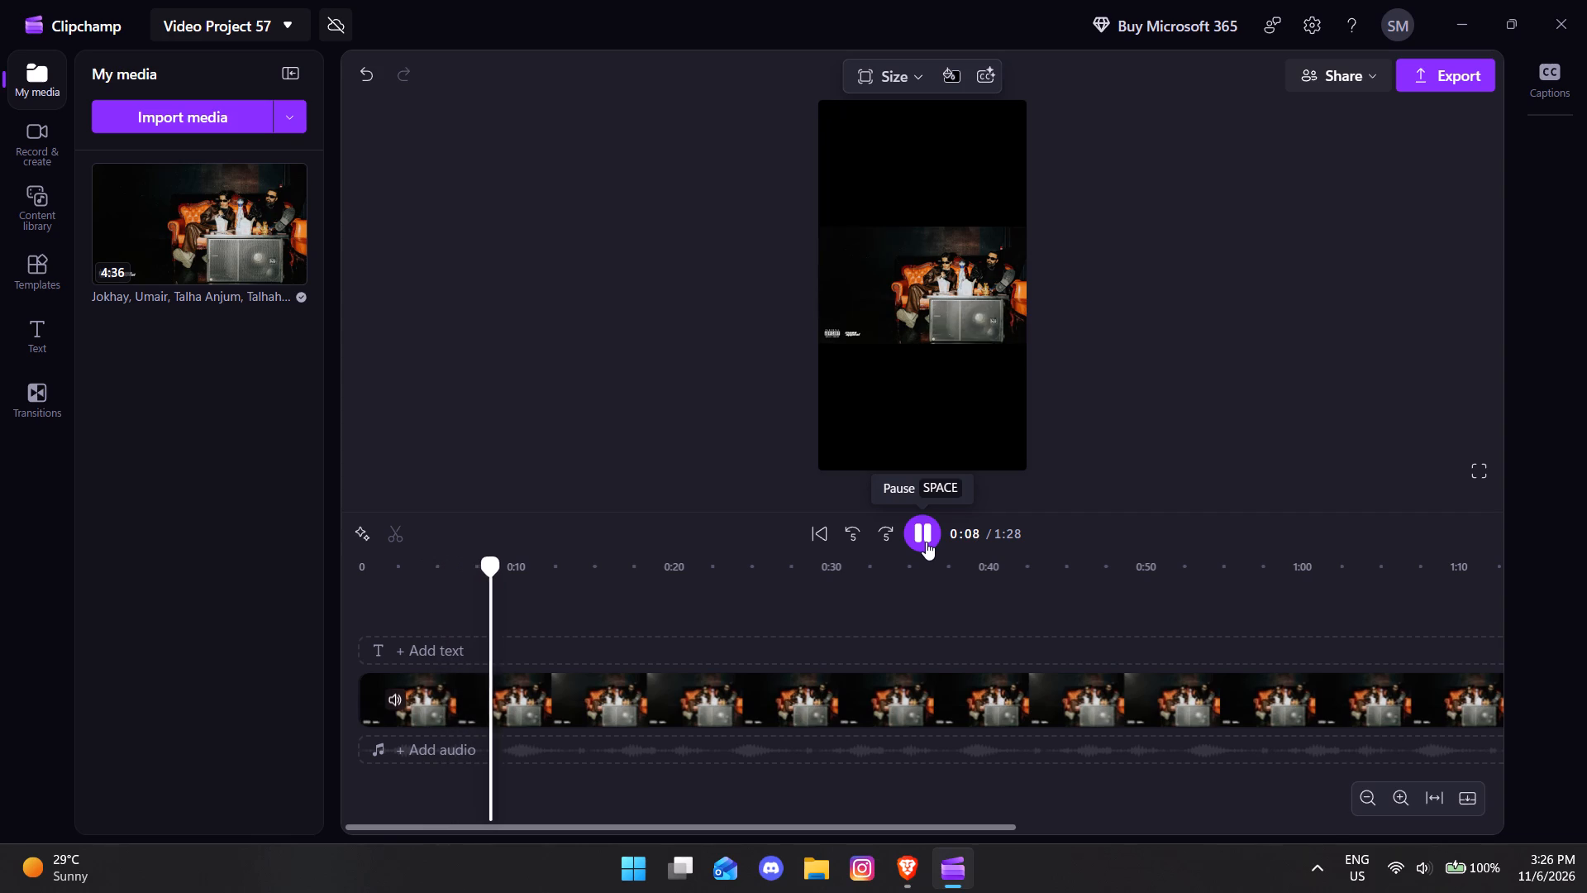
pyautogui.keyDown('ctrl'); pyautogui.scroll(-3, 854, 547); pyautogui.keyUp('ctrl')
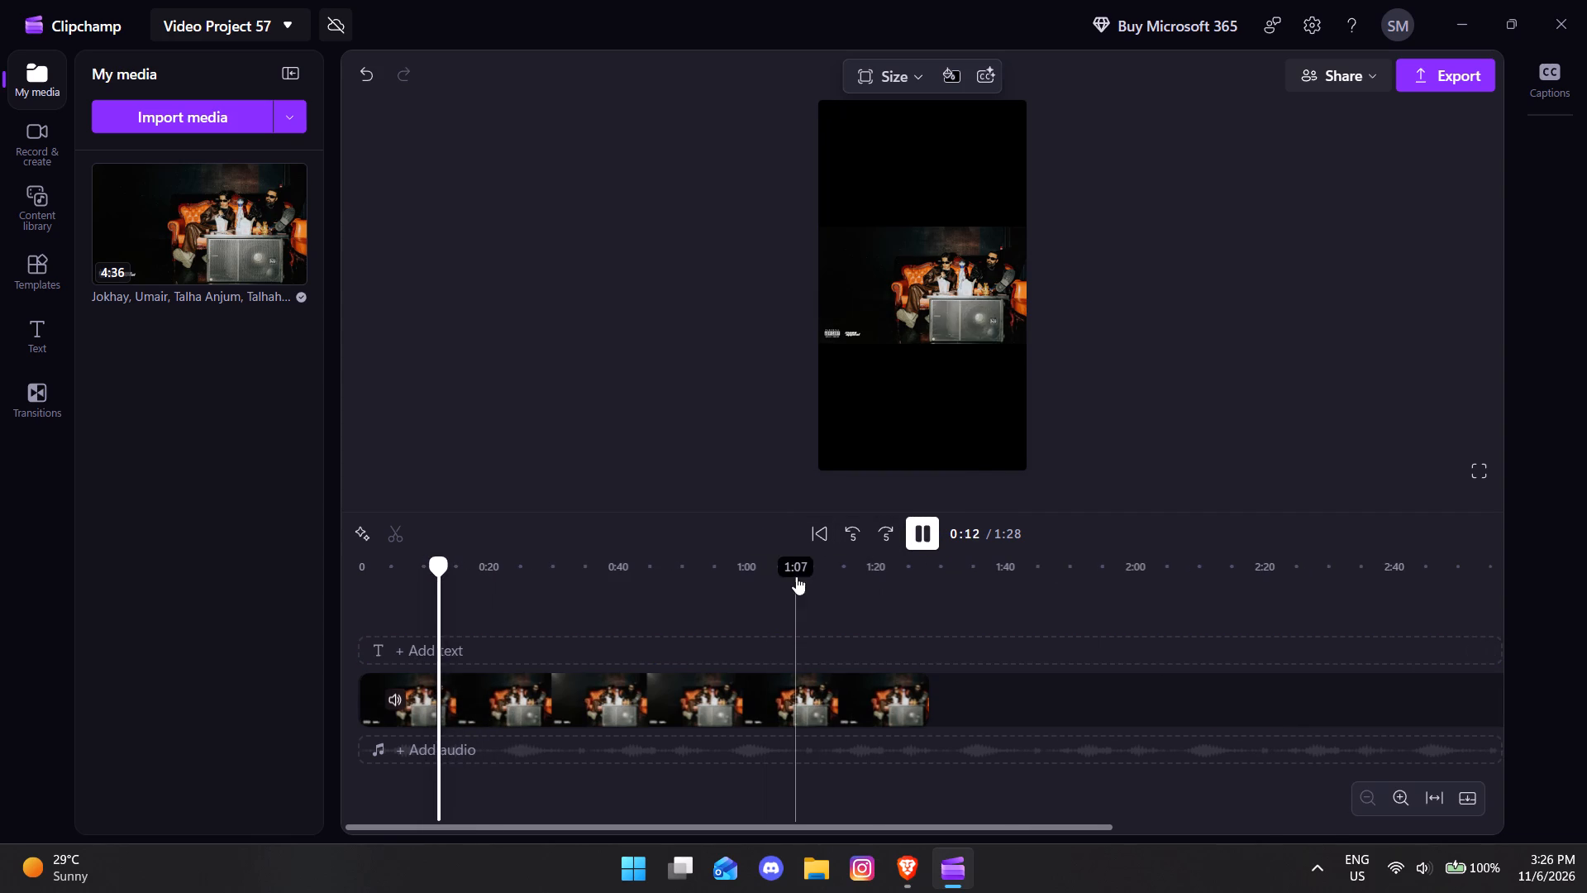
pyautogui.click(885, 536)
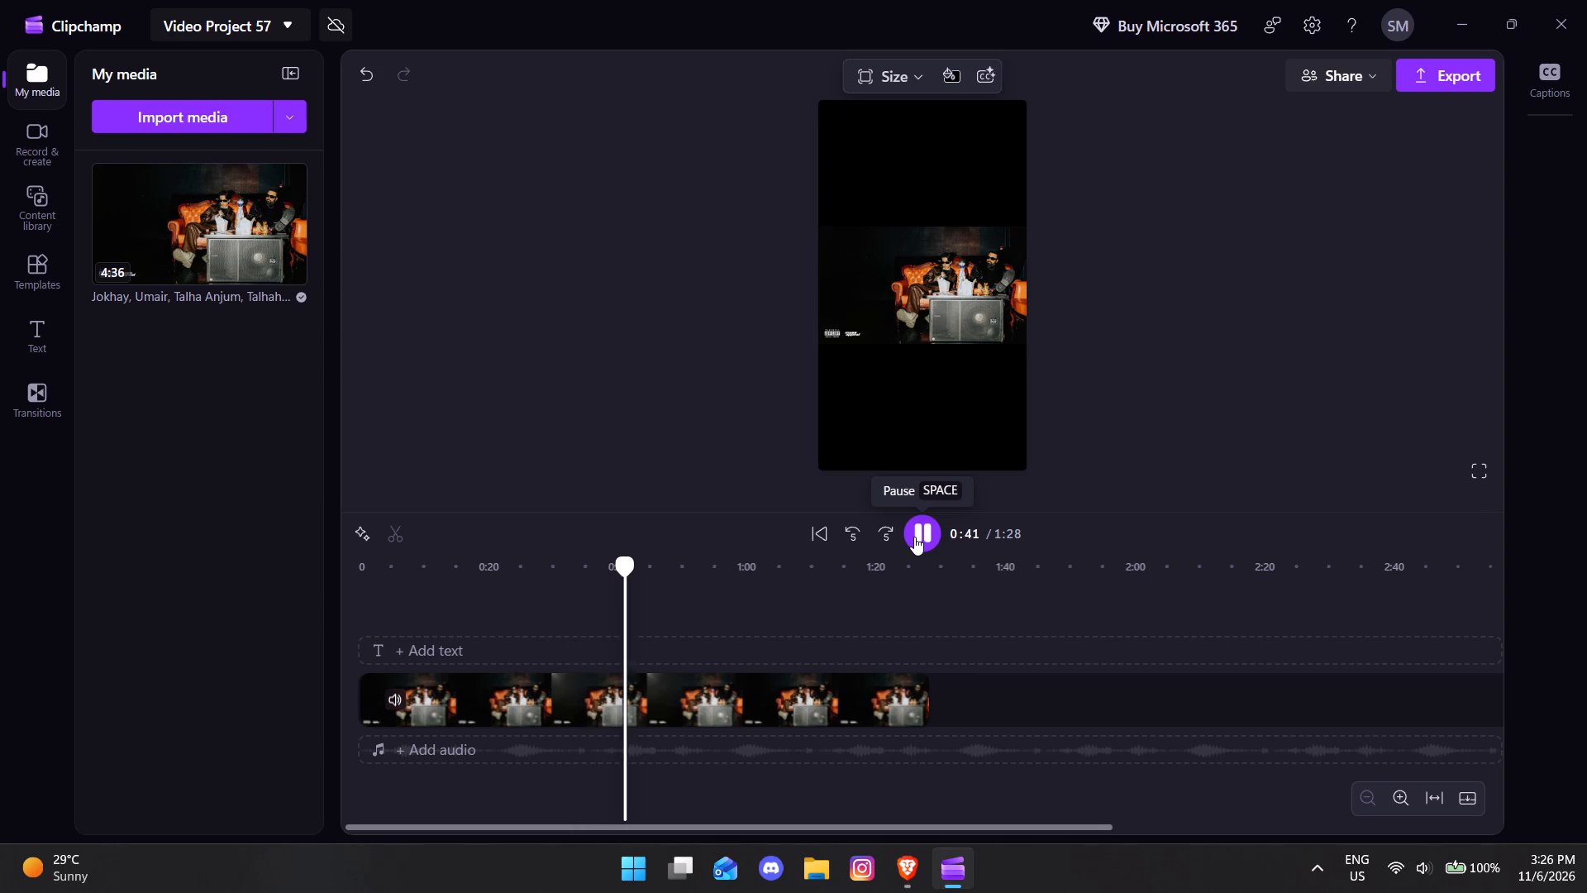
pyautogui.click(914, 537)
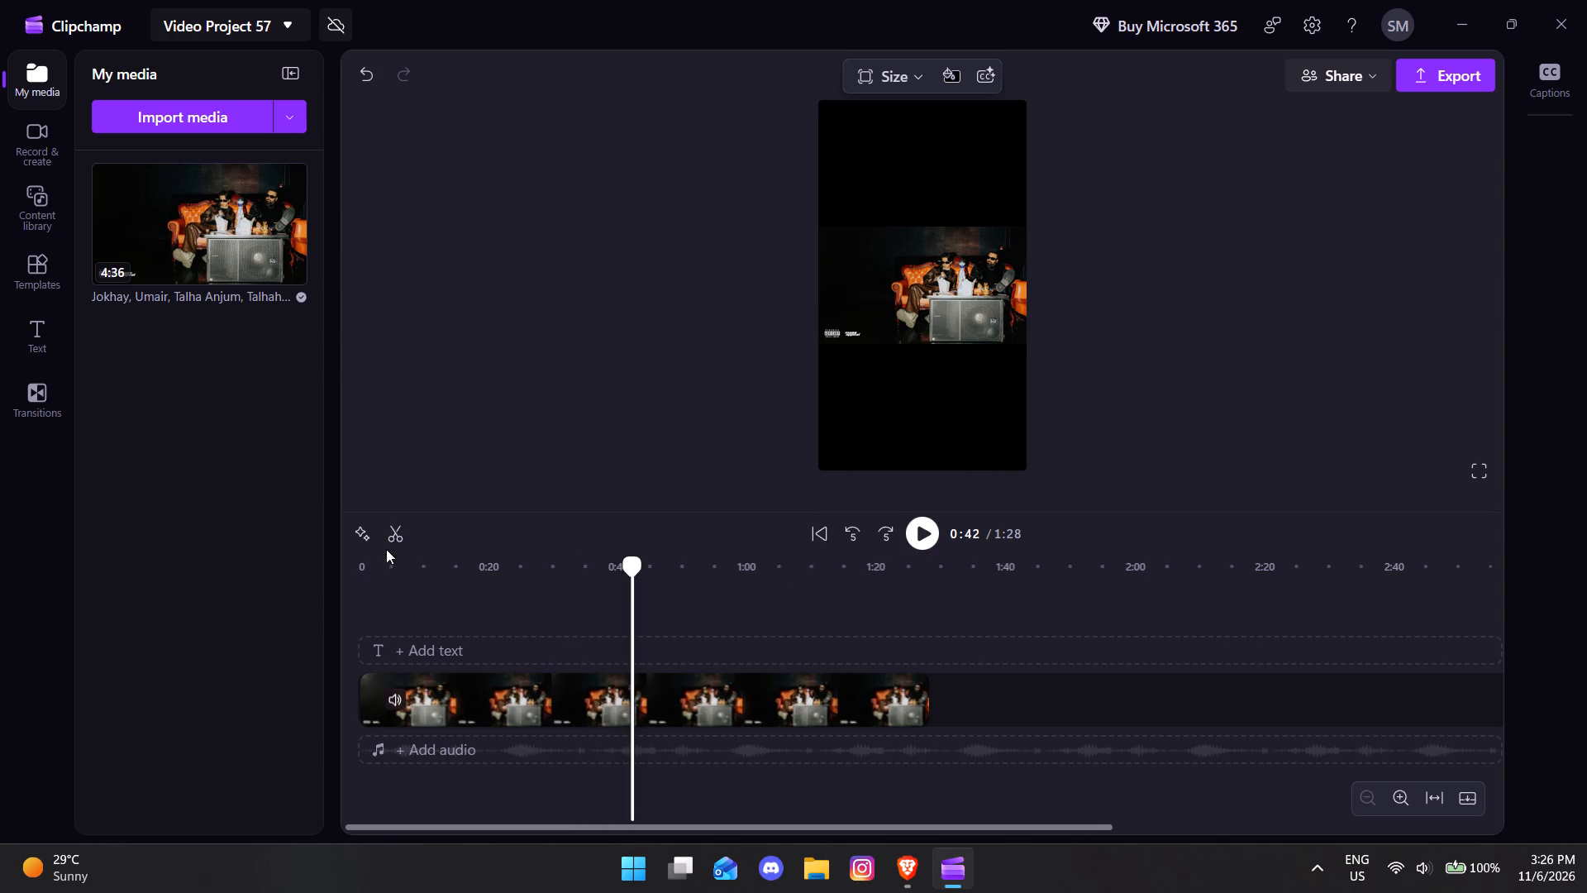
pyautogui.click(393, 541)
pyautogui.rightClick(753, 700)
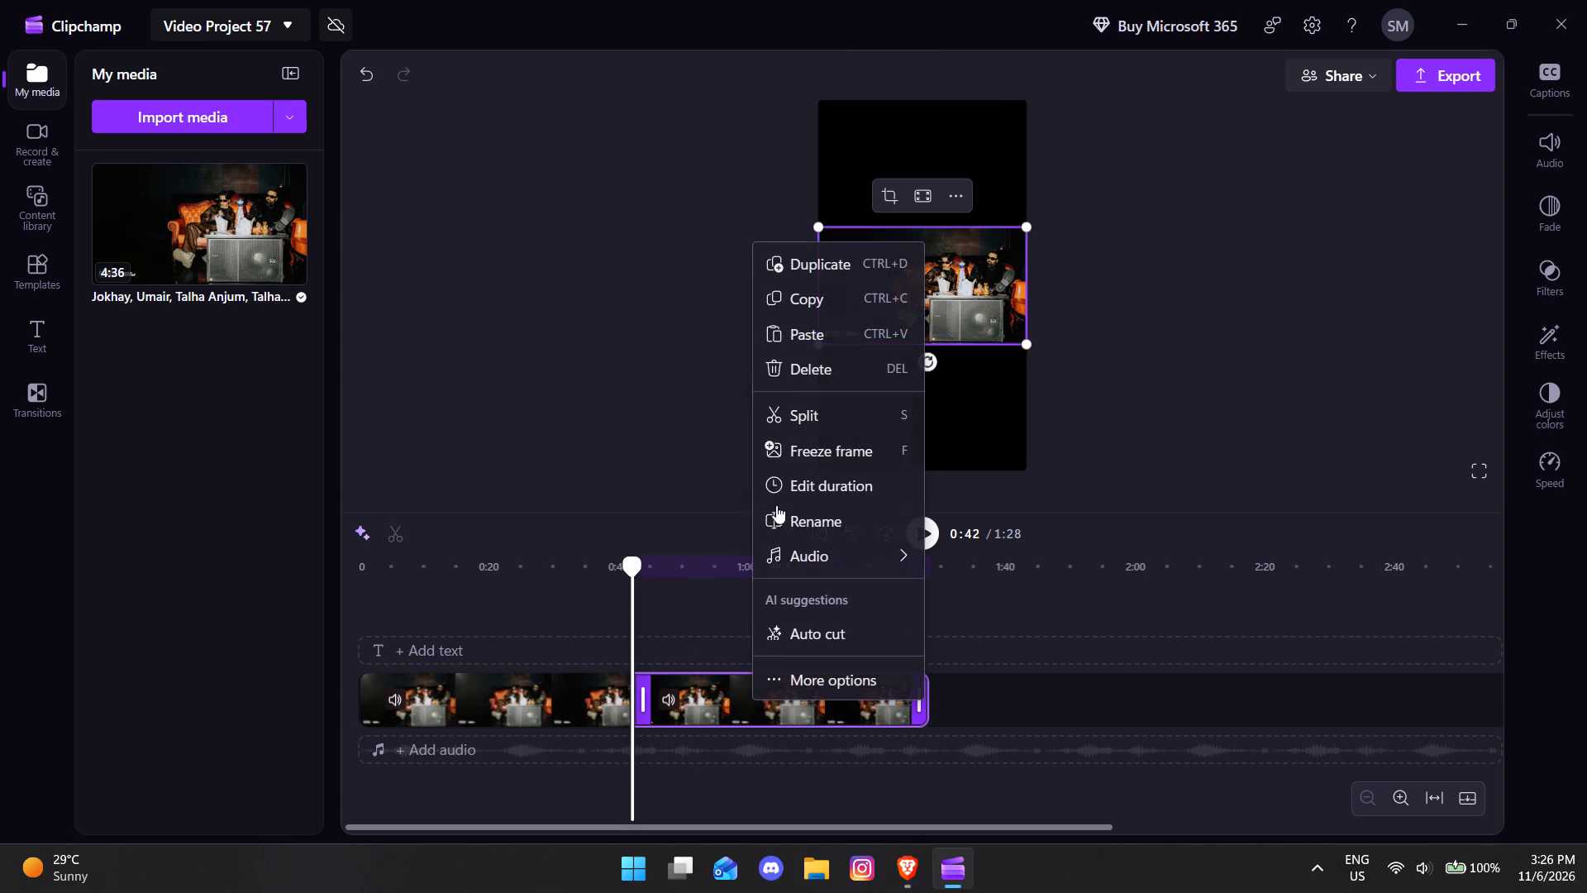
pyautogui.click(631, 418)
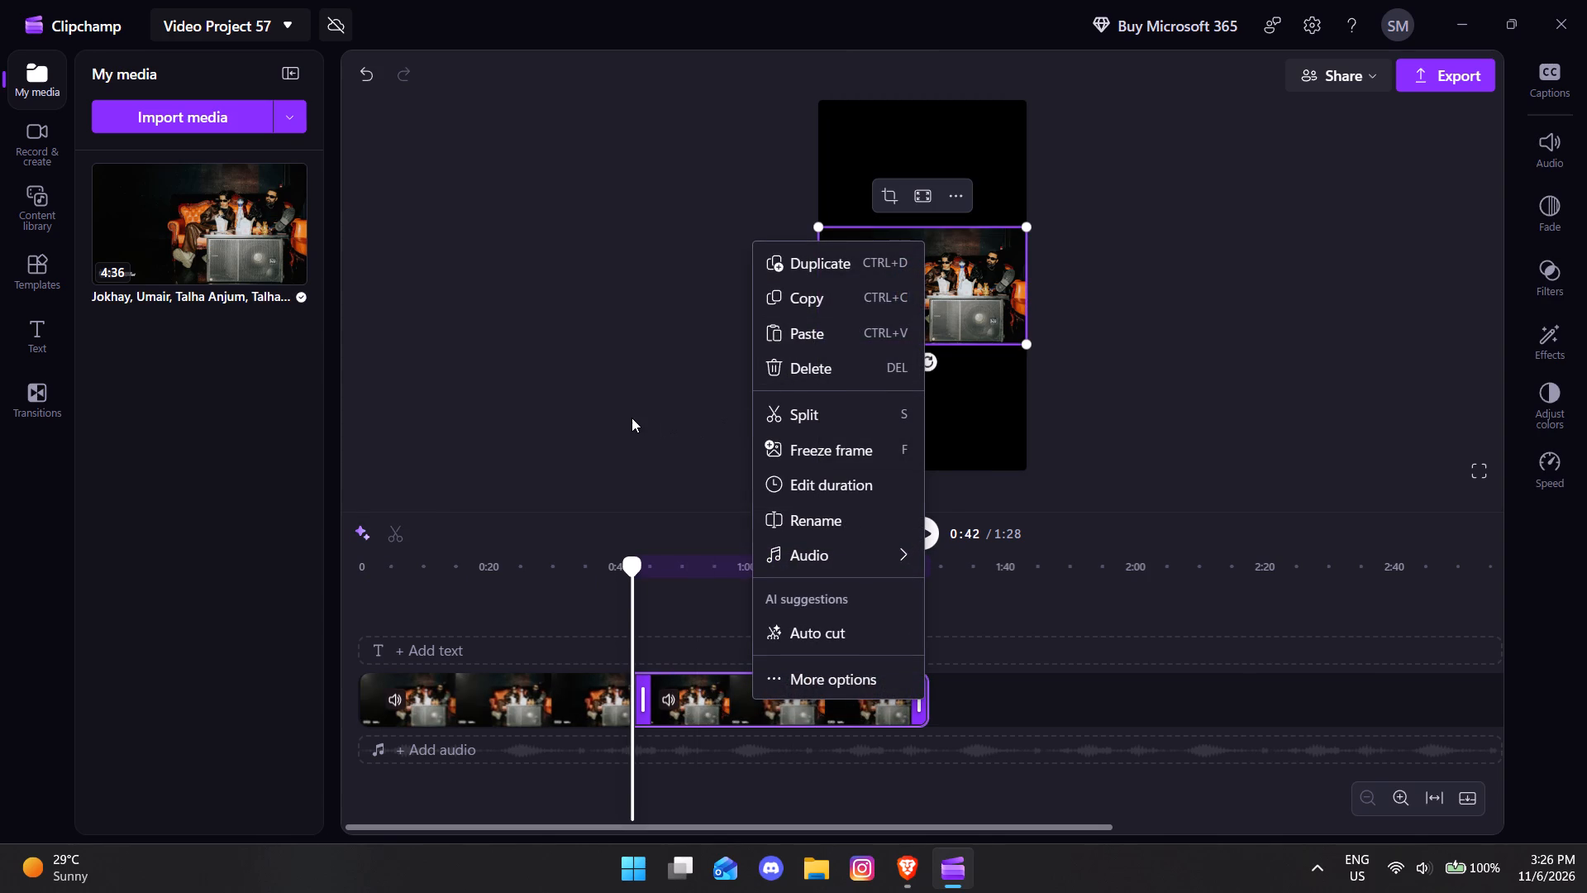
# Play from about 0:10, replay the passage to find a tighter start, pause at about 0:14 and split the clip there.
pyautogui.click(423, 608)
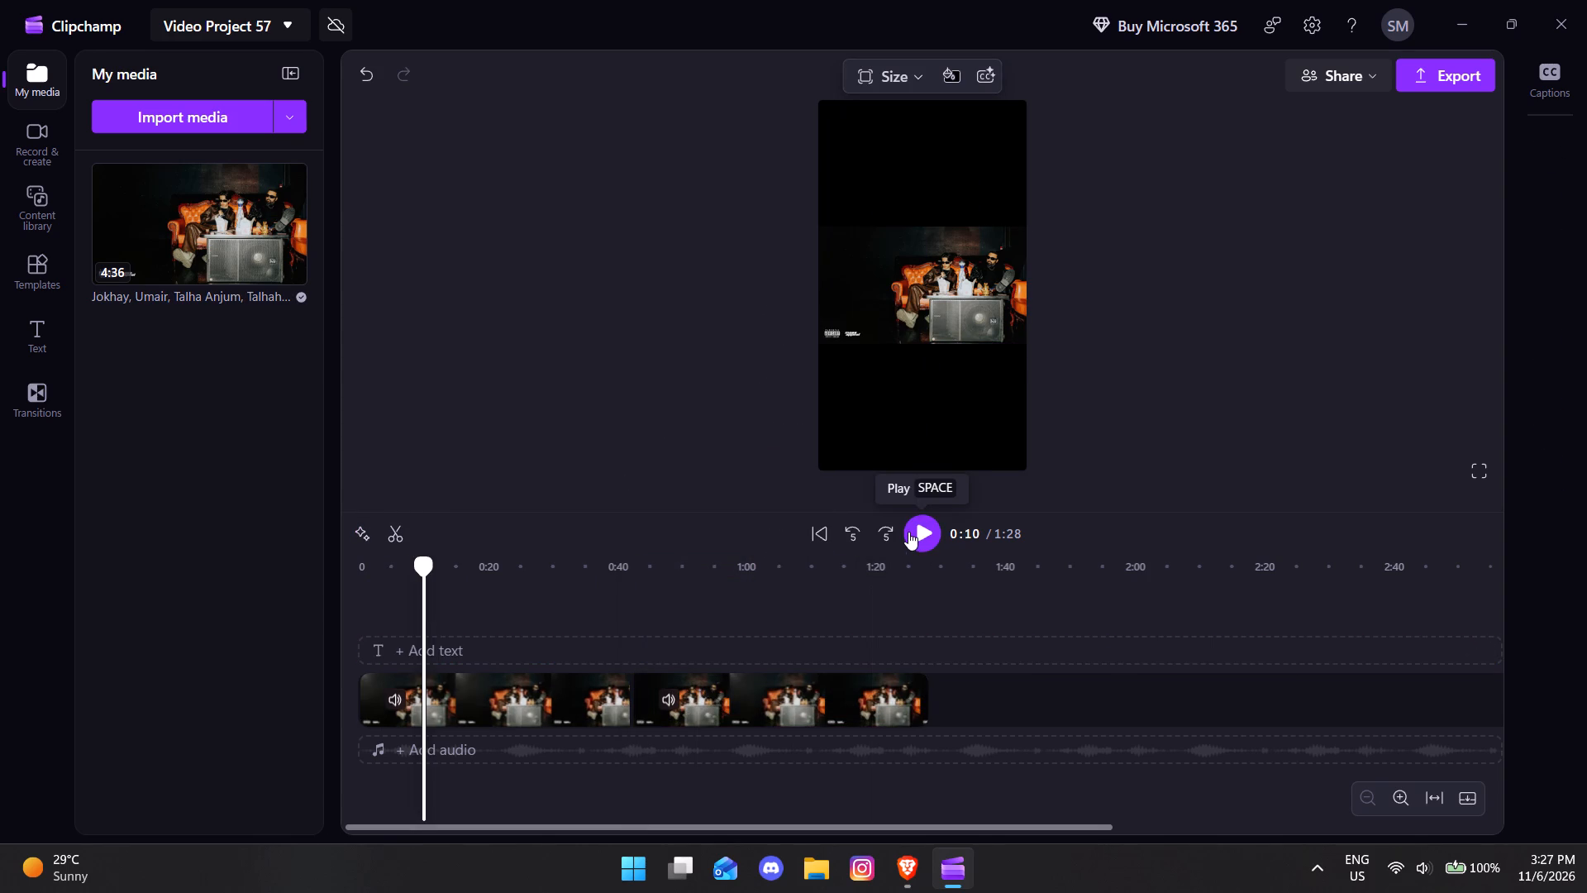
pyautogui.click(908, 532)
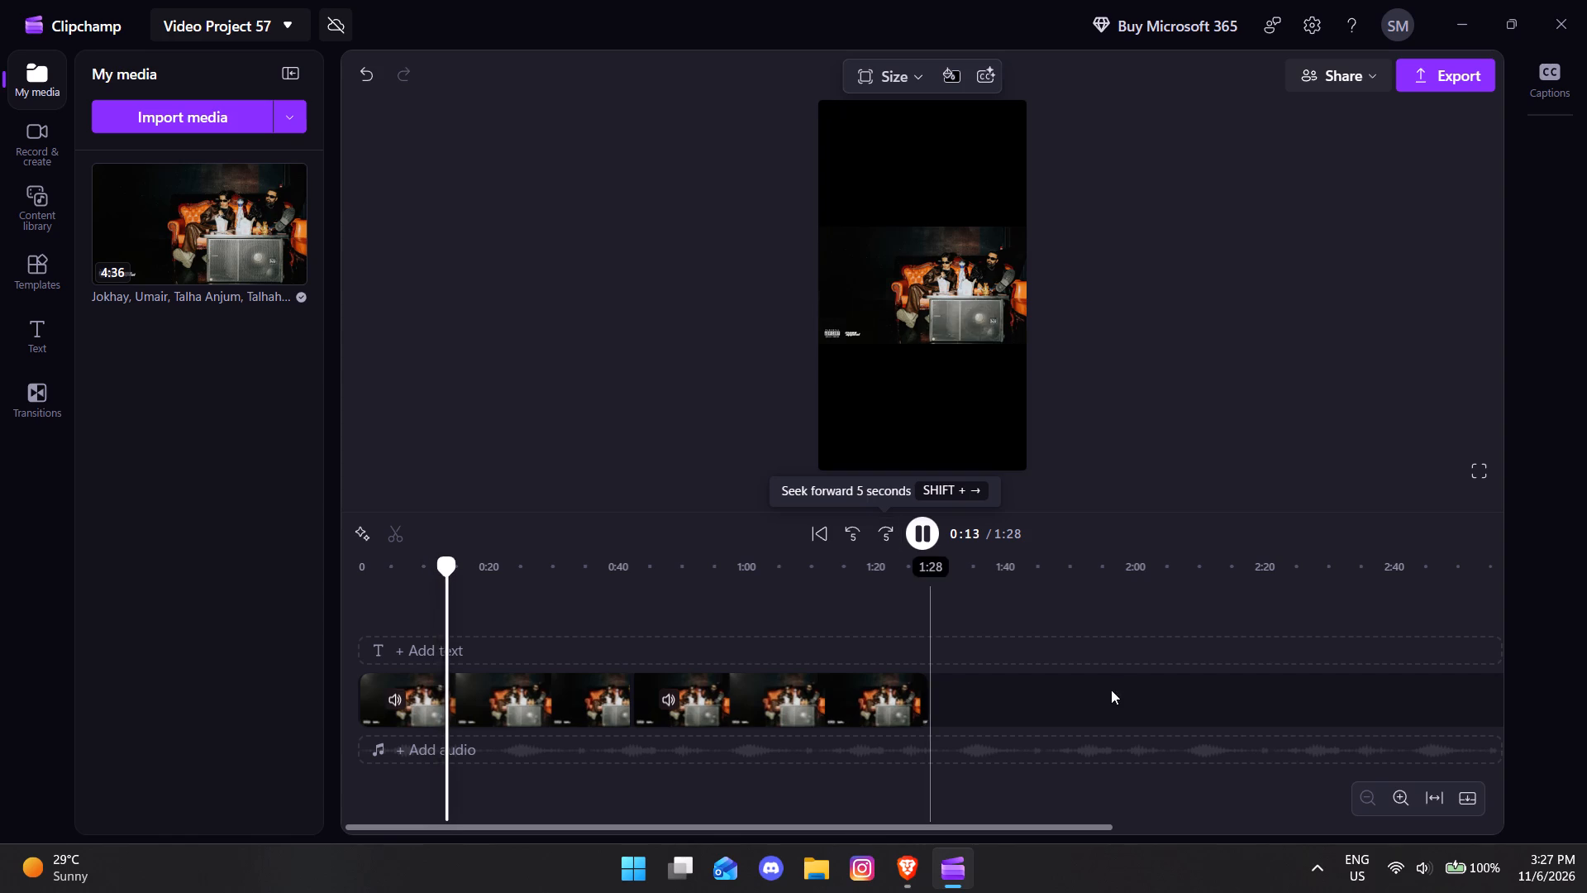
pyautogui.click(1303, 864)
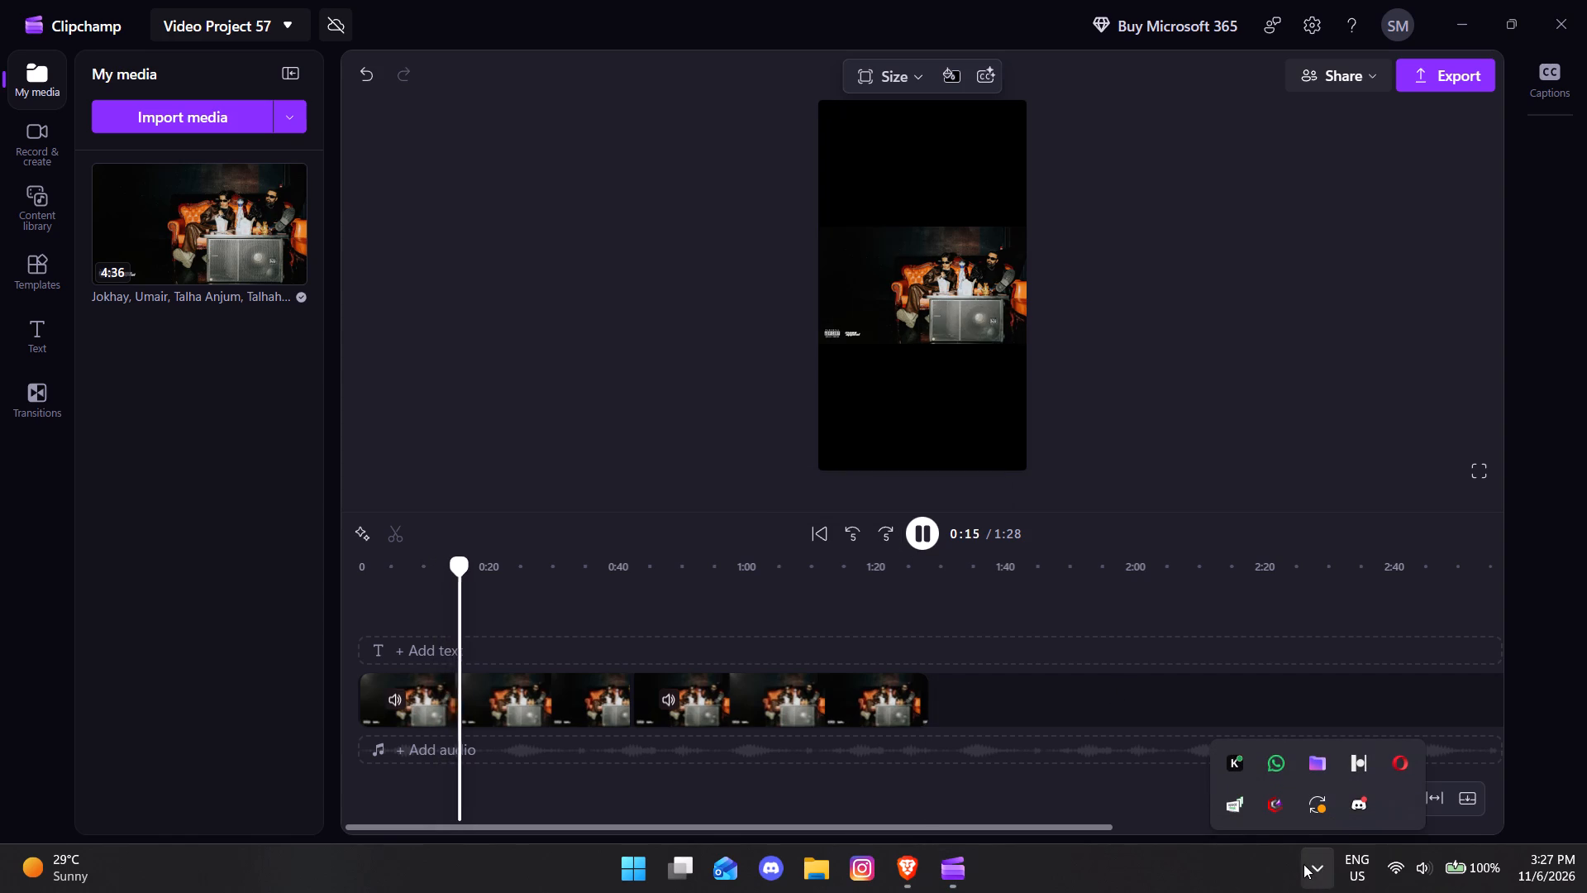
pyautogui.click(1303, 864)
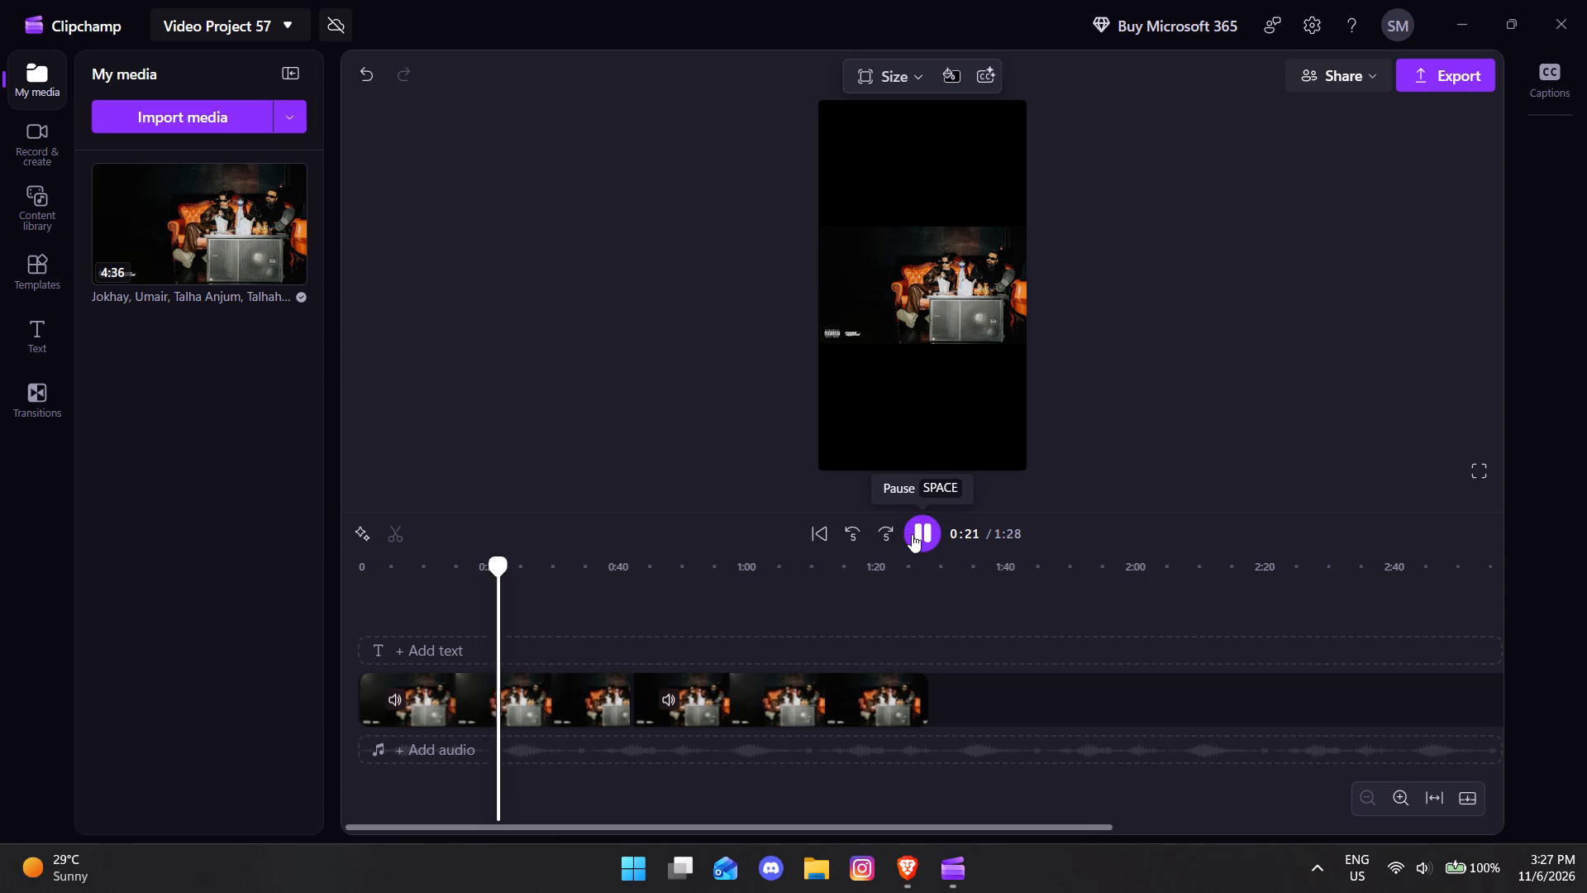
pyautogui.doubleClick(849, 537)
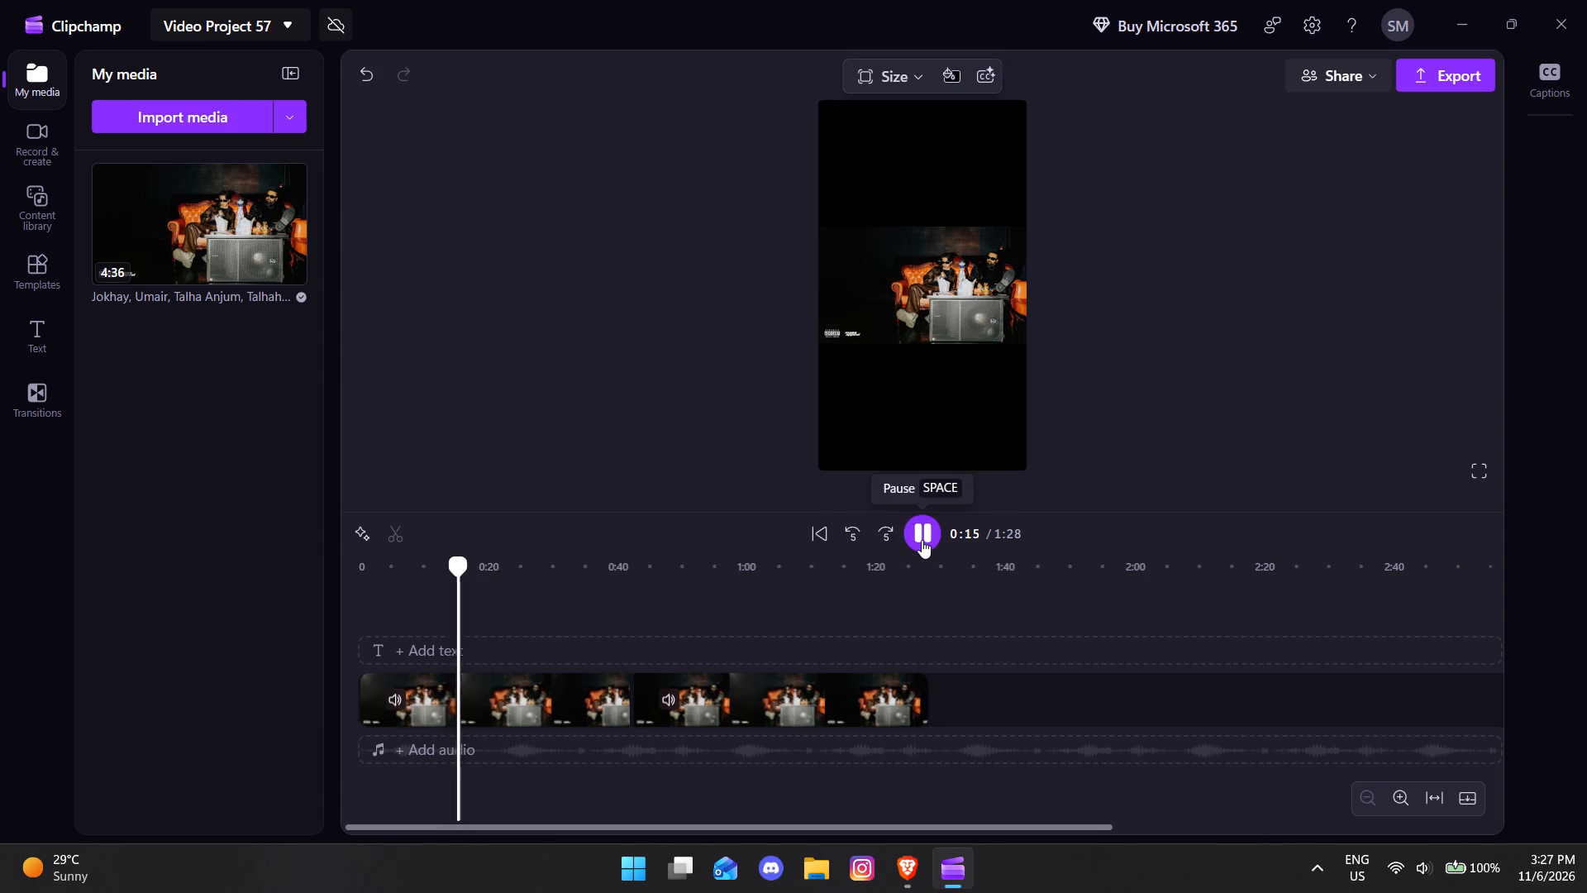
pyautogui.click(855, 538)
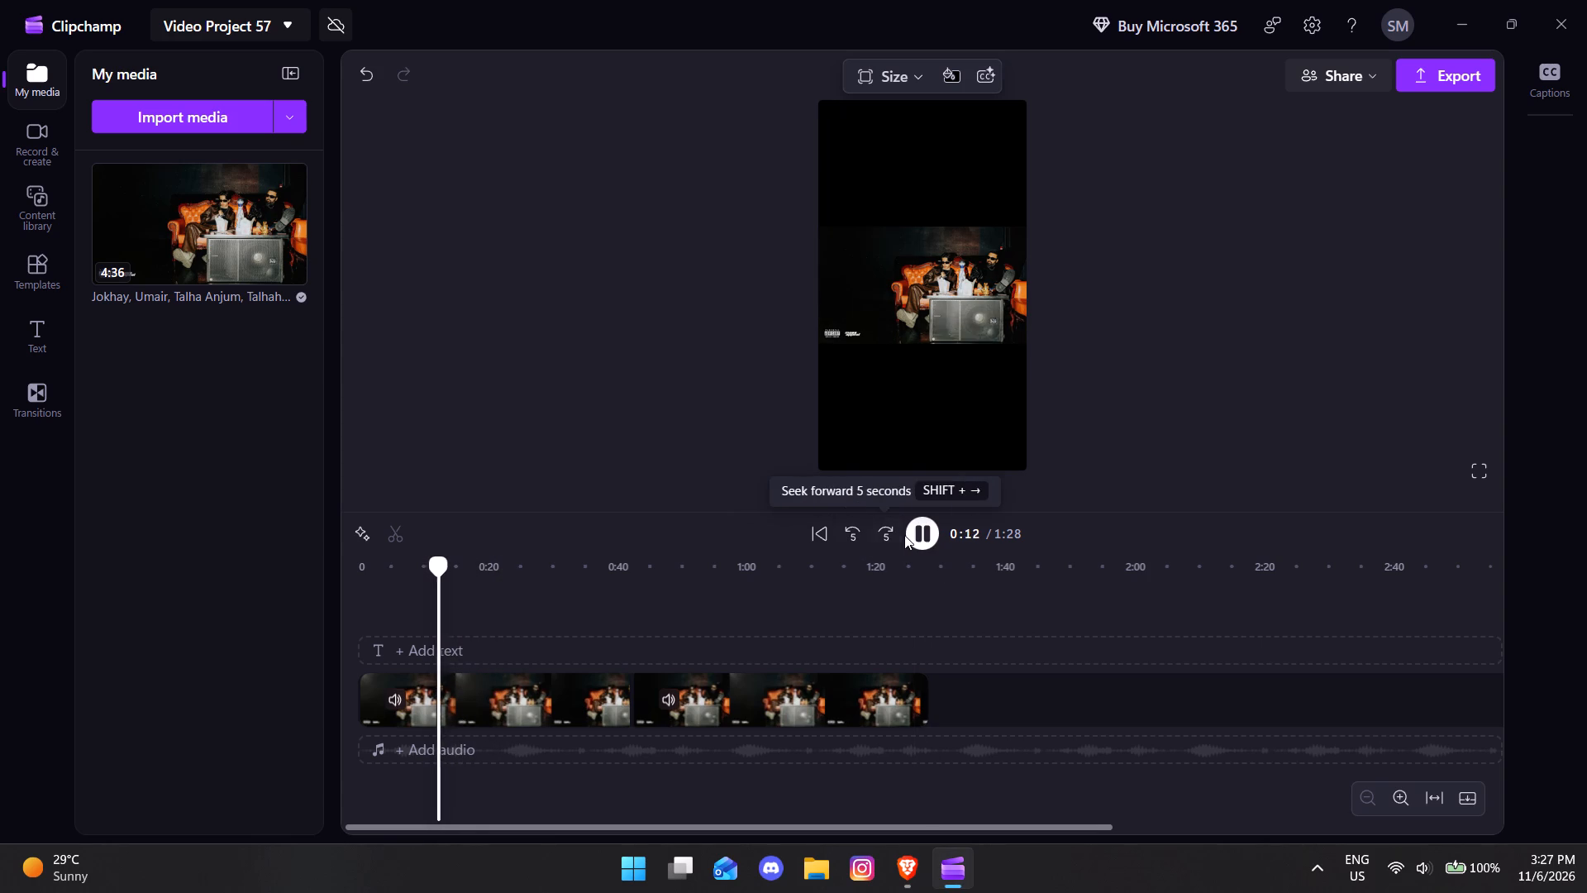
pyautogui.click(917, 535)
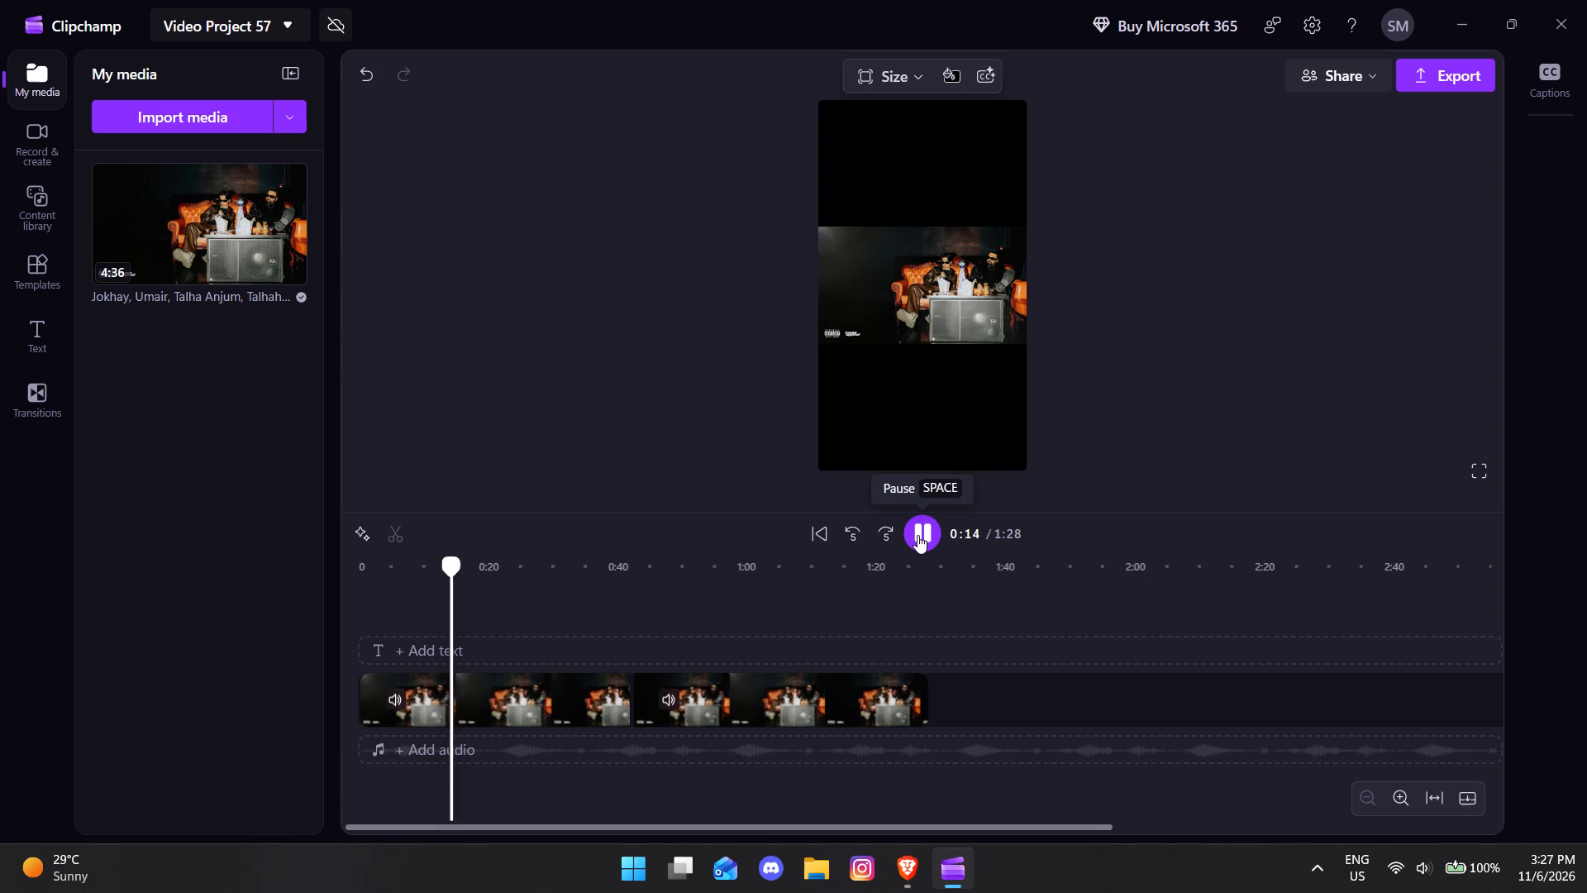
pyautogui.click(407, 537)
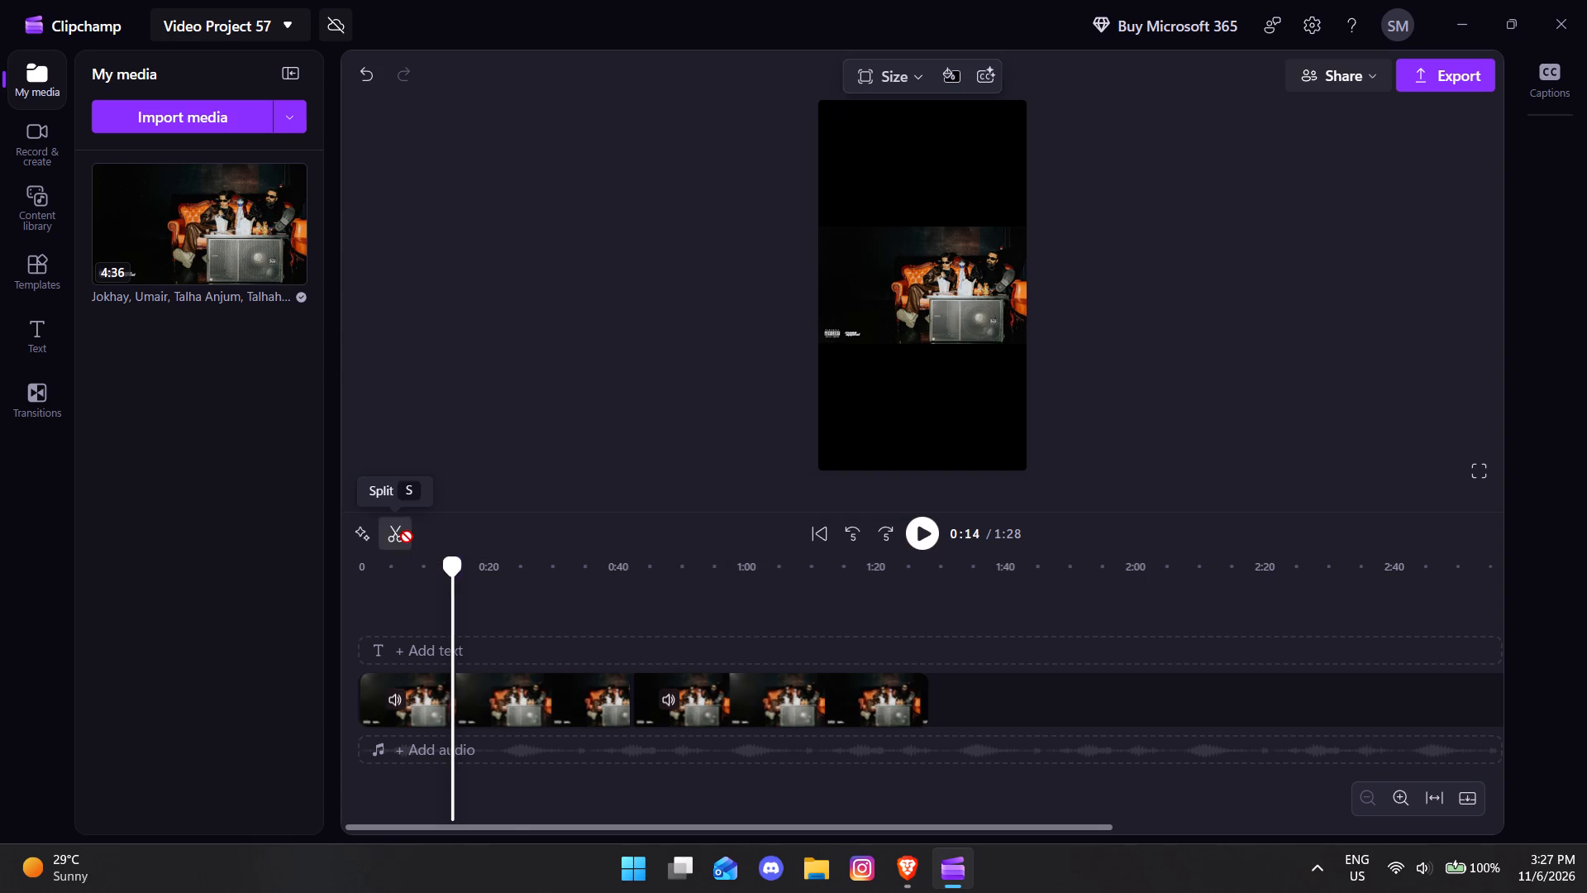
# Delete the part before the 0:14 cut and close the gap it leaves.
pyautogui.click(422, 695)
pyautogui.rightClick(422, 695)
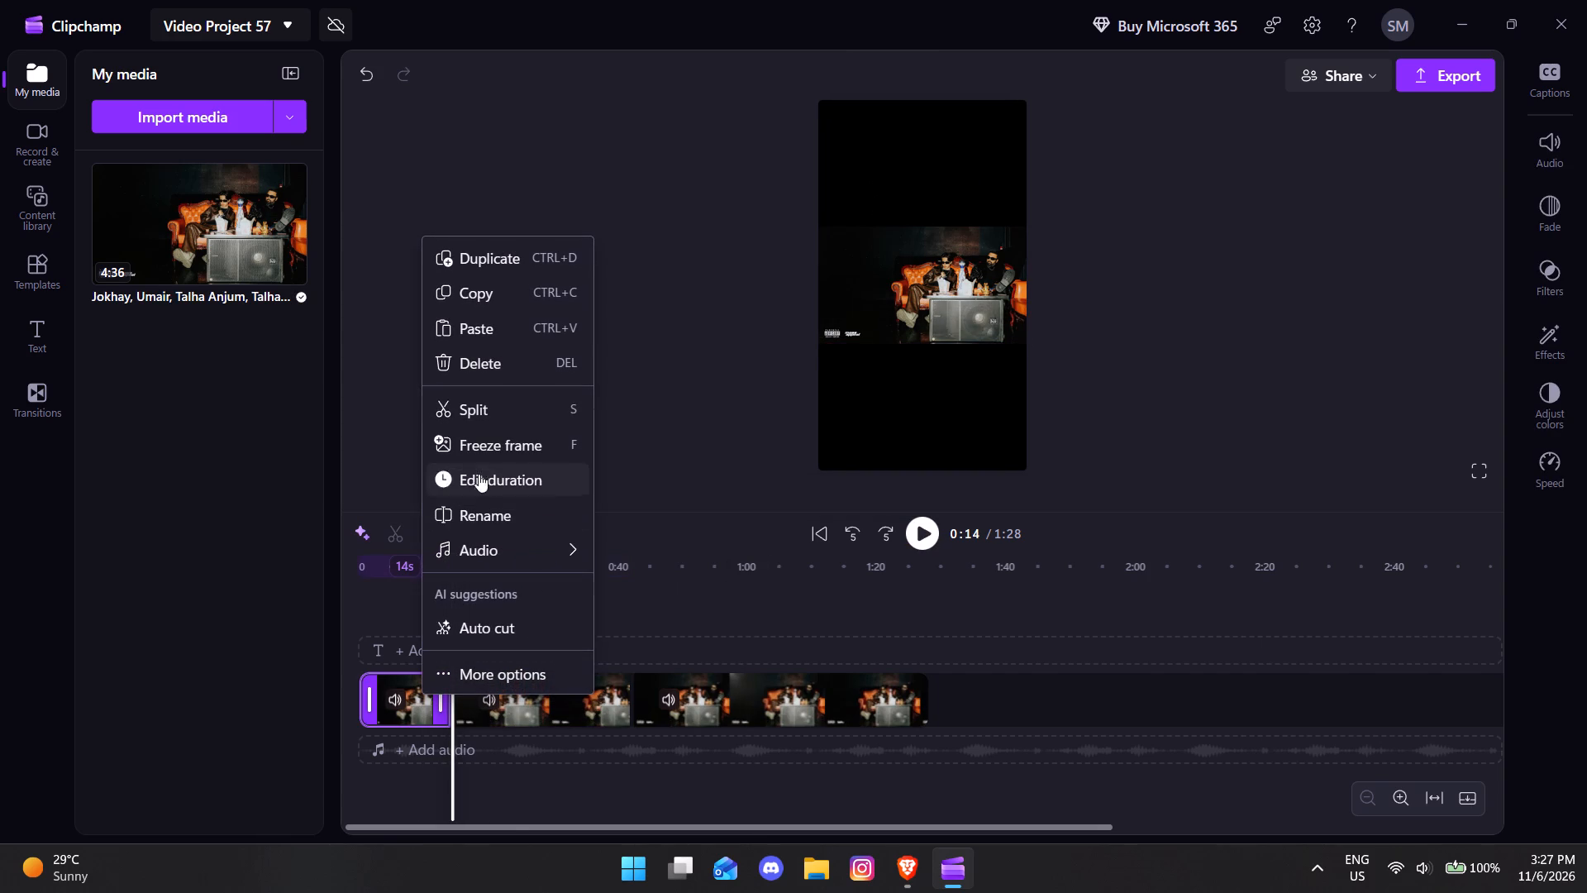
pyautogui.click(442, 364)
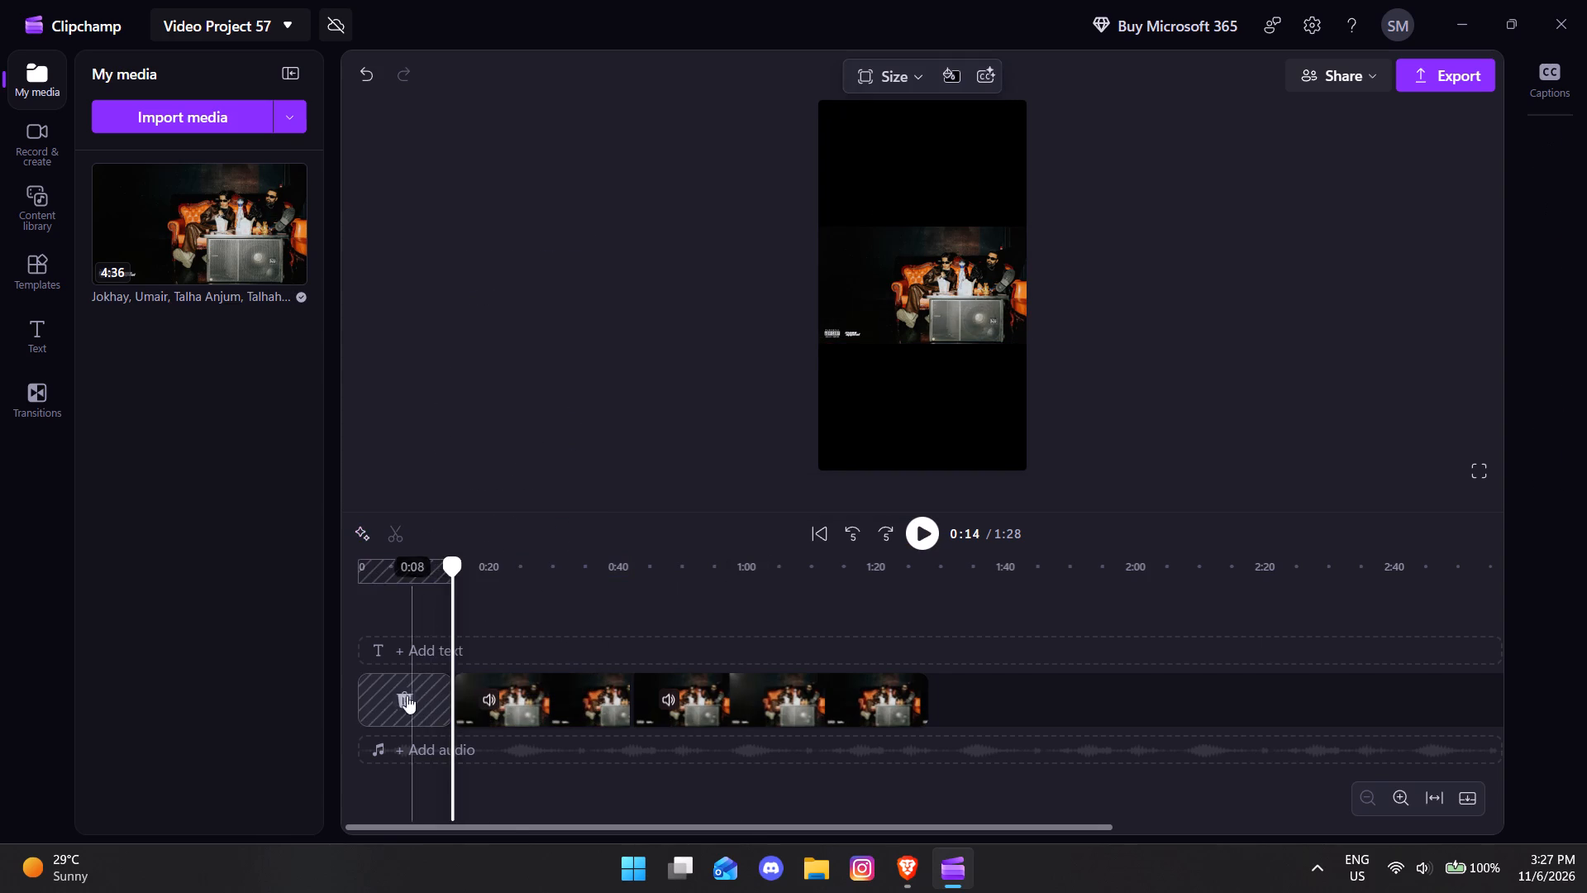
pyautogui.click(403, 698)
# Play the shortened video from its start, replay the passage around the clip boundary, pause at about 0:27 and split there.
pyautogui.click(924, 527)
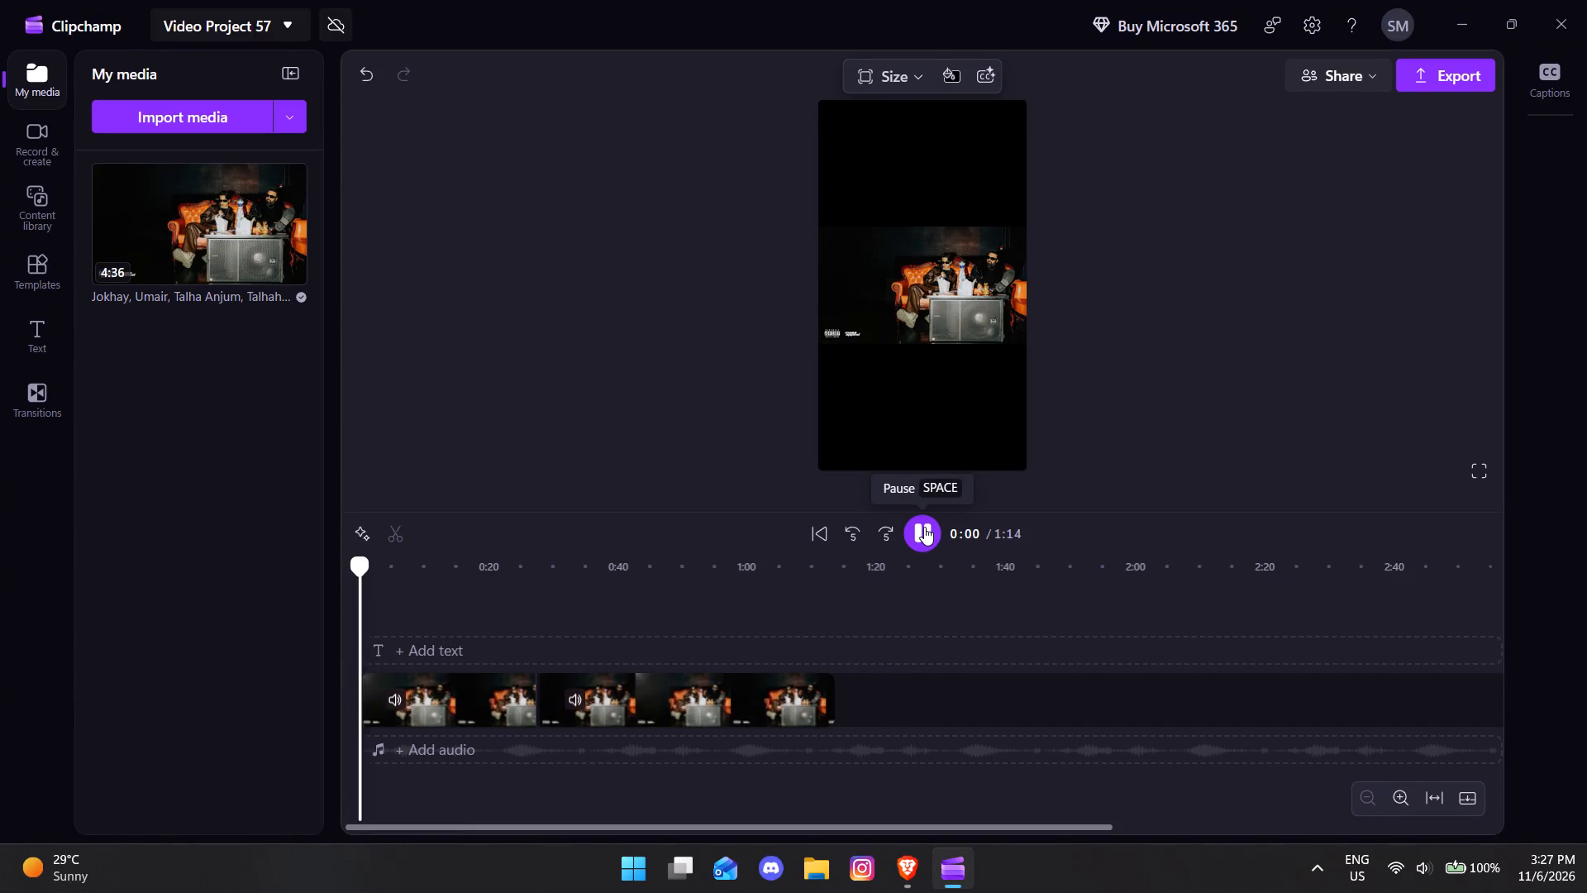
pyautogui.click(879, 534)
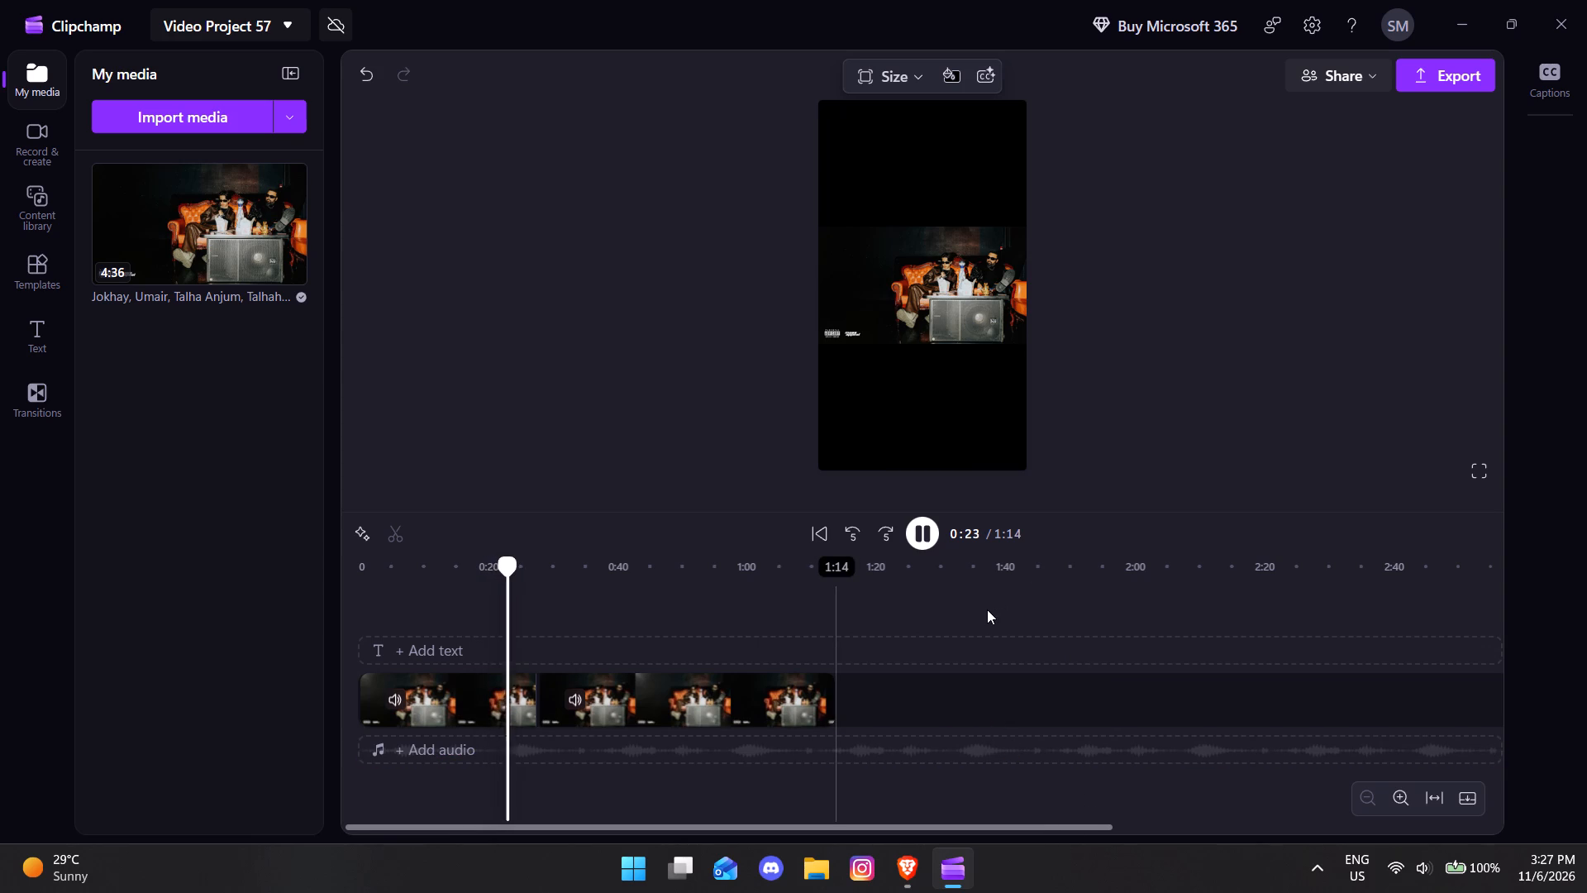
pyautogui.click(921, 544)
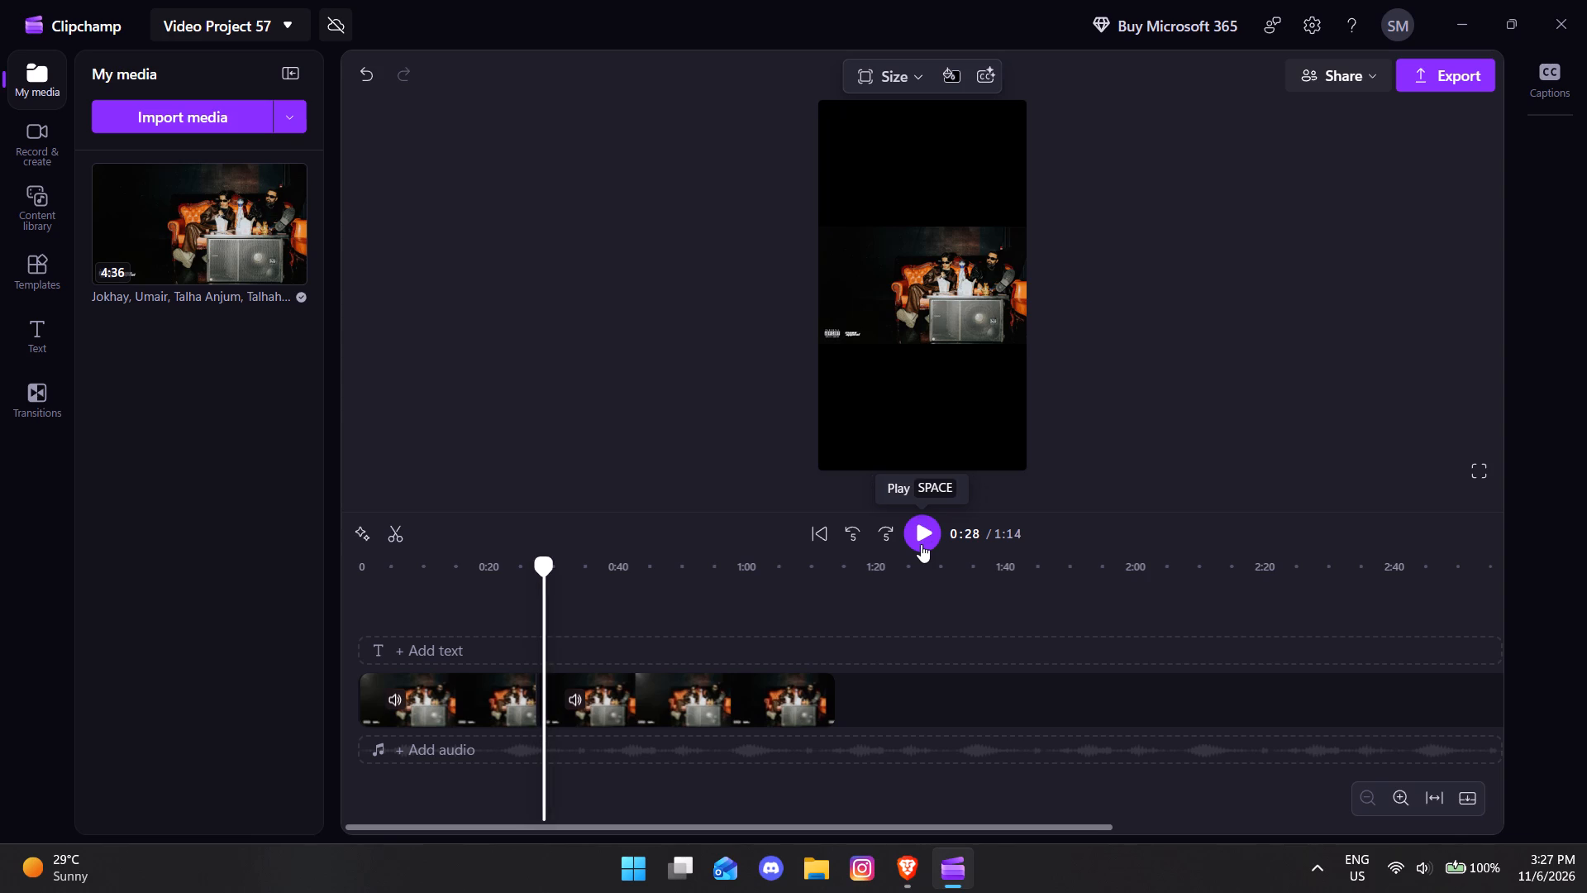
pyautogui.click(907, 538)
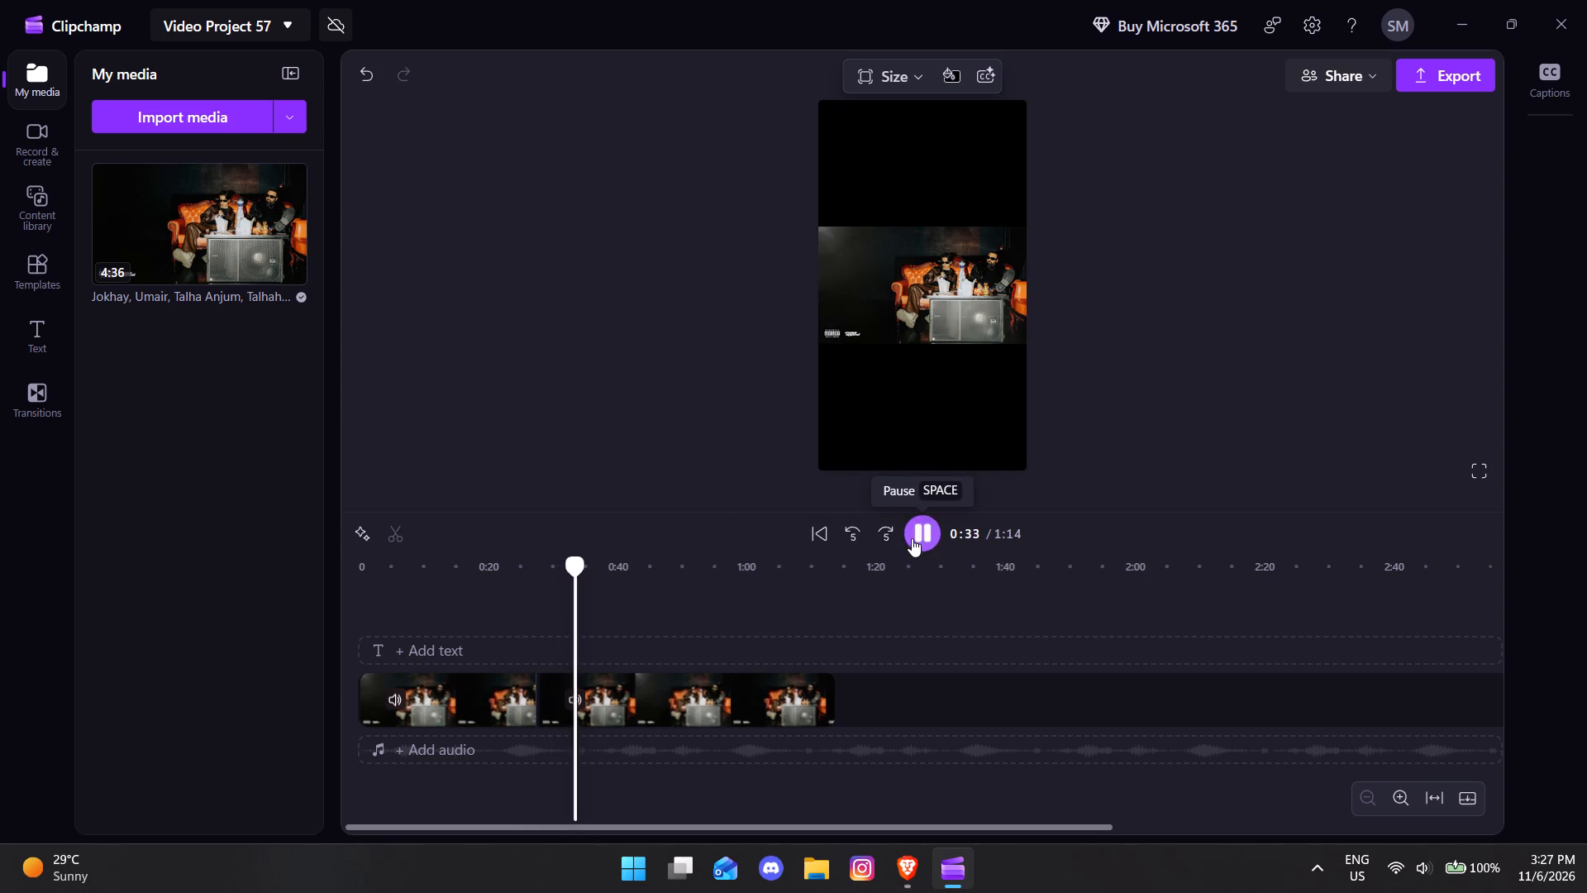
pyautogui.click(844, 540)
pyautogui.click(844, 540)
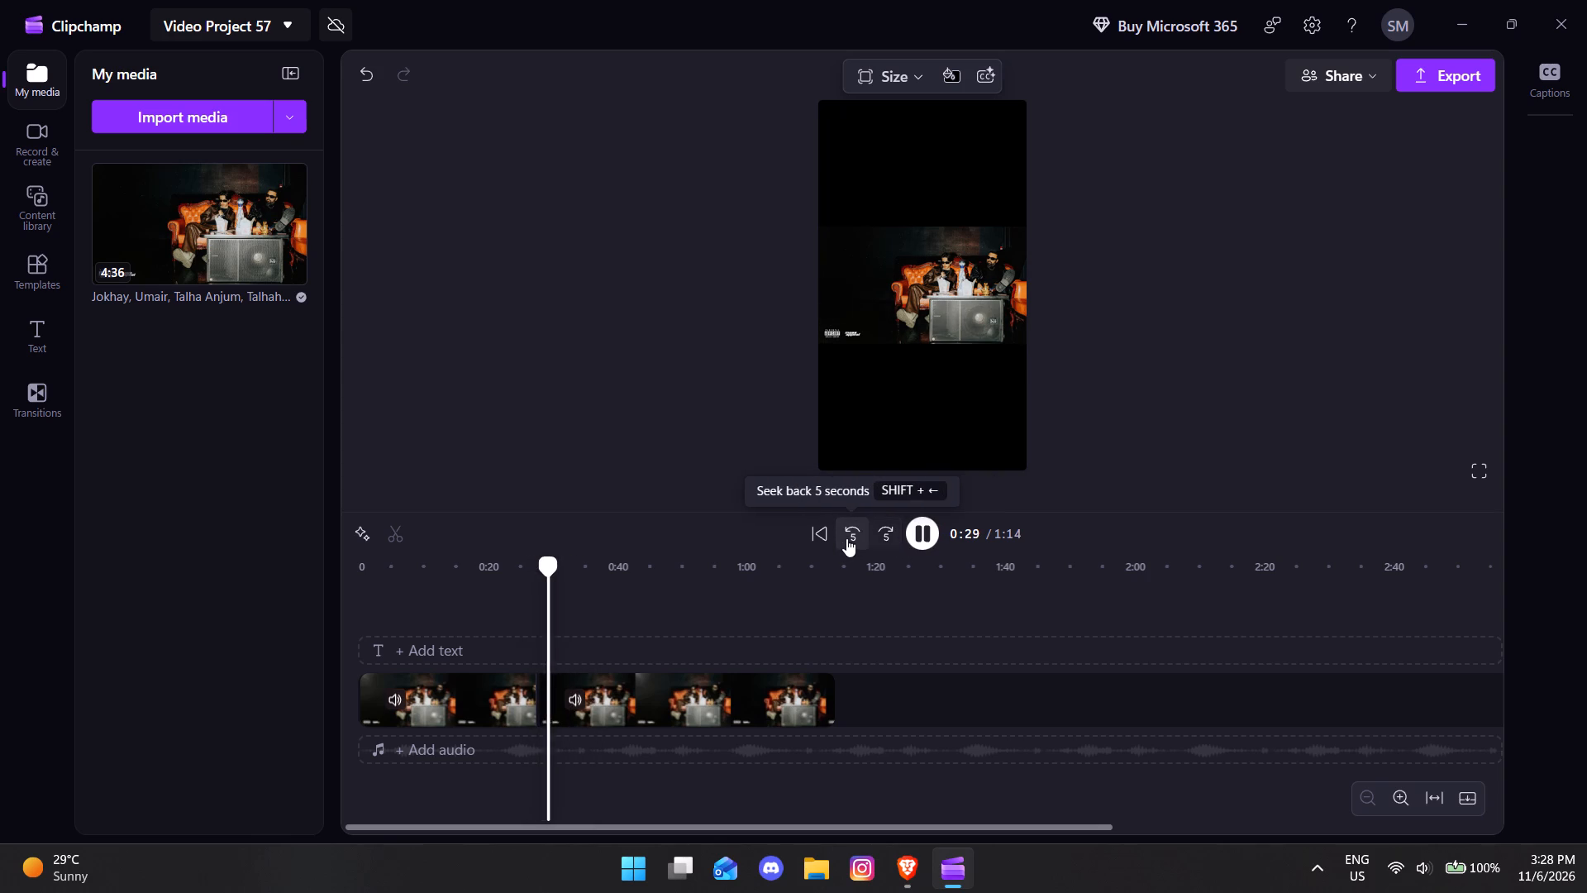
pyautogui.click(846, 538)
pyautogui.click(922, 536)
pyautogui.click(922, 536)
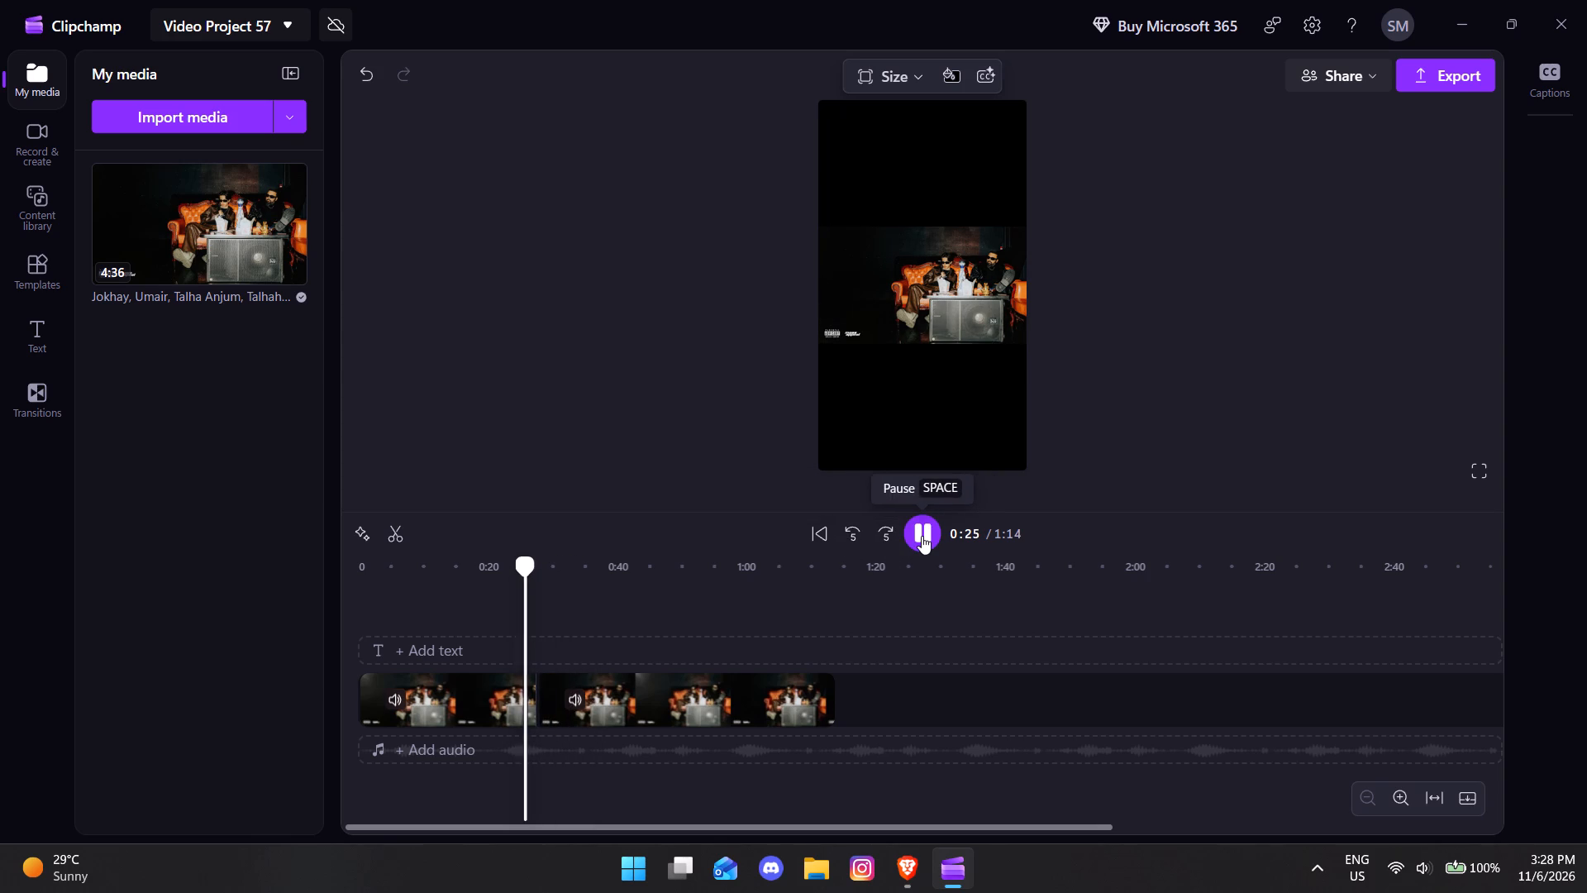
pyautogui.click(922, 536)
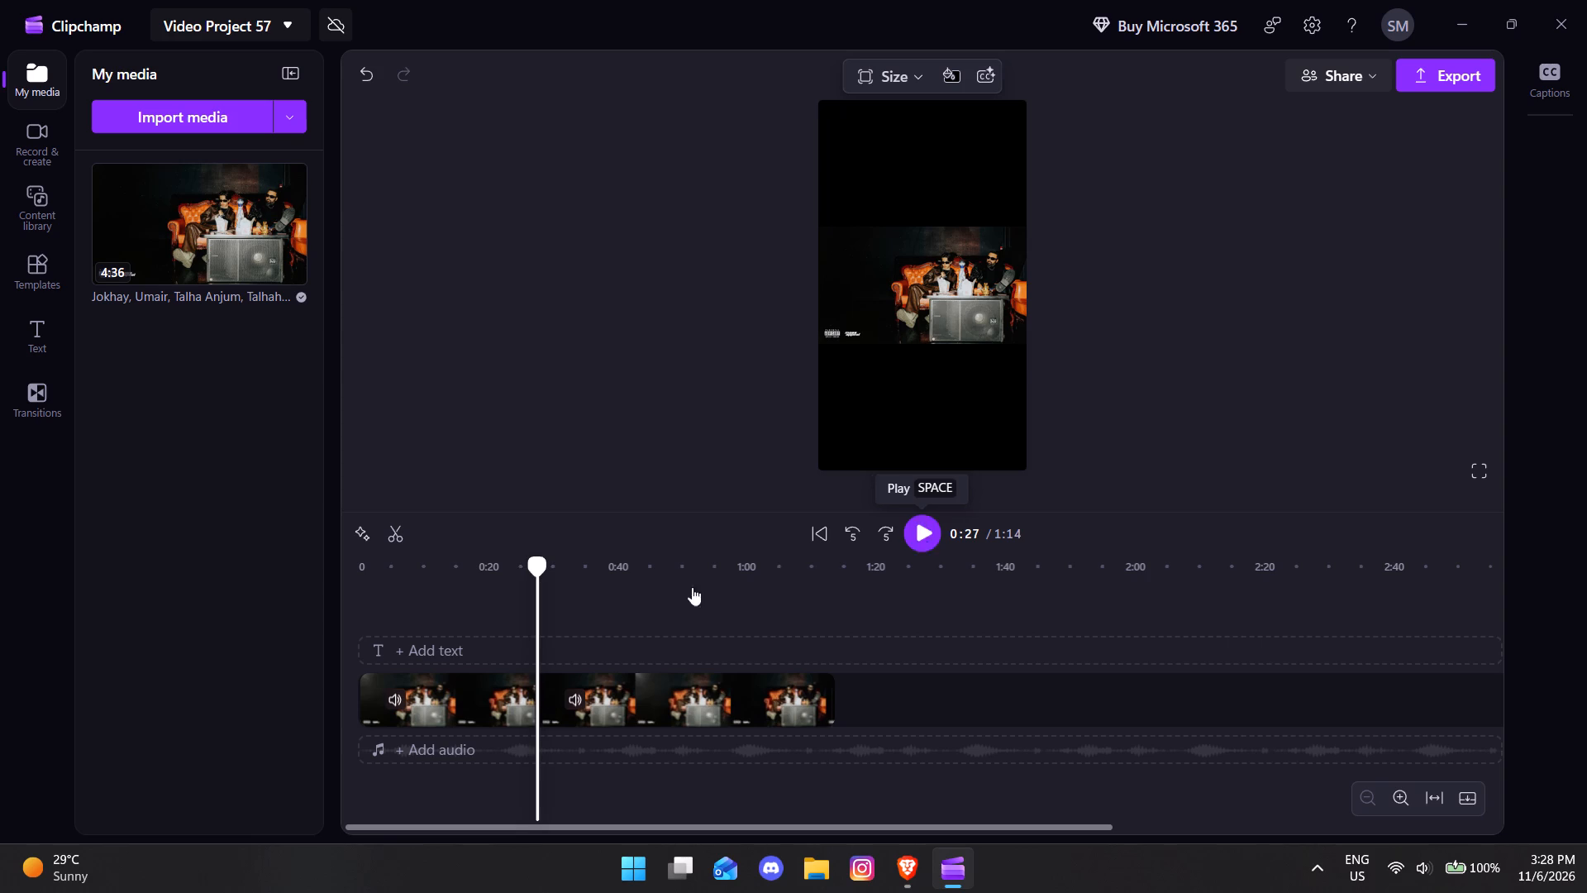
pyautogui.click(407, 545)
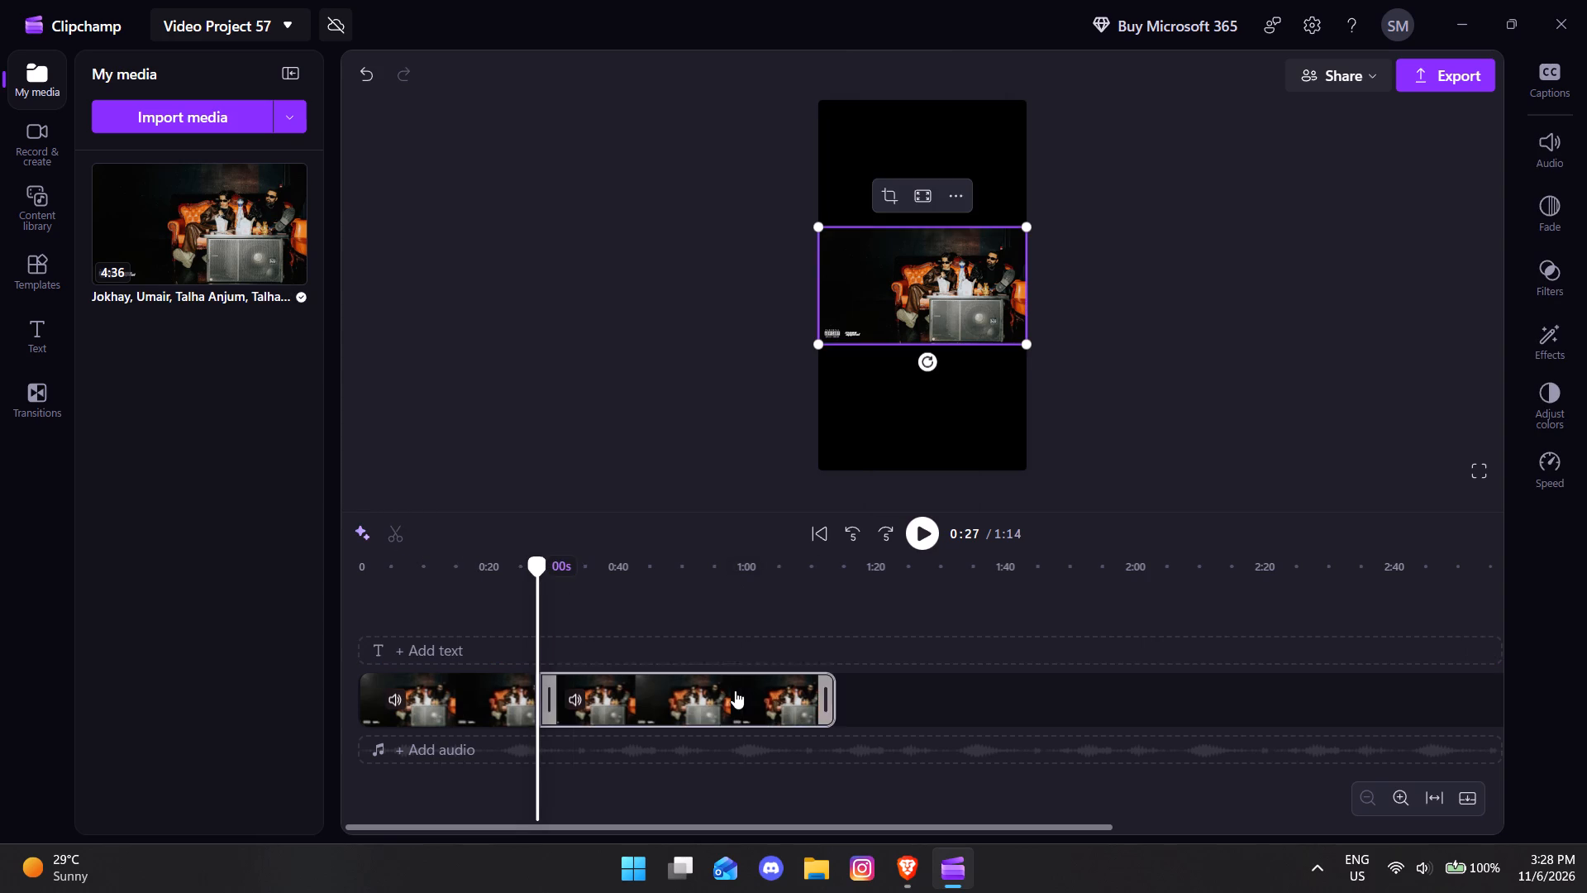
# Delete the long clip after the 0:27 cut.
pyautogui.click(735, 690)
pyautogui.rightClick(735, 690)
pyautogui.click(758, 357)
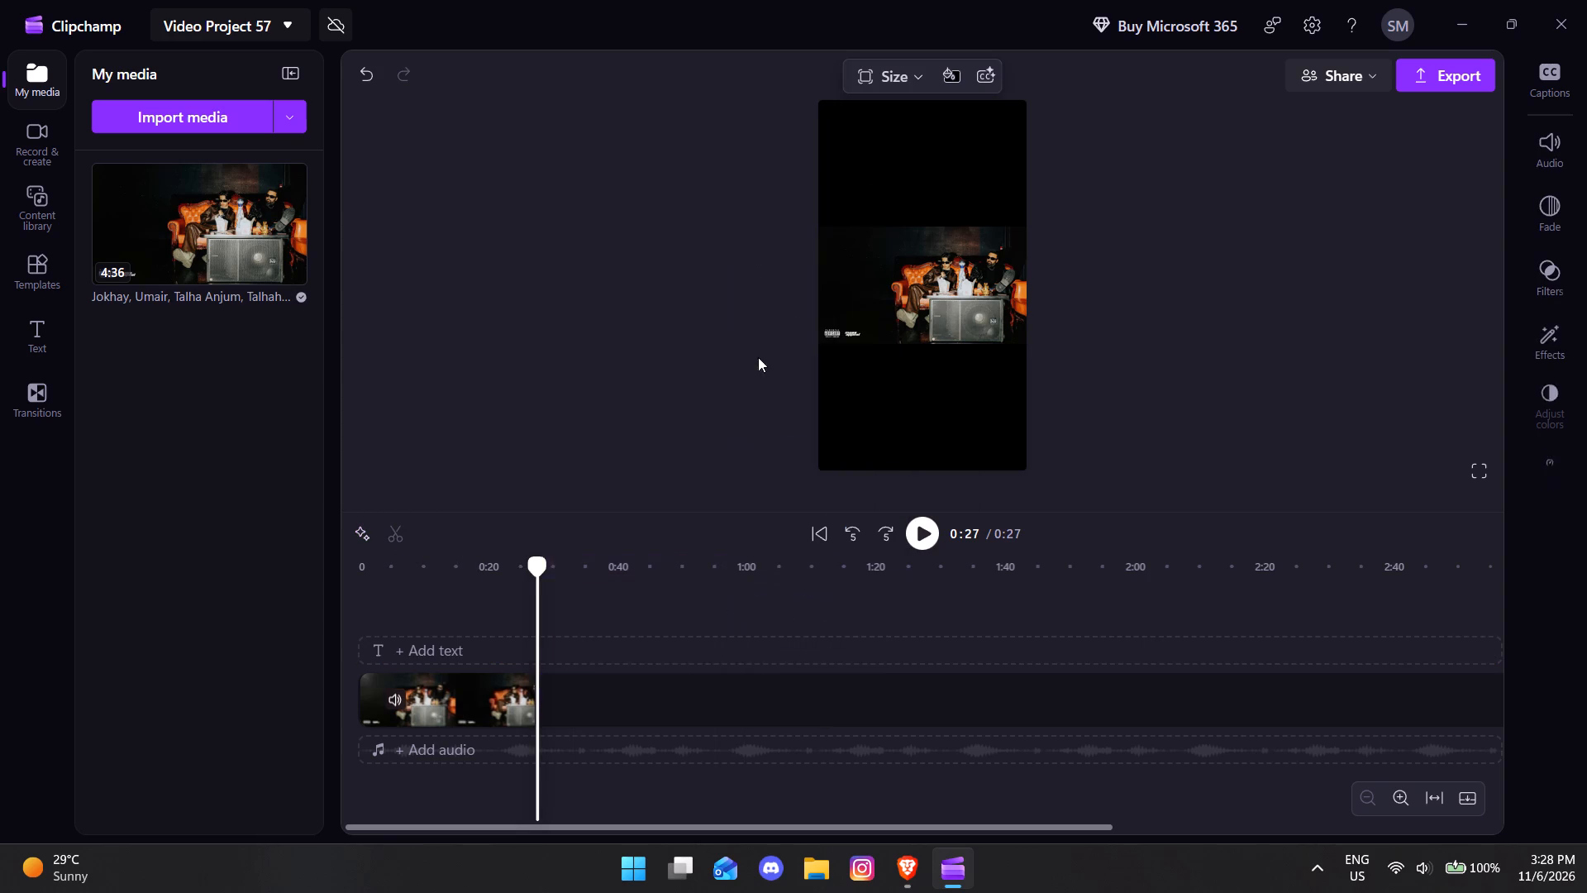
# Export the video in 1080p with the file name home.
pyautogui.click(1444, 72)
pyautogui.tripleClick(983, 391)
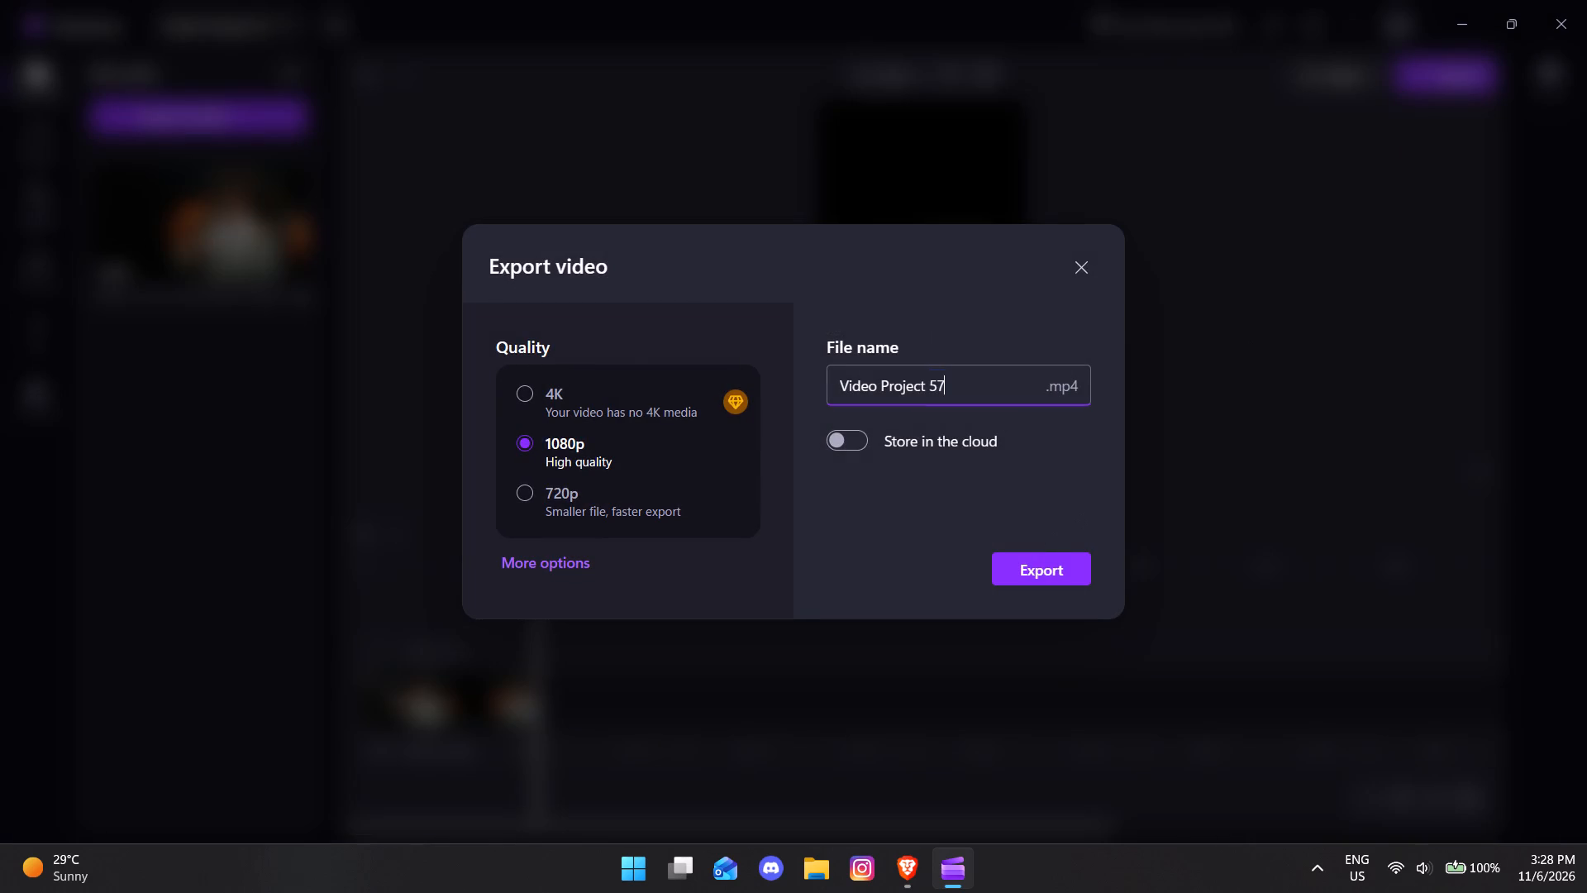
pyautogui.click(983, 391)
pyautogui.press('BackSpace')
pyautogui.write('home')
pyautogui.press('space')
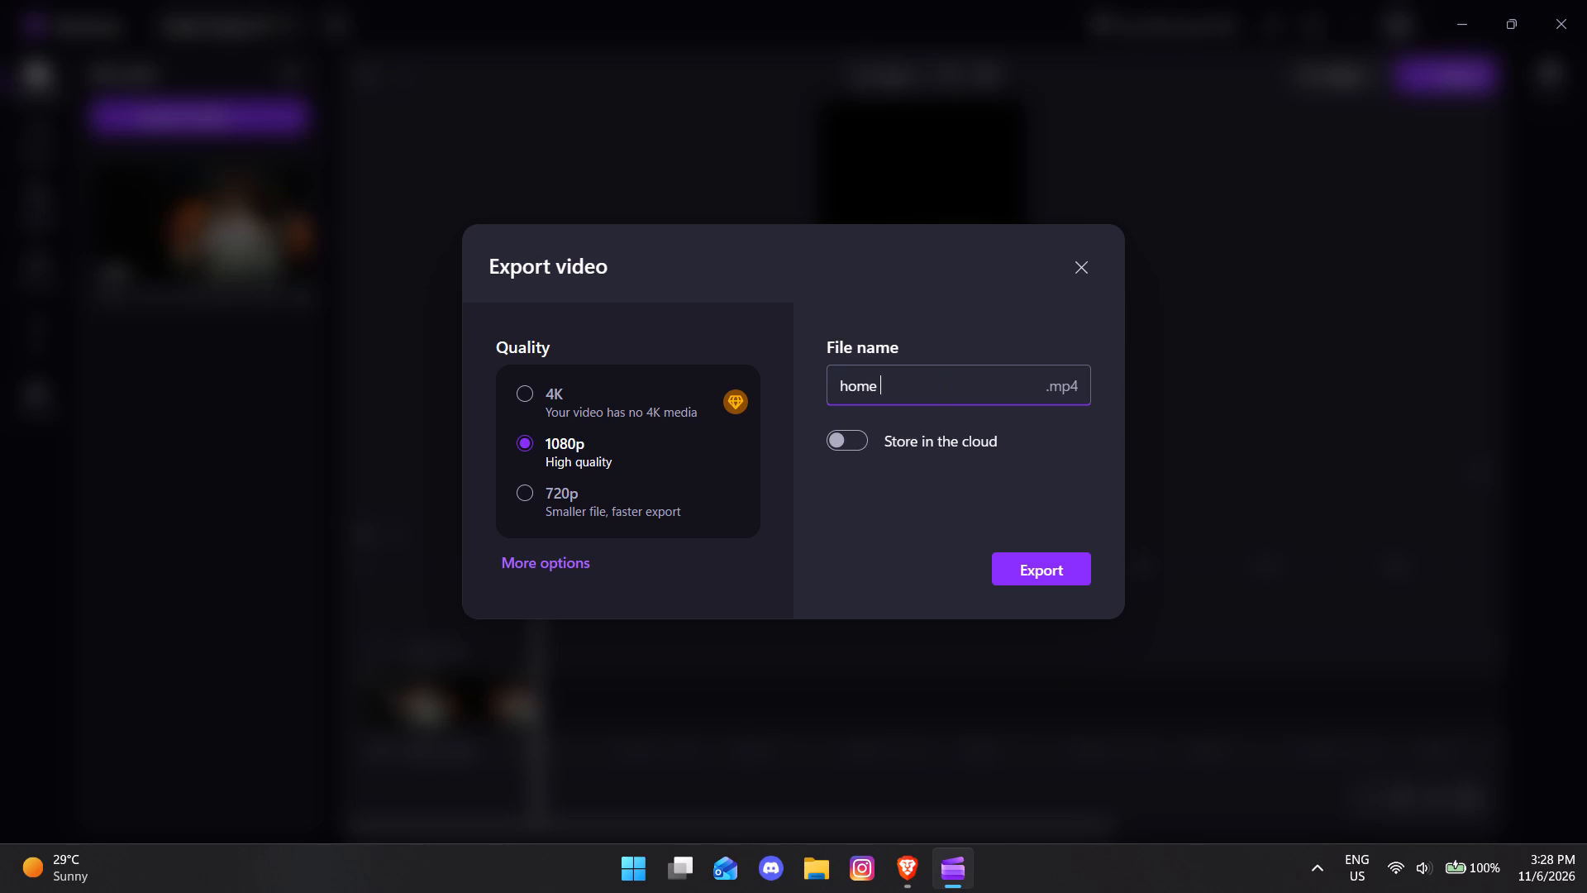
pyautogui.press('Return')
pyautogui.click(1021, 567)
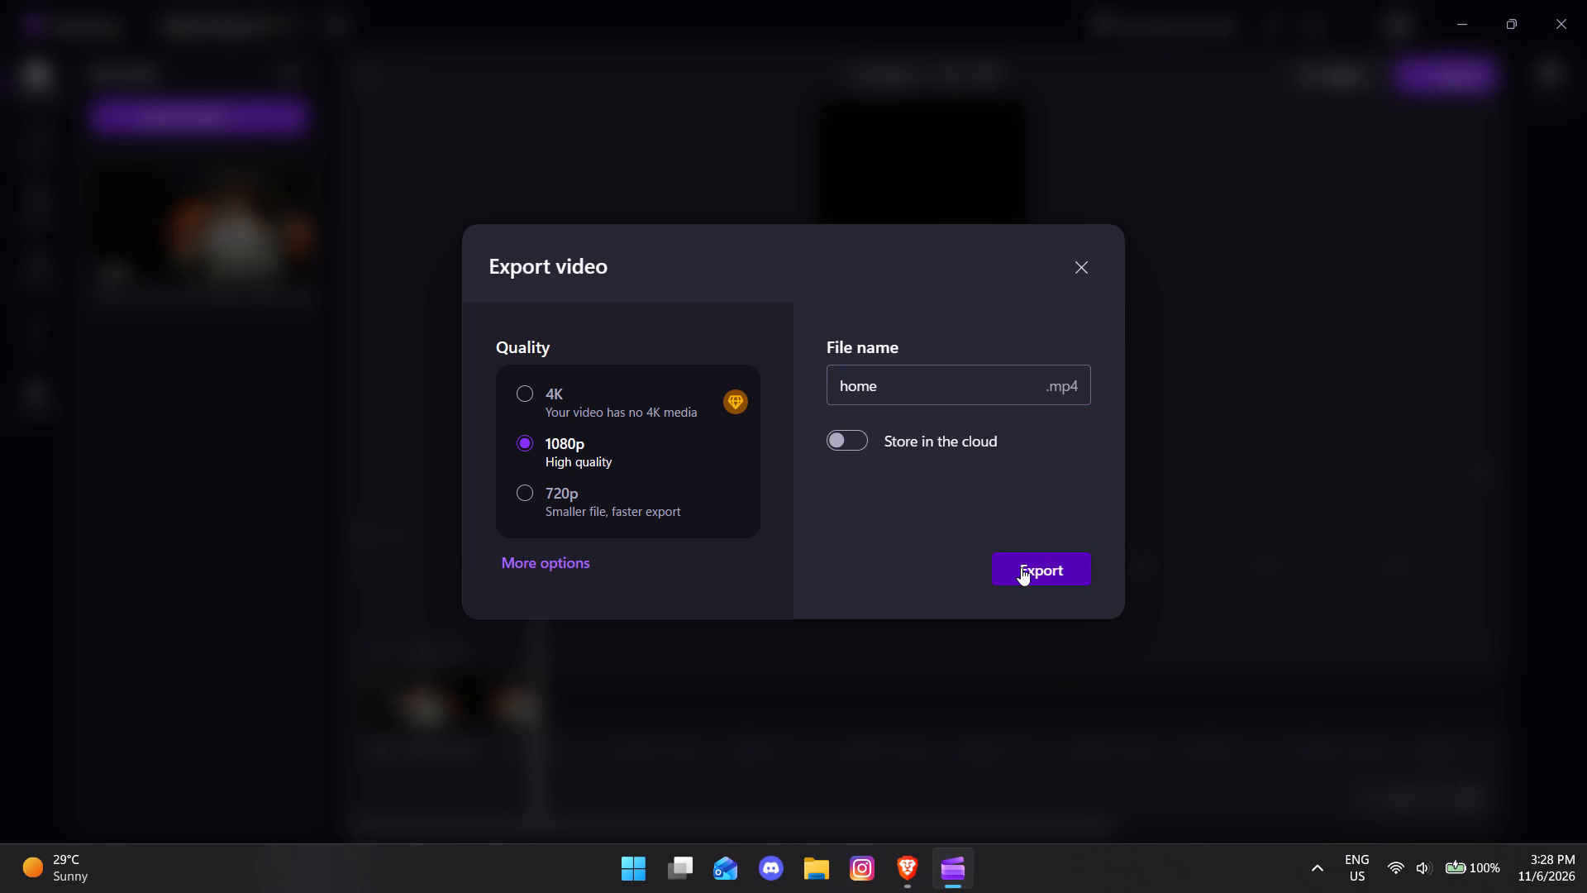
# Switch to Brave, search in a new tab for "home by talha anjum lyrics" and open the Genius result.
pyautogui.click(1452, 21)
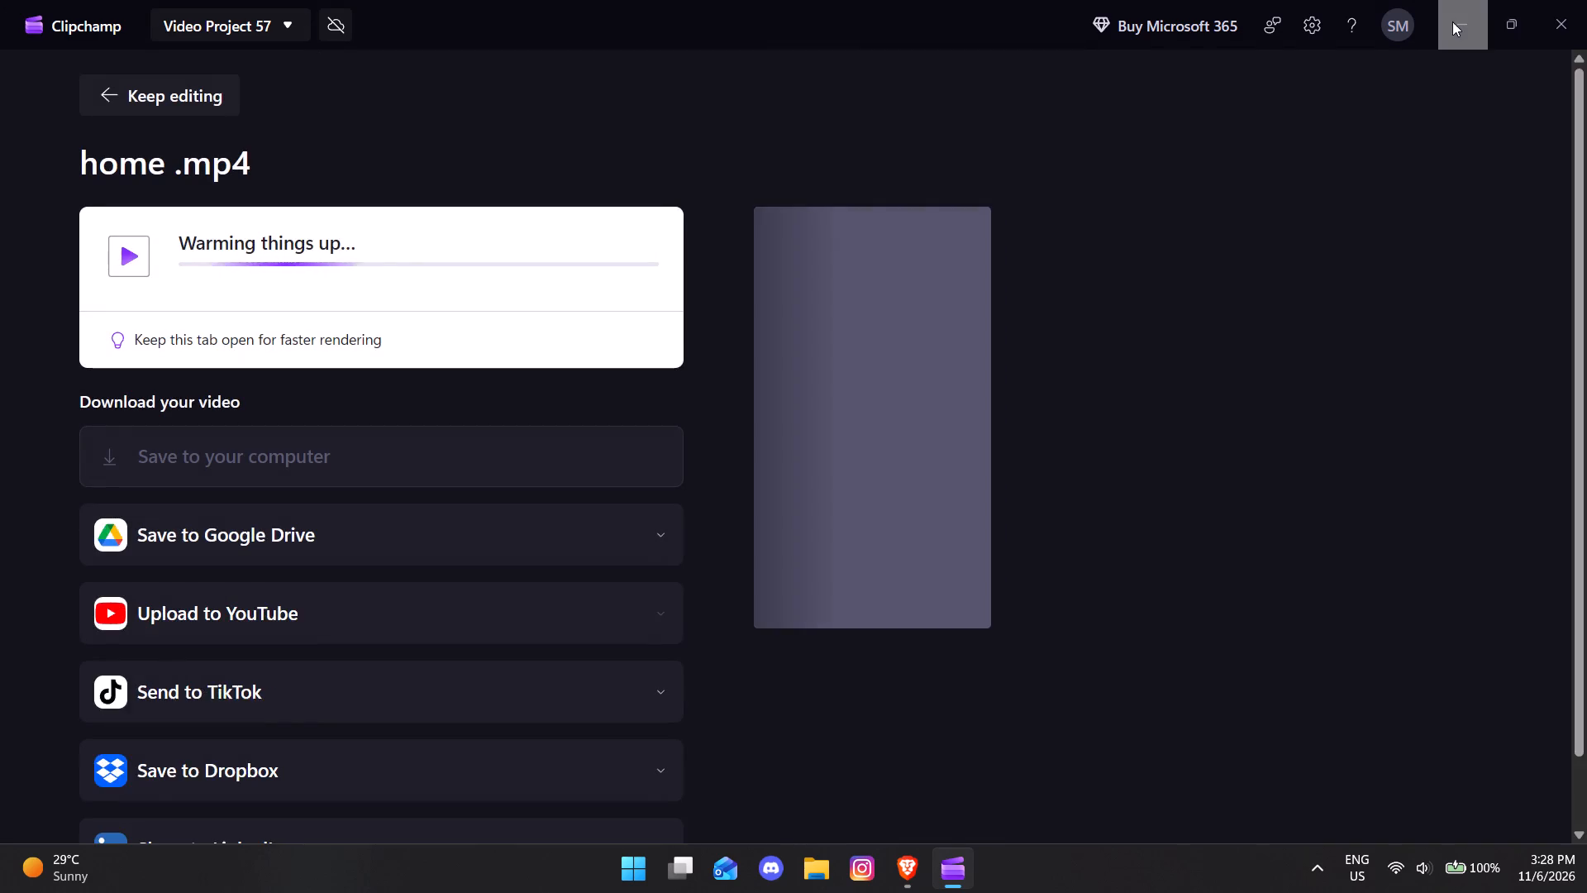
pyautogui.click(1351, 20)
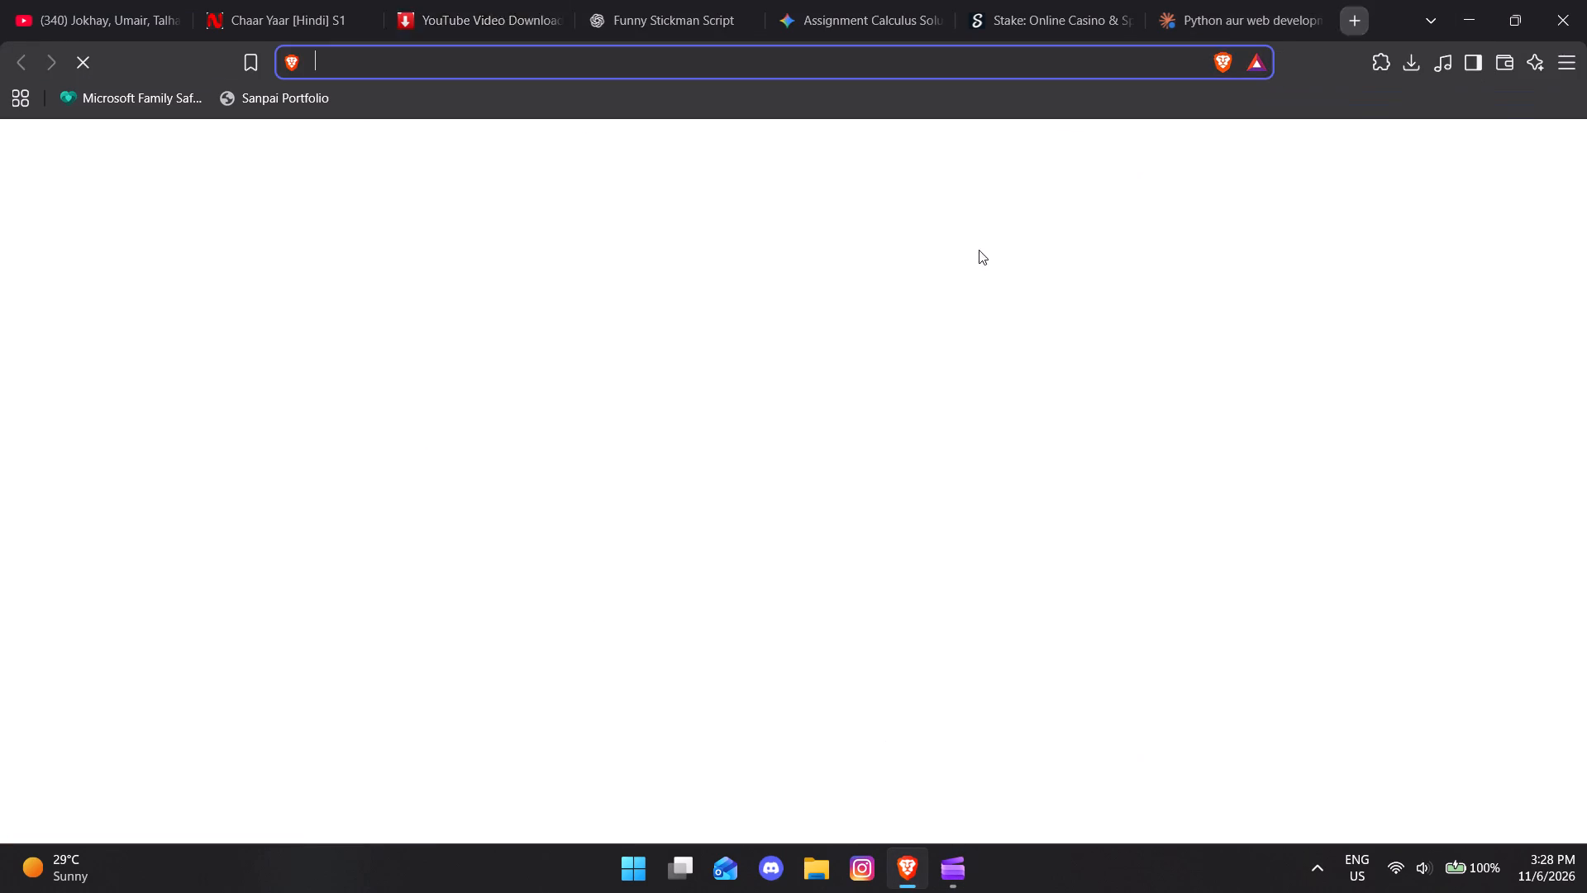
pyautogui.click(734, 323)
pyautogui.write('home by talha anjum lyrics')
pyautogui.press('space')
pyautogui.press('Return')
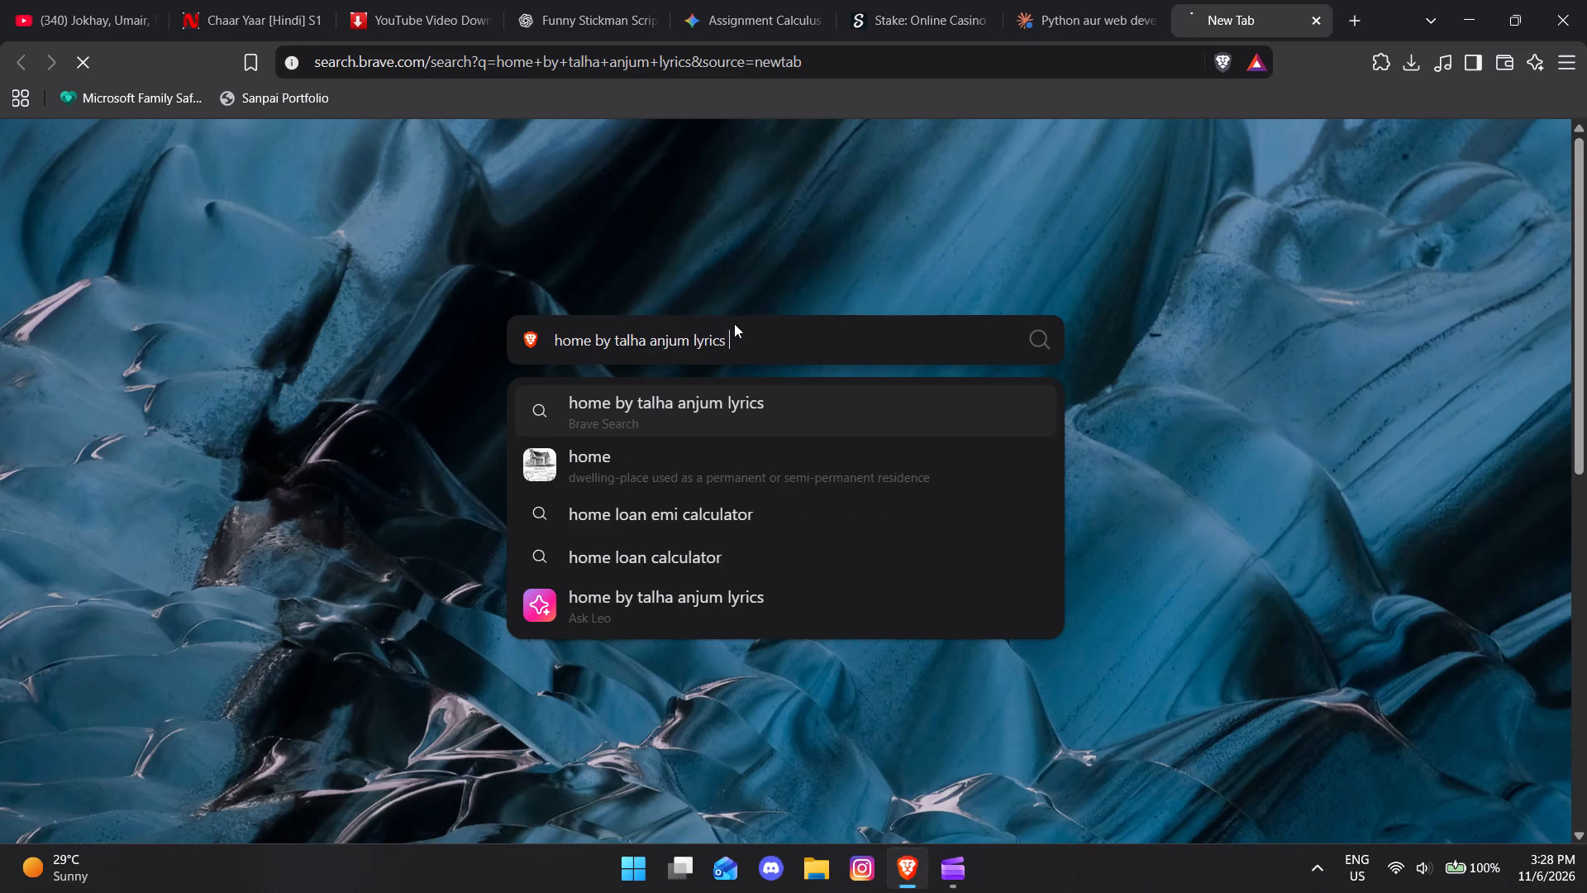
pyautogui.click(536, 294)
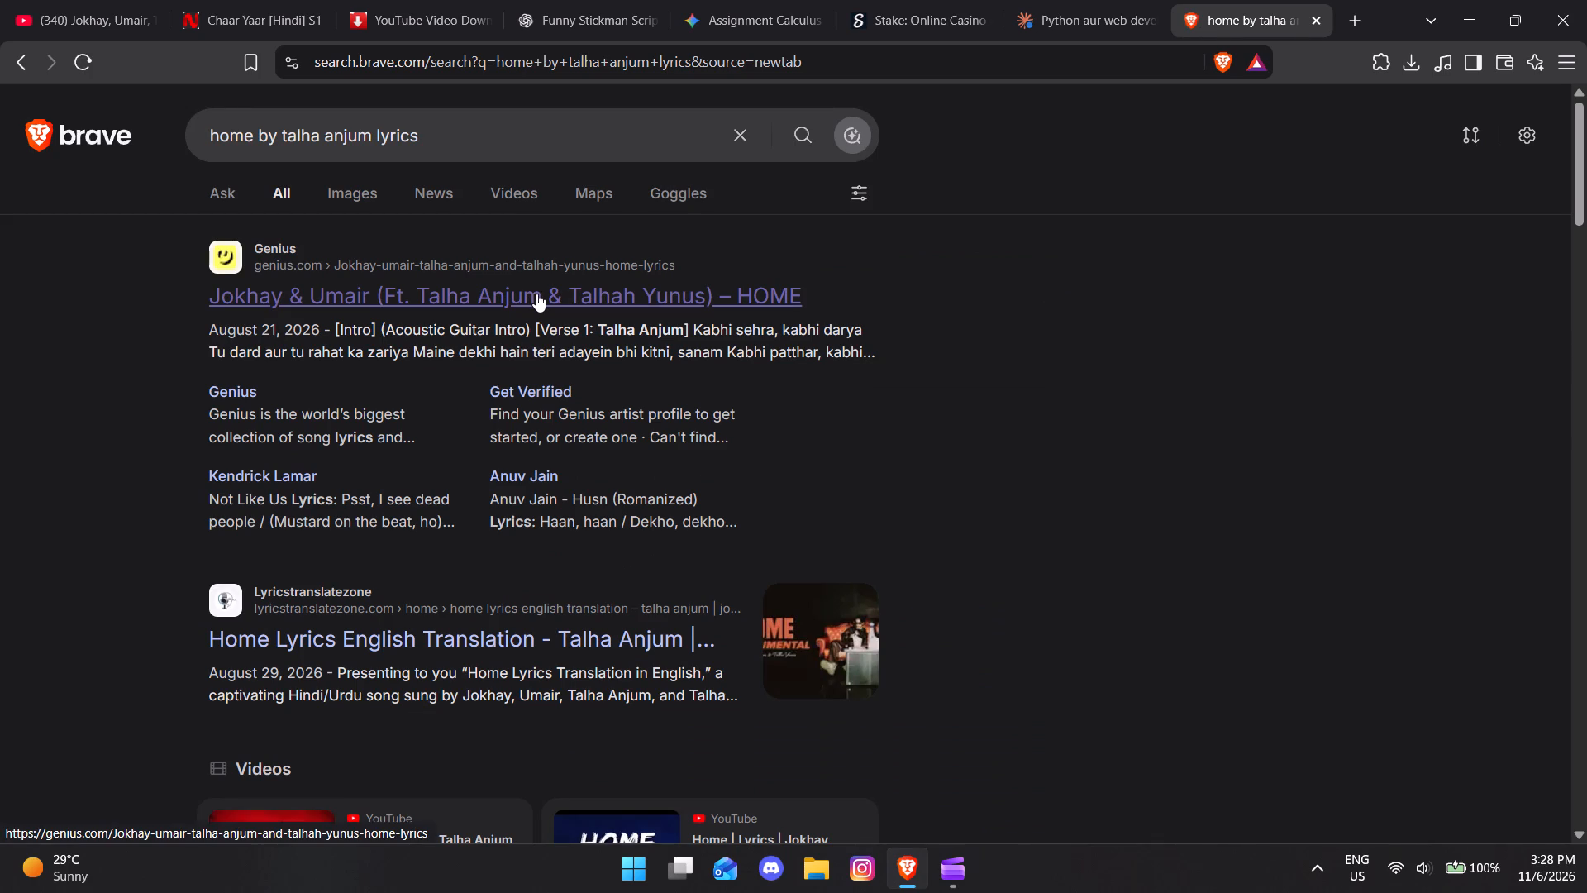
# Read through the HOME lyrics on Genius, from the intro through the chorus to Verse 2.
pyautogui.scroll(-2, 725, 542)
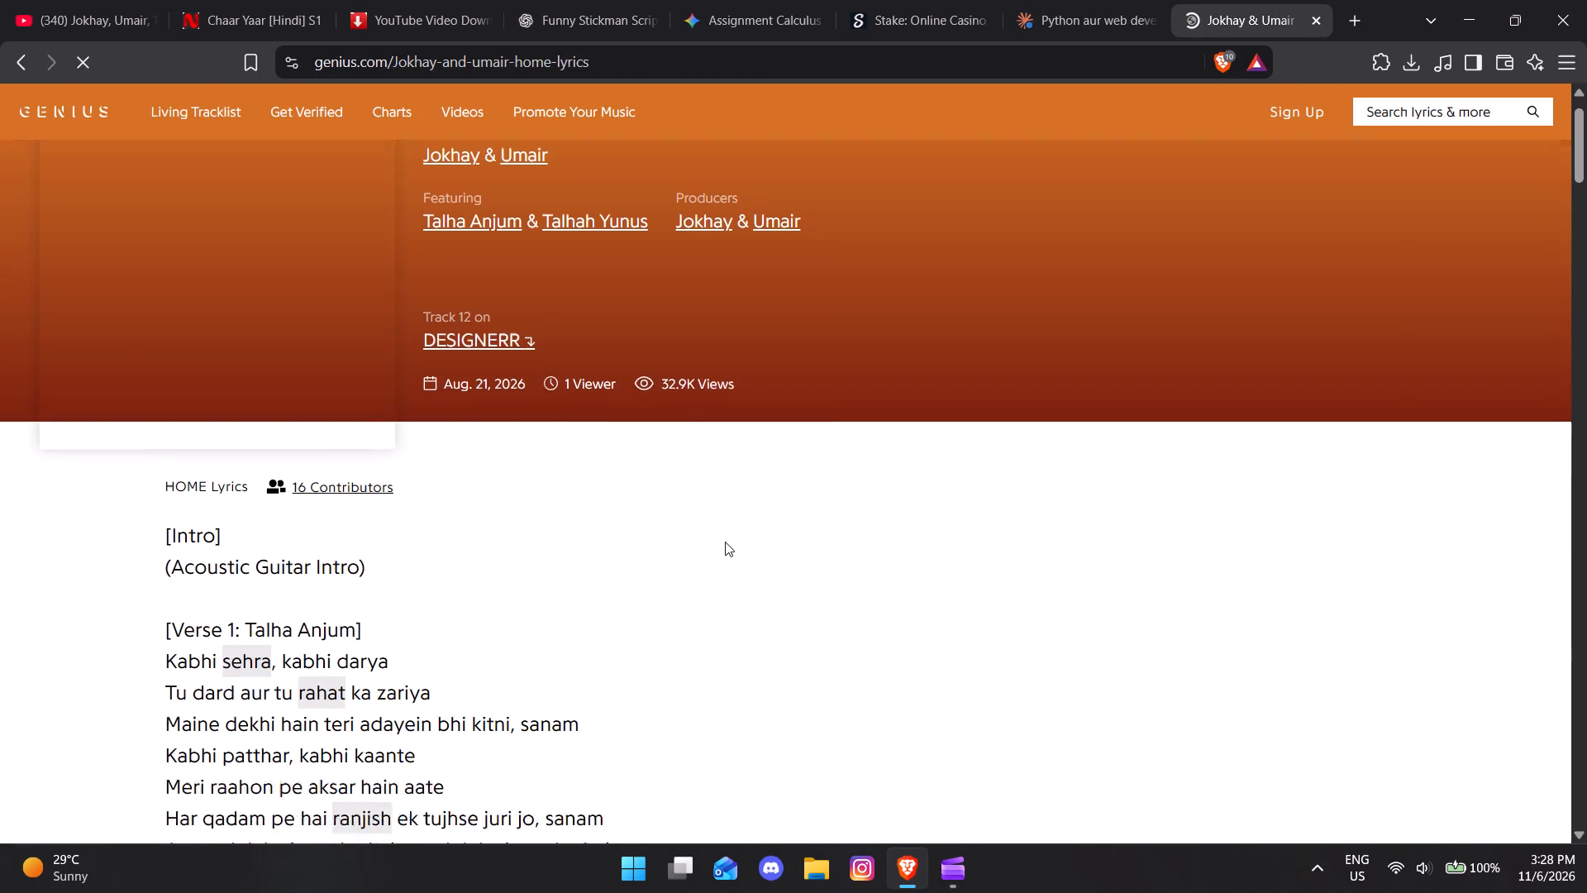
pyautogui.scroll(-7, 725, 542)
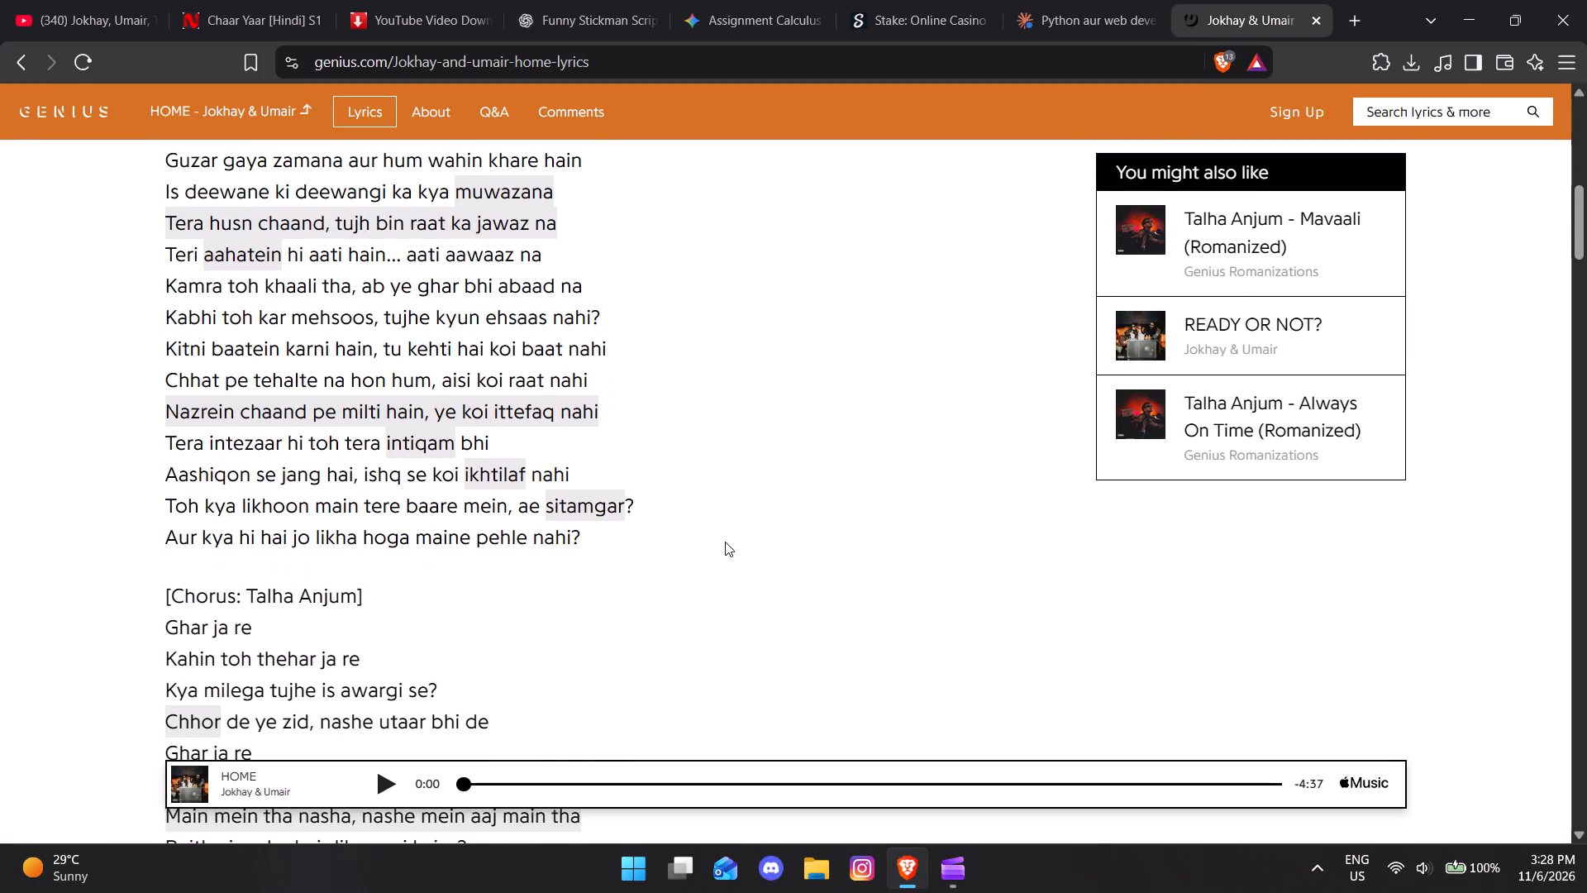
pyautogui.scroll(-3, 725, 542)
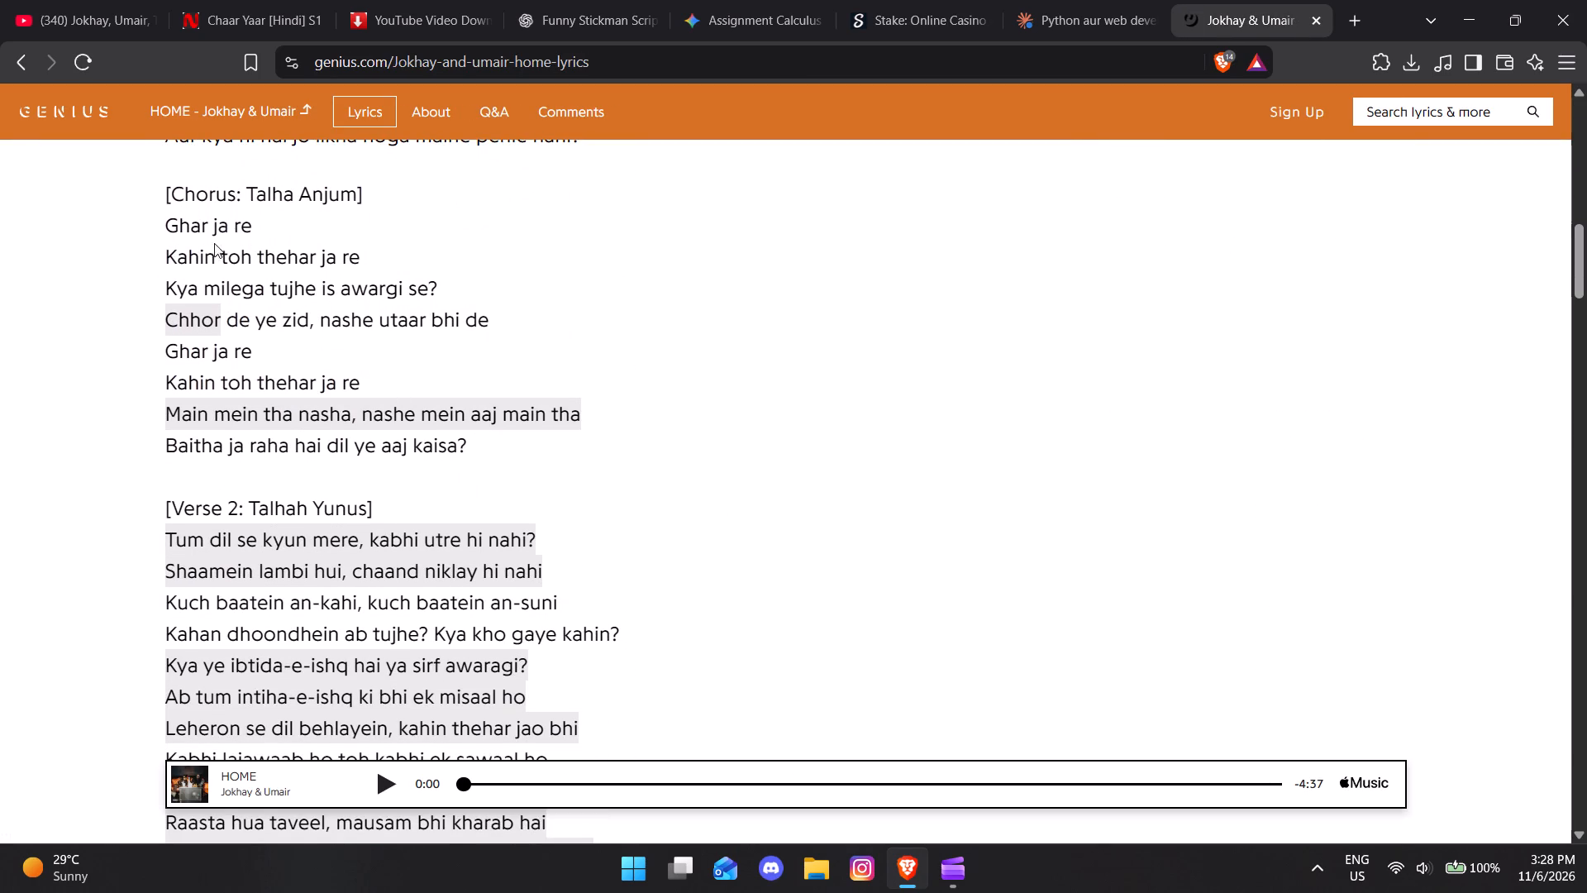
pyautogui.scroll(-2, 322, 375)
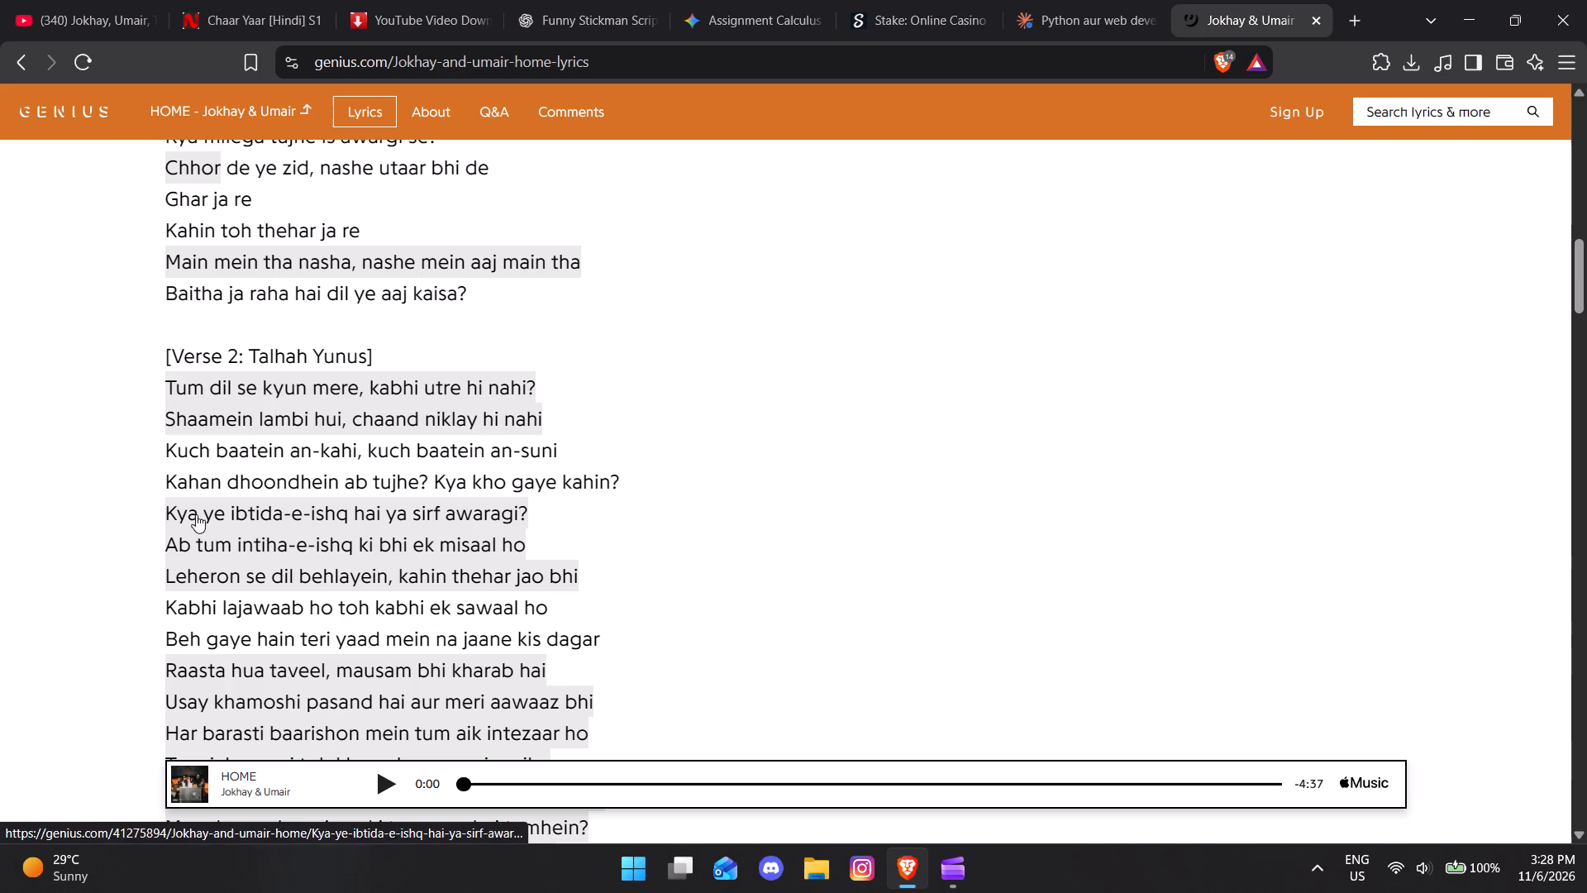
pyautogui.scroll(-2, 647, 475)
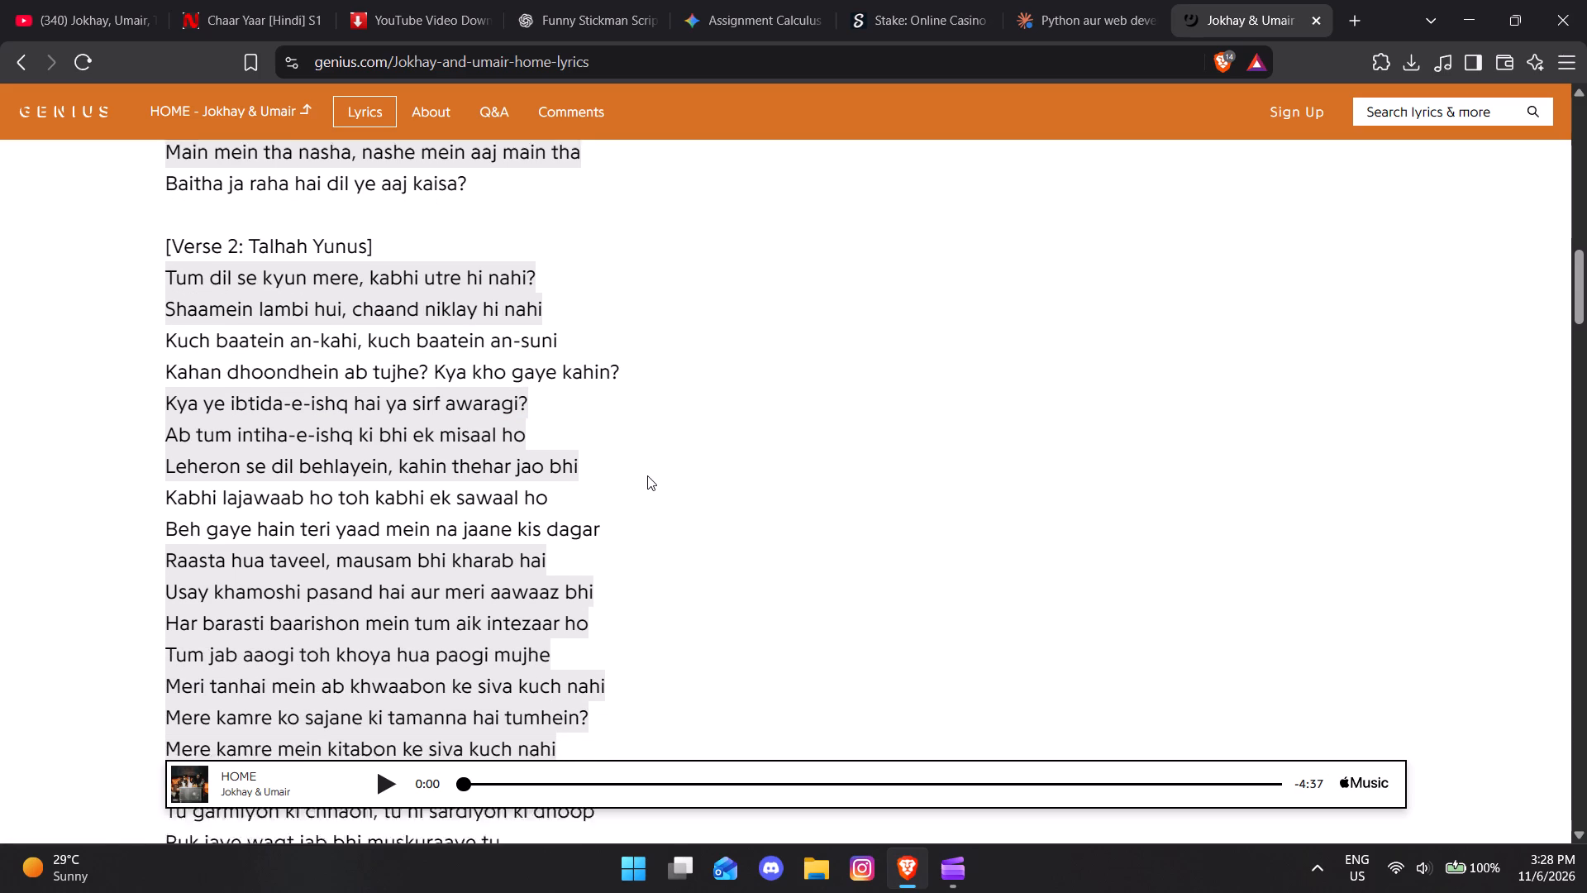
pyautogui.scroll(-1, 647, 475)
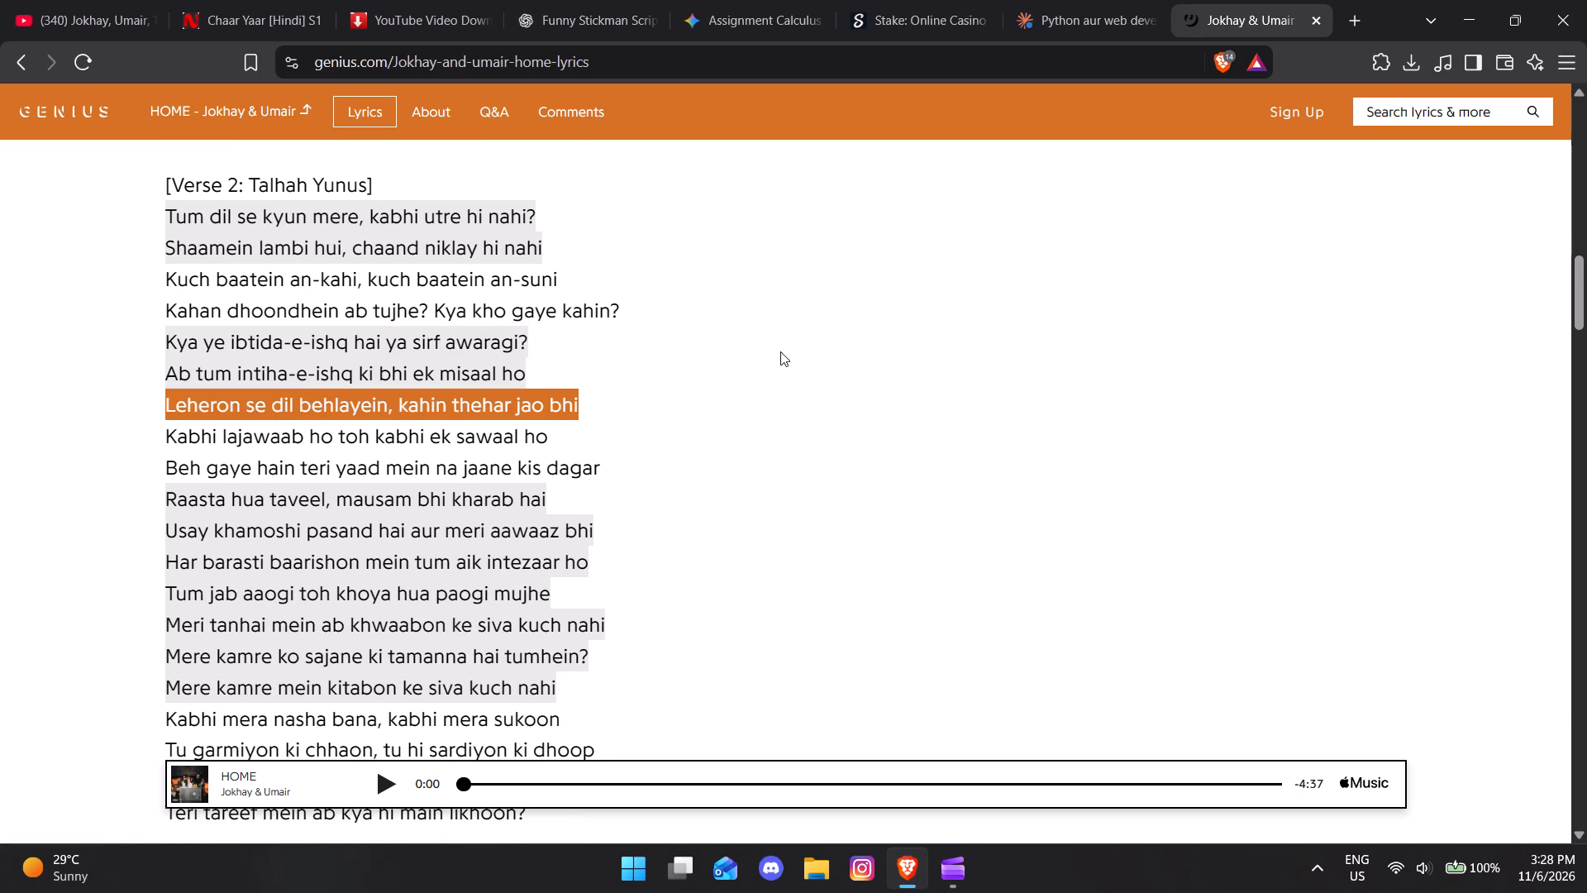
# Switch to Clipchamp, return to editing the project, preview the clip's opening and move the window so the lyrics page shows.
pyautogui.click(946, 871)
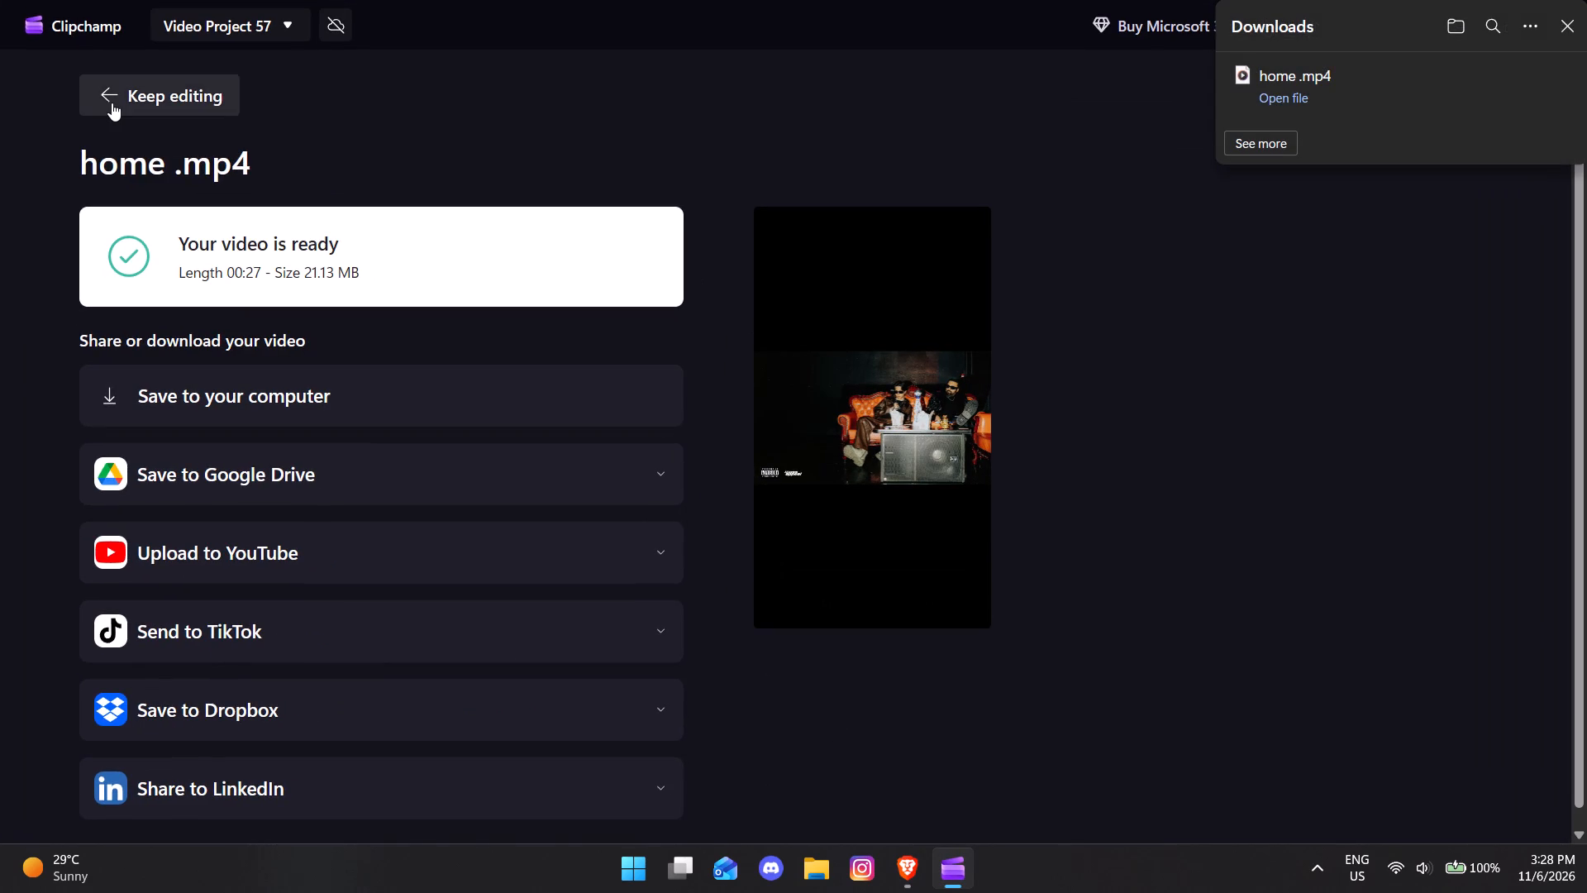
pyautogui.click(112, 103)
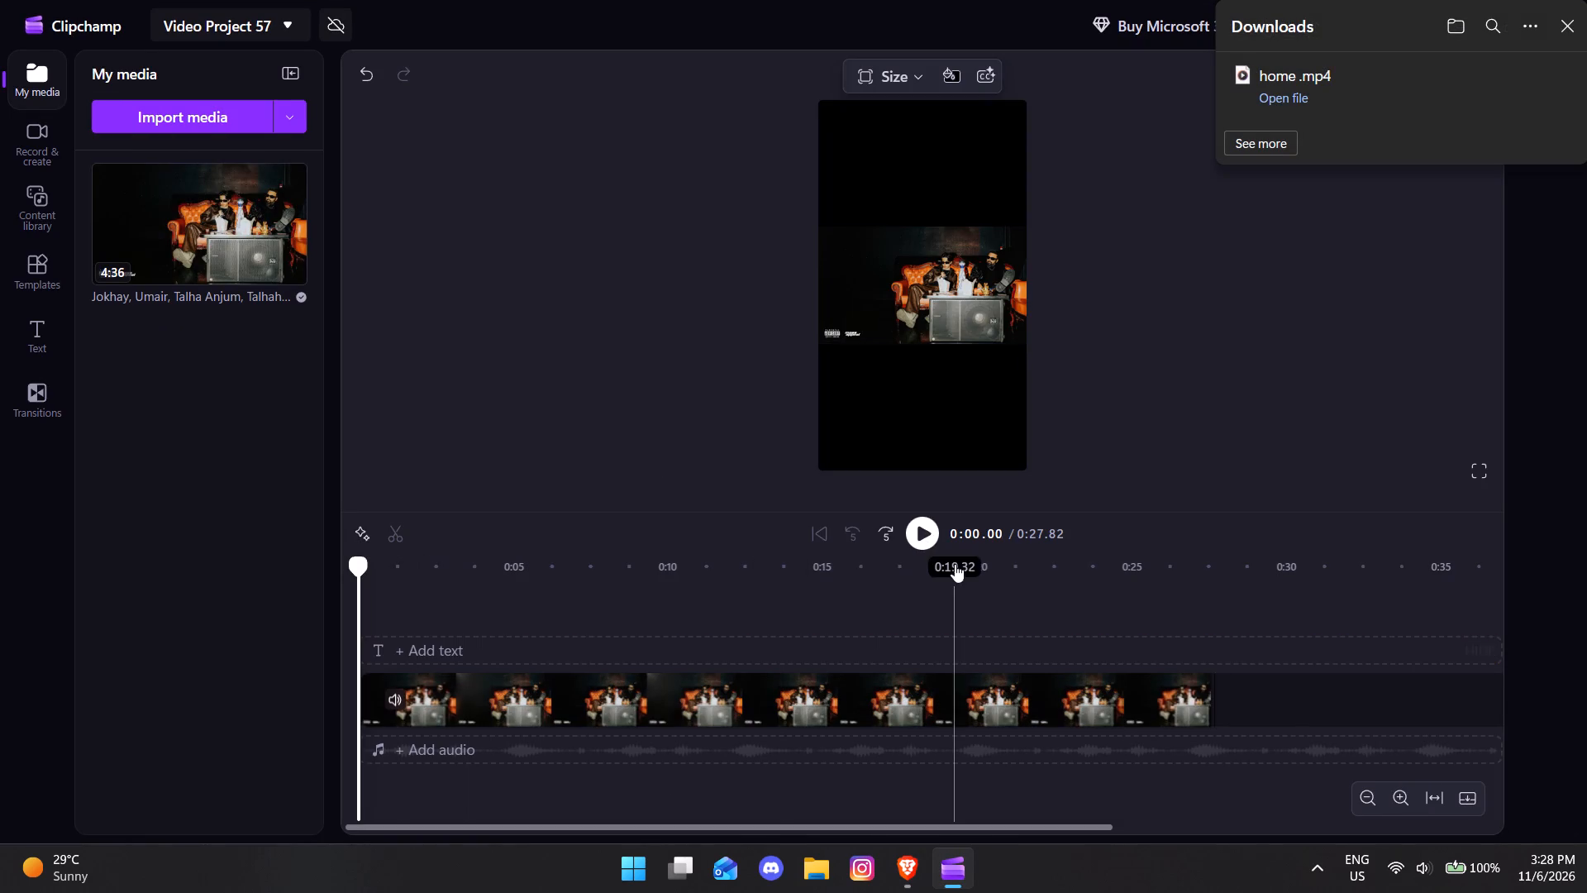
pyautogui.click(928, 542)
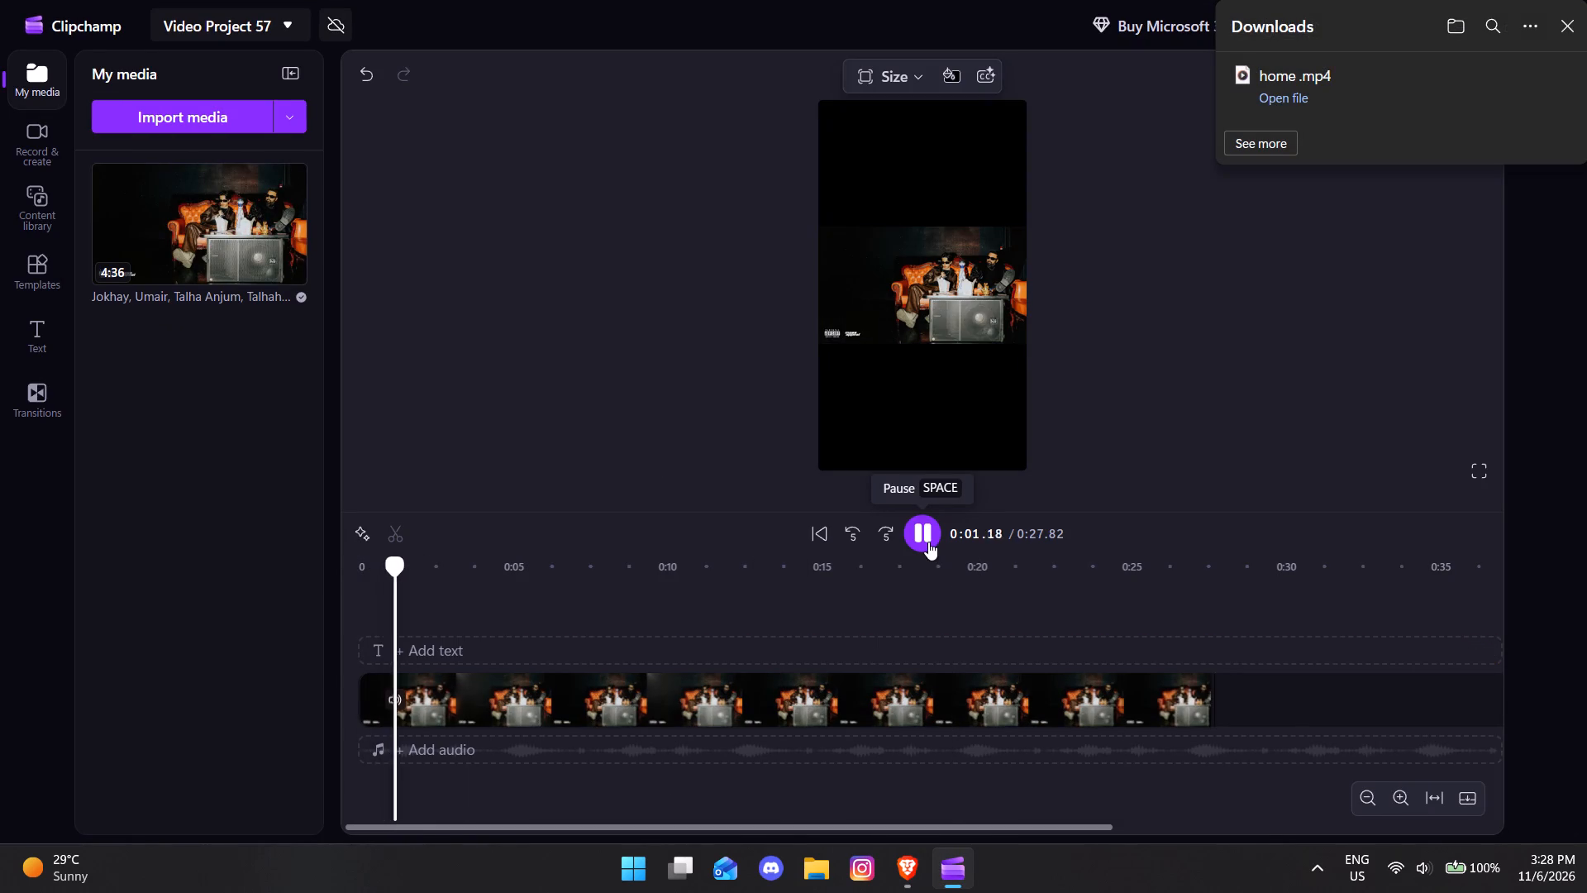
pyautogui.click(928, 542)
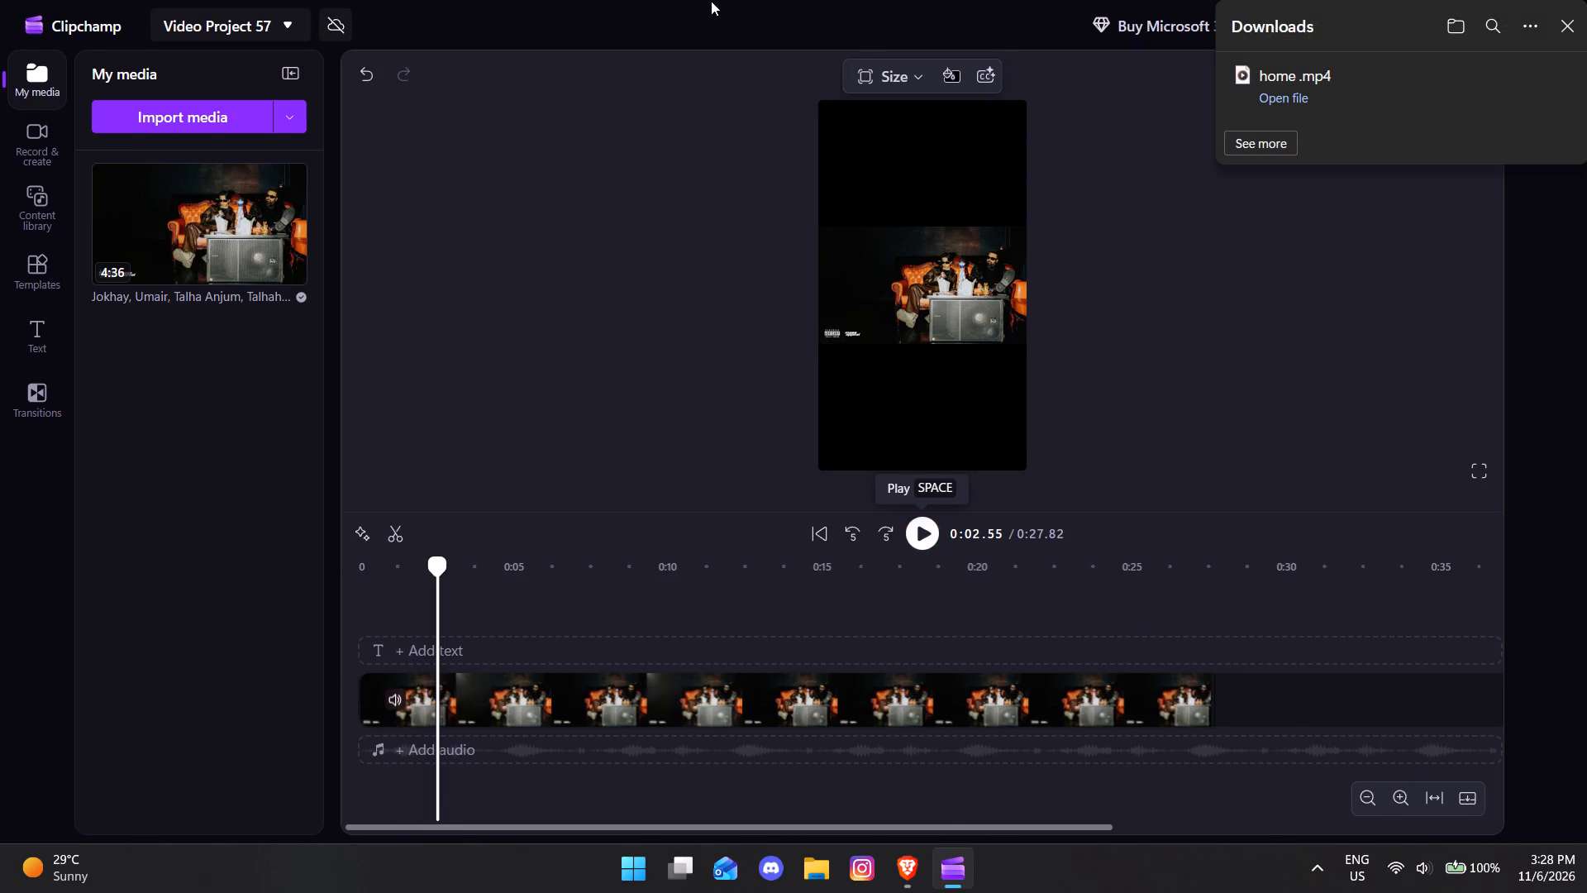
pyautogui.moveTo(711, 1); pyautogui.dragTo(1225, 297)
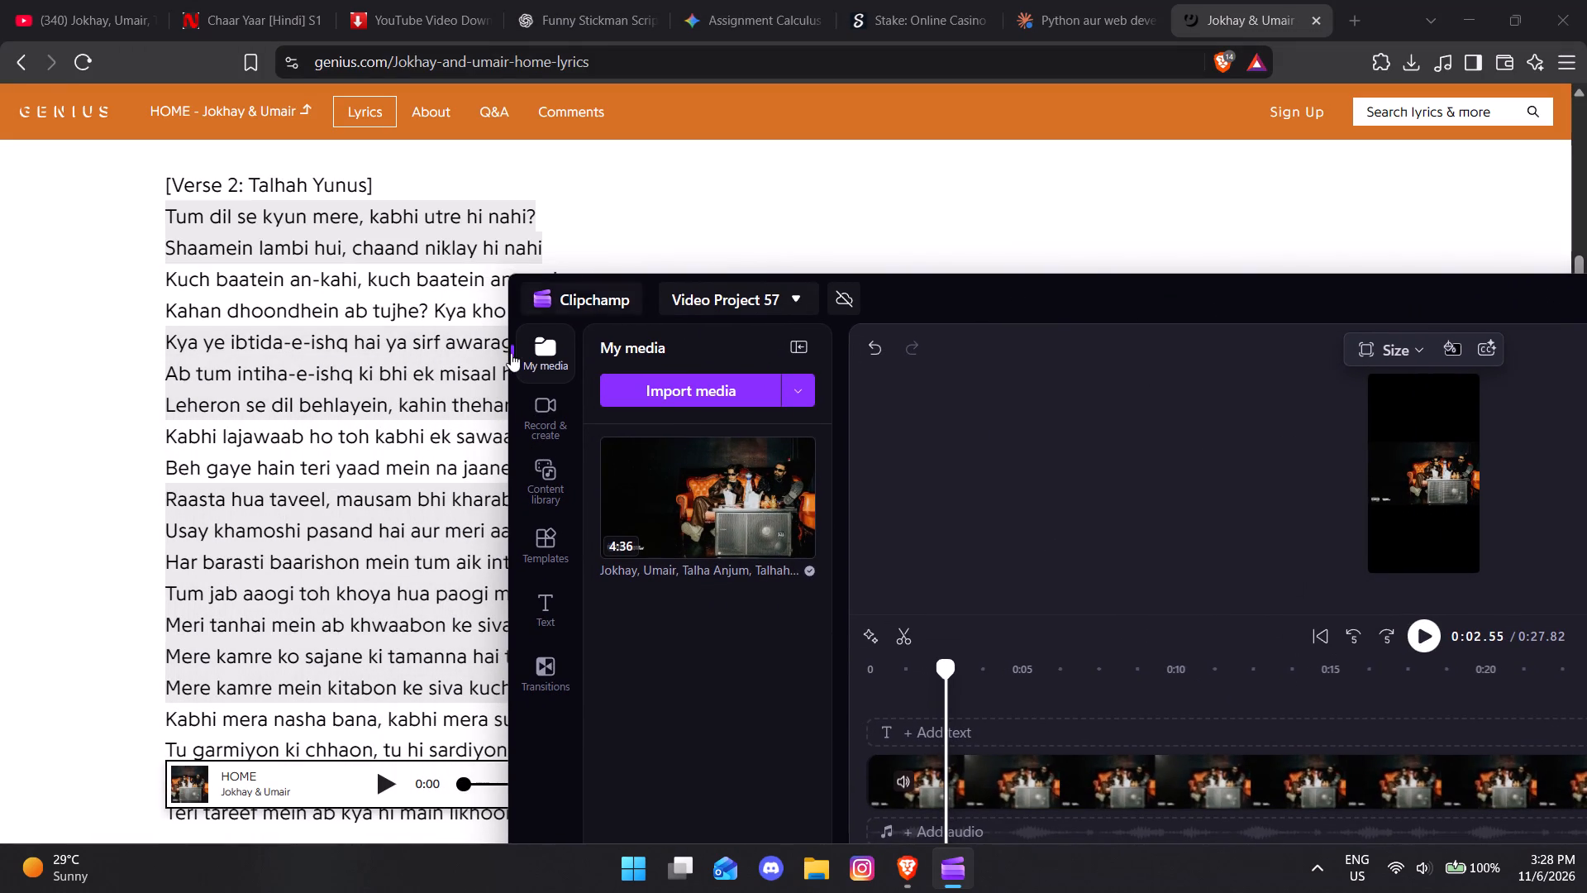
# In Brave, copy the Verse 2 lyrics from "Beh gaye hain teri yaad mein" through "Mere kamre mein kitabon ke siva kuch nahi".
pyautogui.scroll(-2, 351, 413)
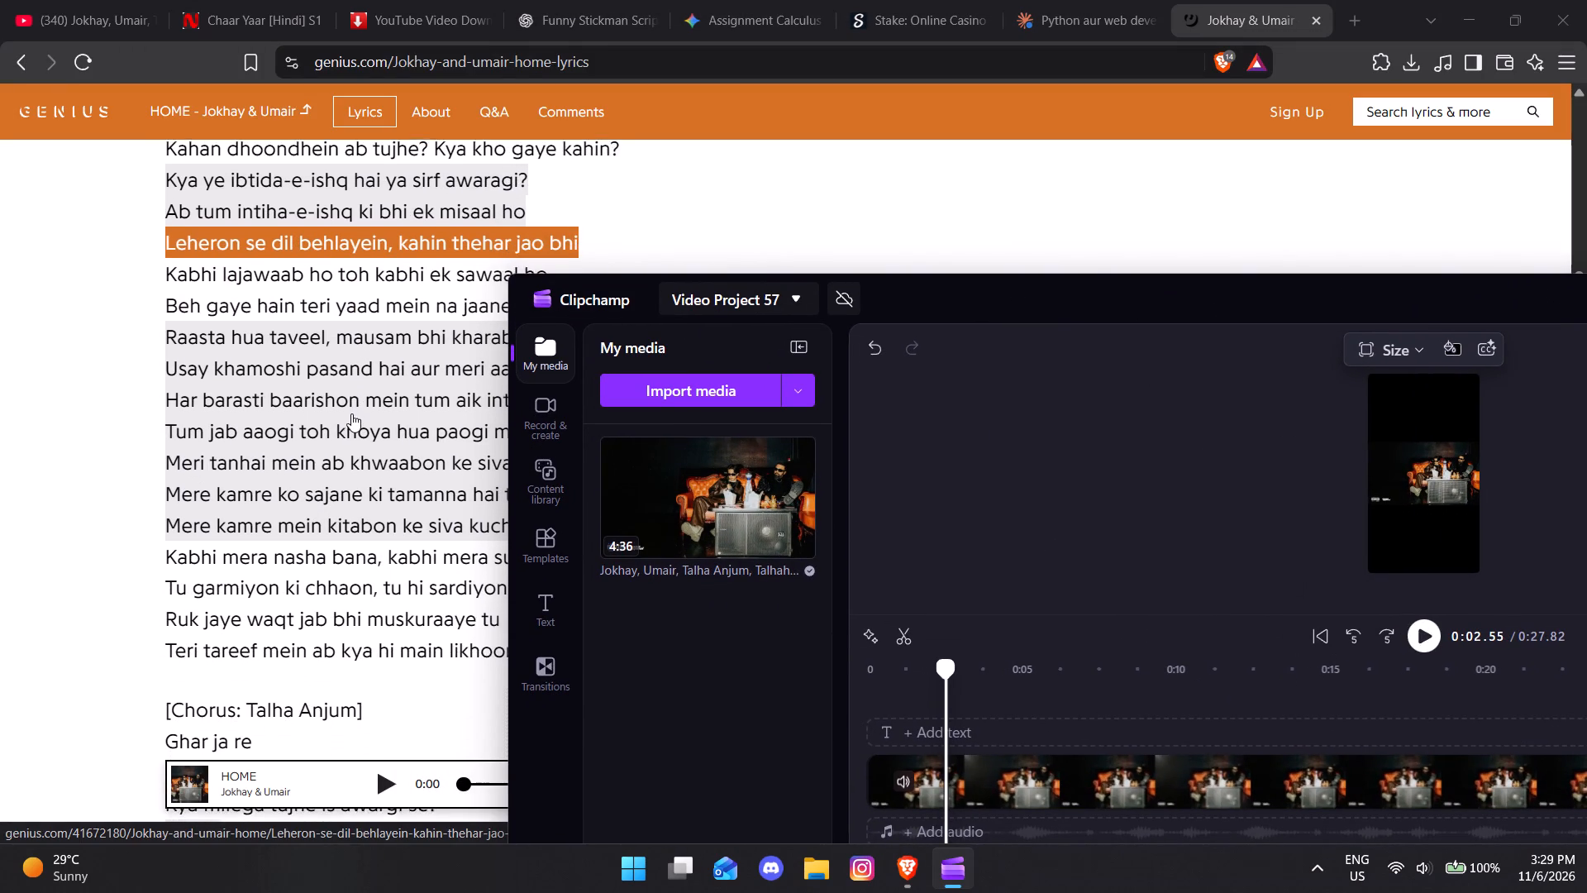
pyautogui.scroll(-4, 351, 413)
pyautogui.moveTo(167, 193); pyautogui.dragTo(544, 413)
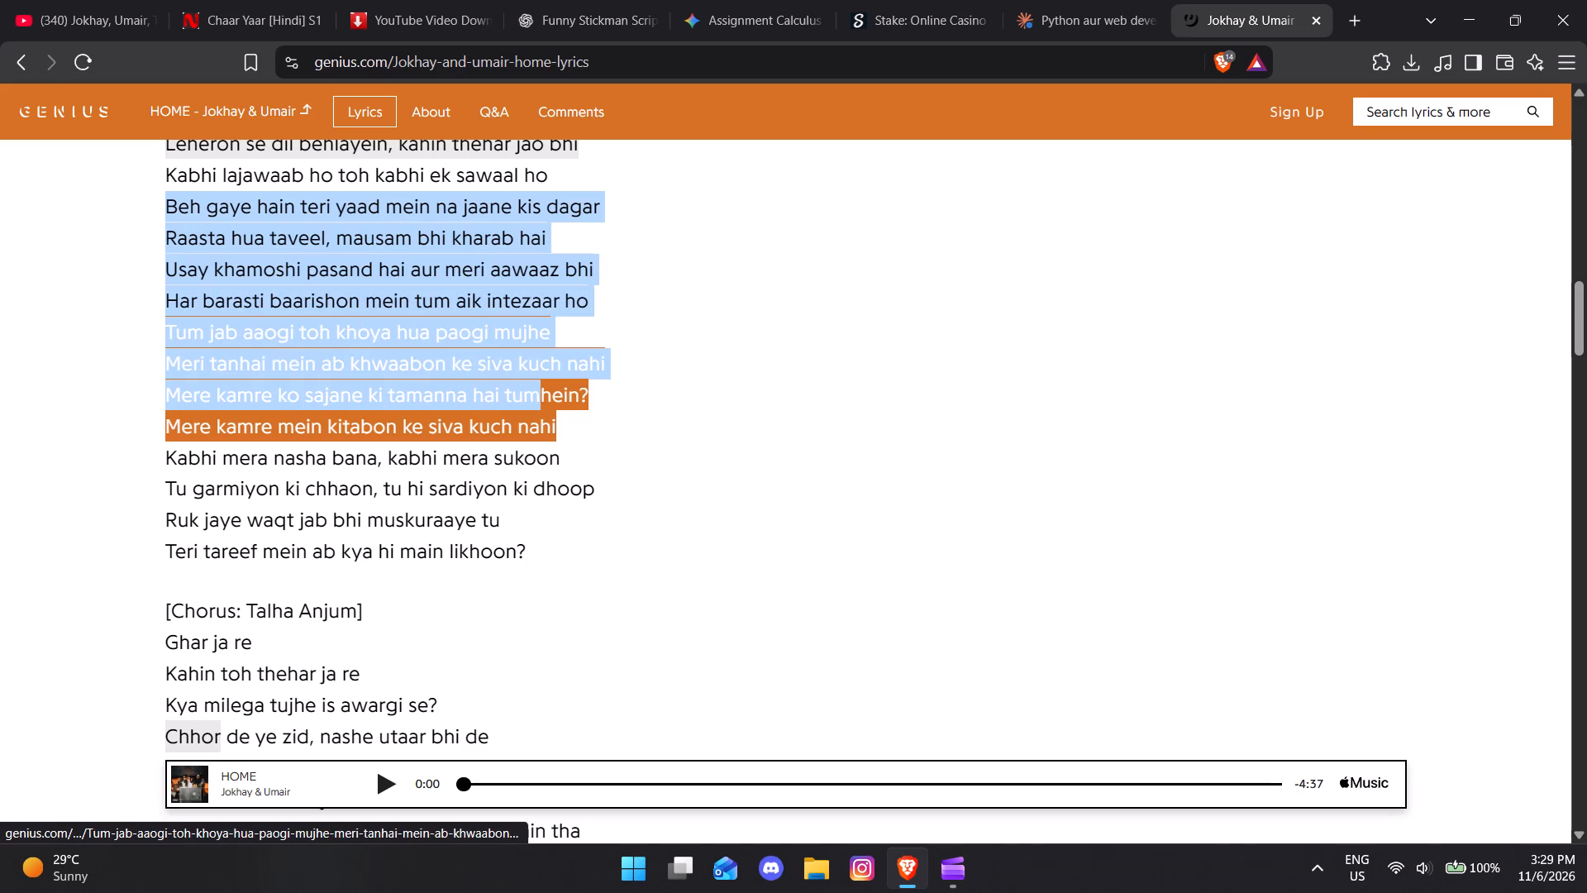
pyautogui.moveTo(544, 413); pyautogui.dragTo(544, 412)
pyautogui.click(592, 437)
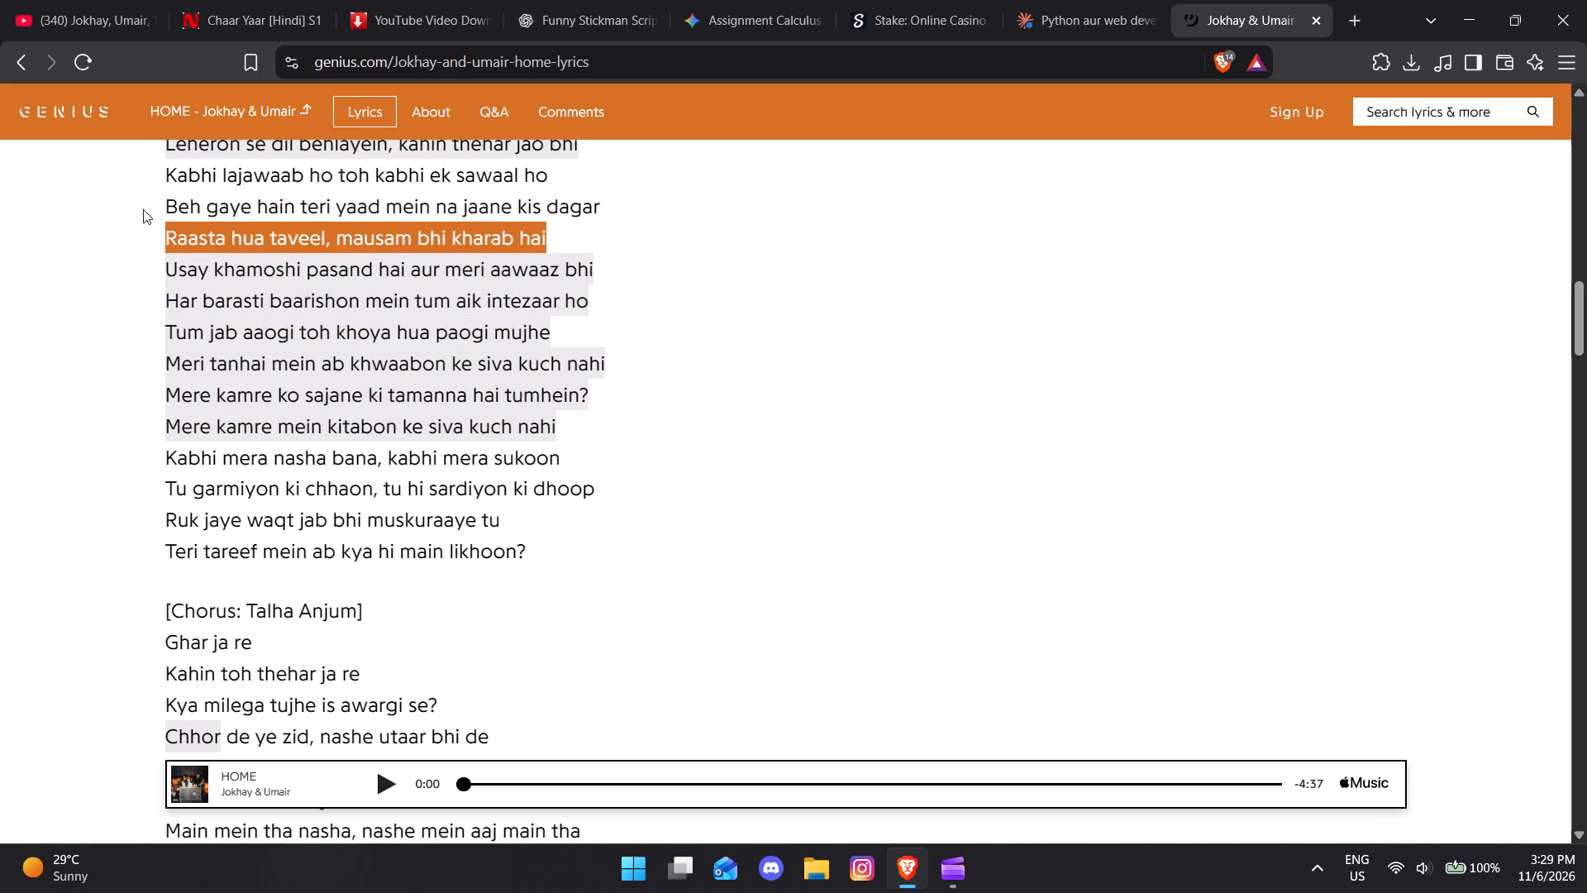
pyautogui.moveTo(160, 206); pyautogui.dragTo(450, 394)
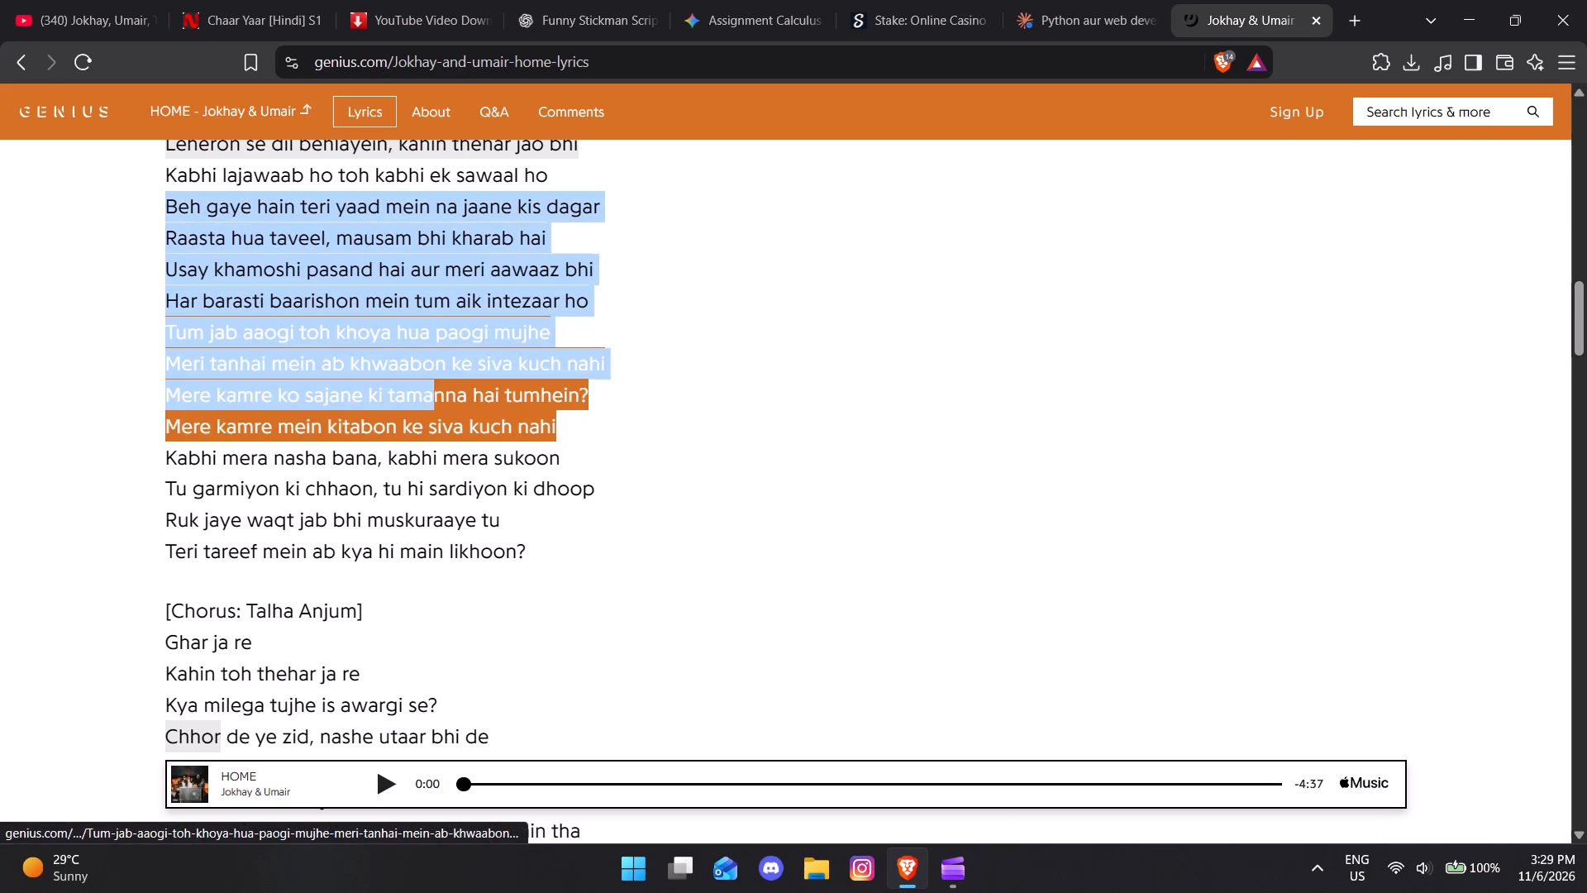
pyautogui.moveTo(450, 394); pyautogui.dragTo(561, 437)
pyautogui.rightClick(561, 437)
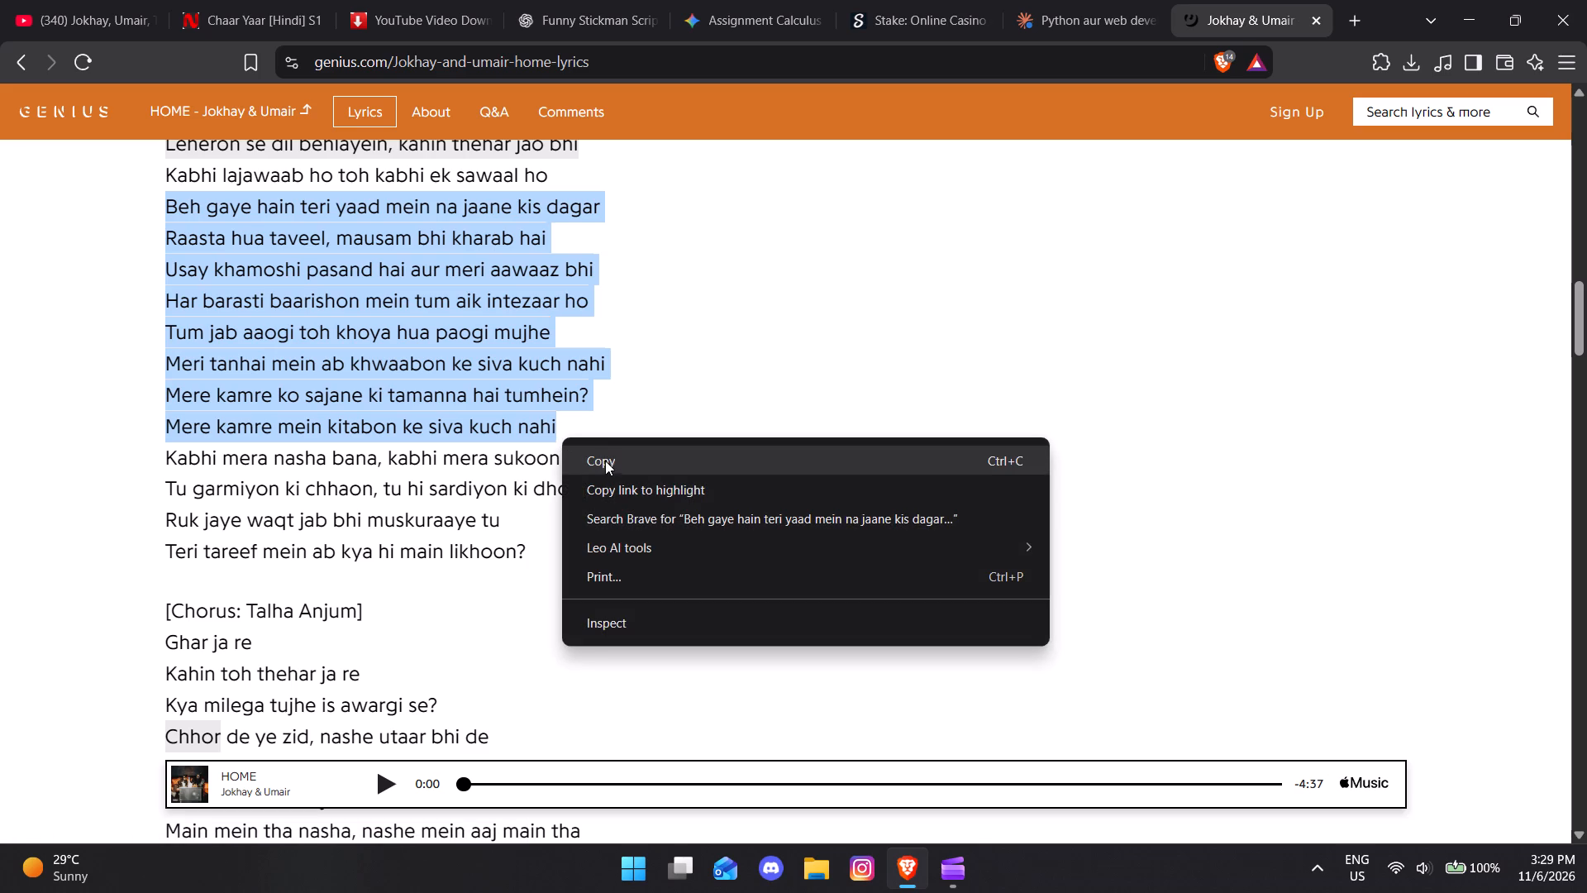
pyautogui.click(607, 460)
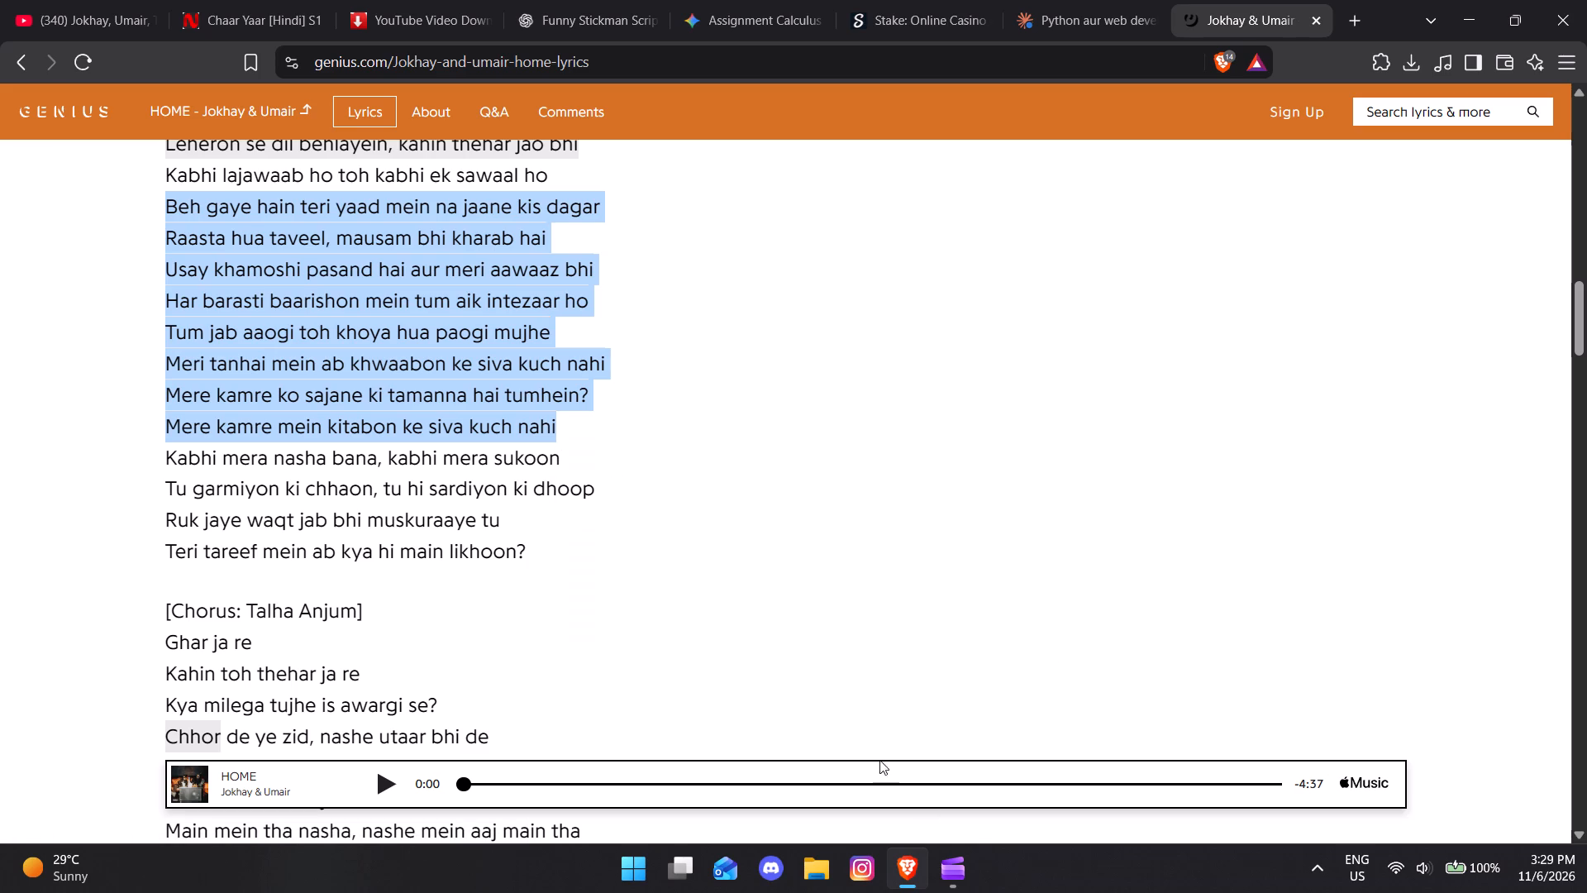
# Switch to Clipchamp and play the clip to its end, following it against the highlighted lyrics, and restore the full editor view.
pyautogui.click(948, 856)
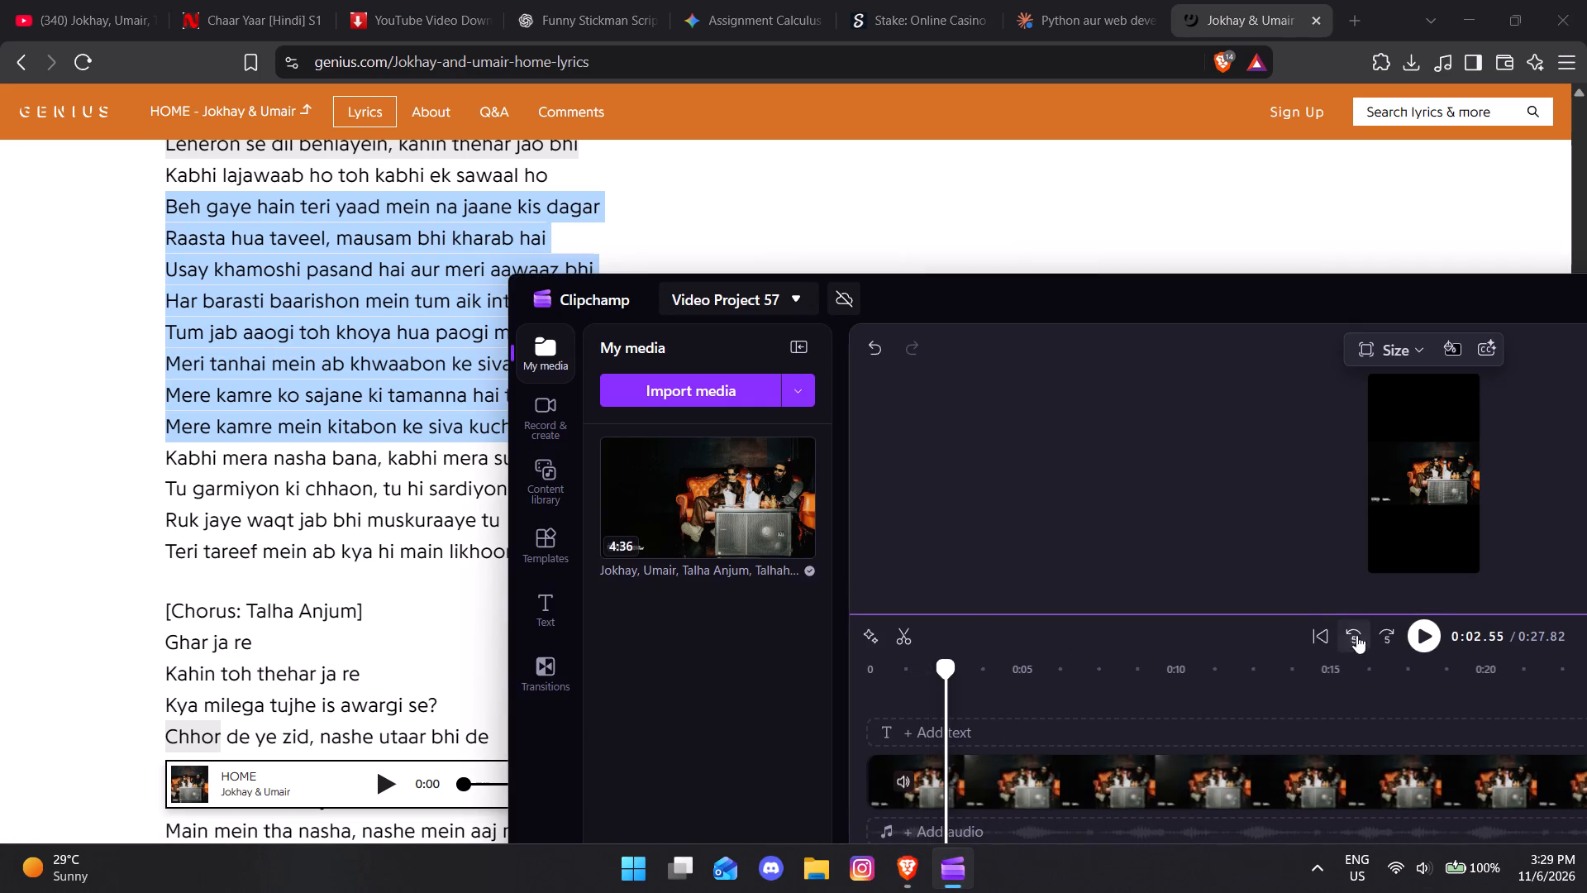
pyautogui.click(1422, 642)
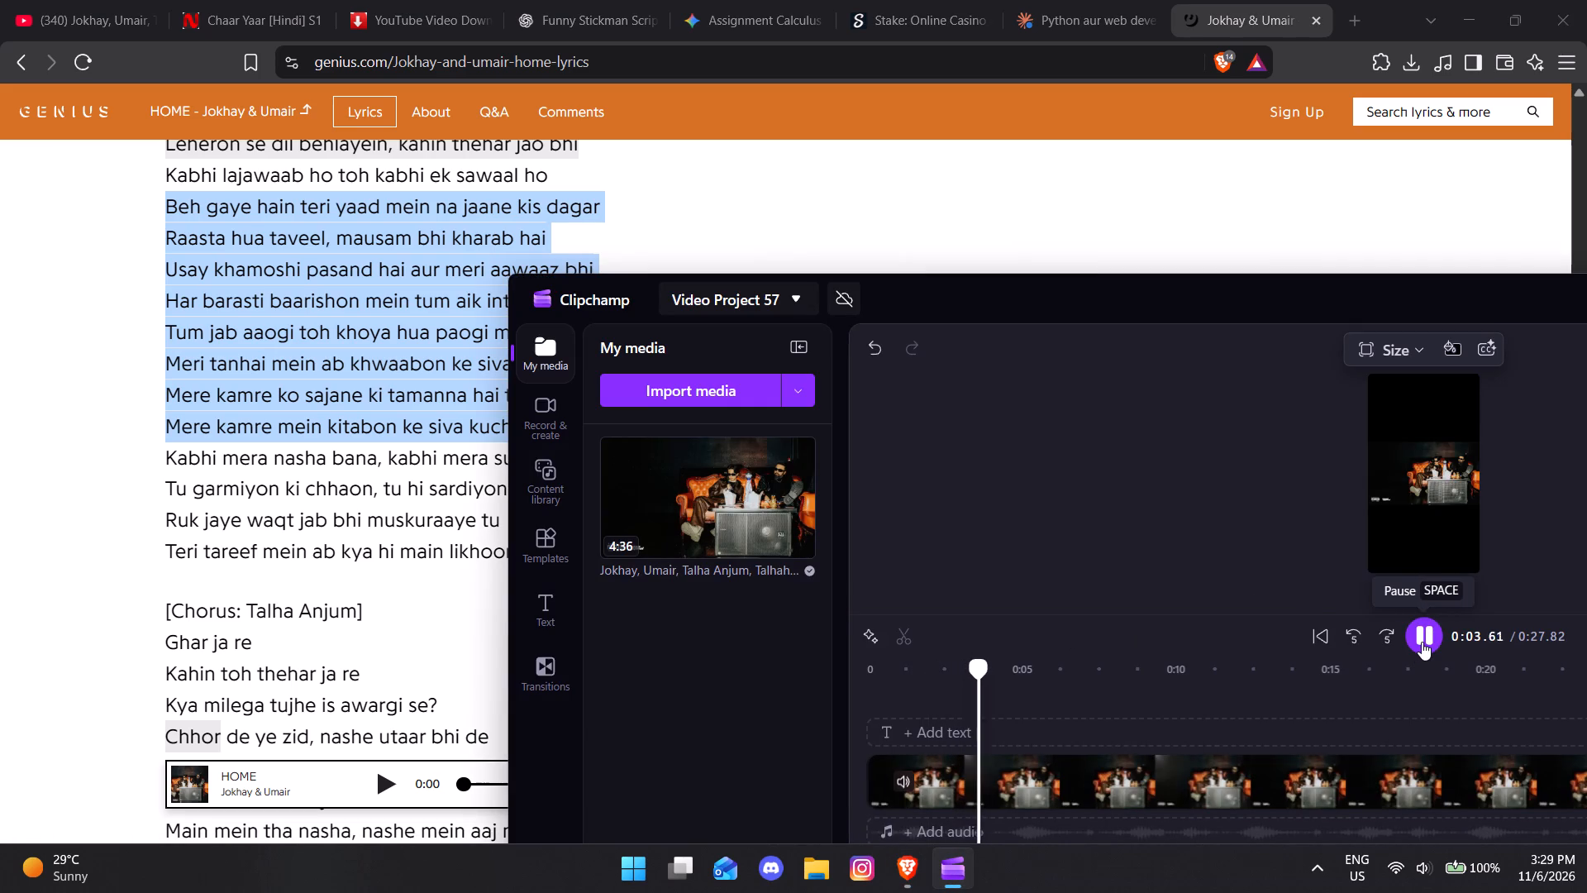
pyautogui.moveTo(1193, 304); pyautogui.dragTo(1337, 591)
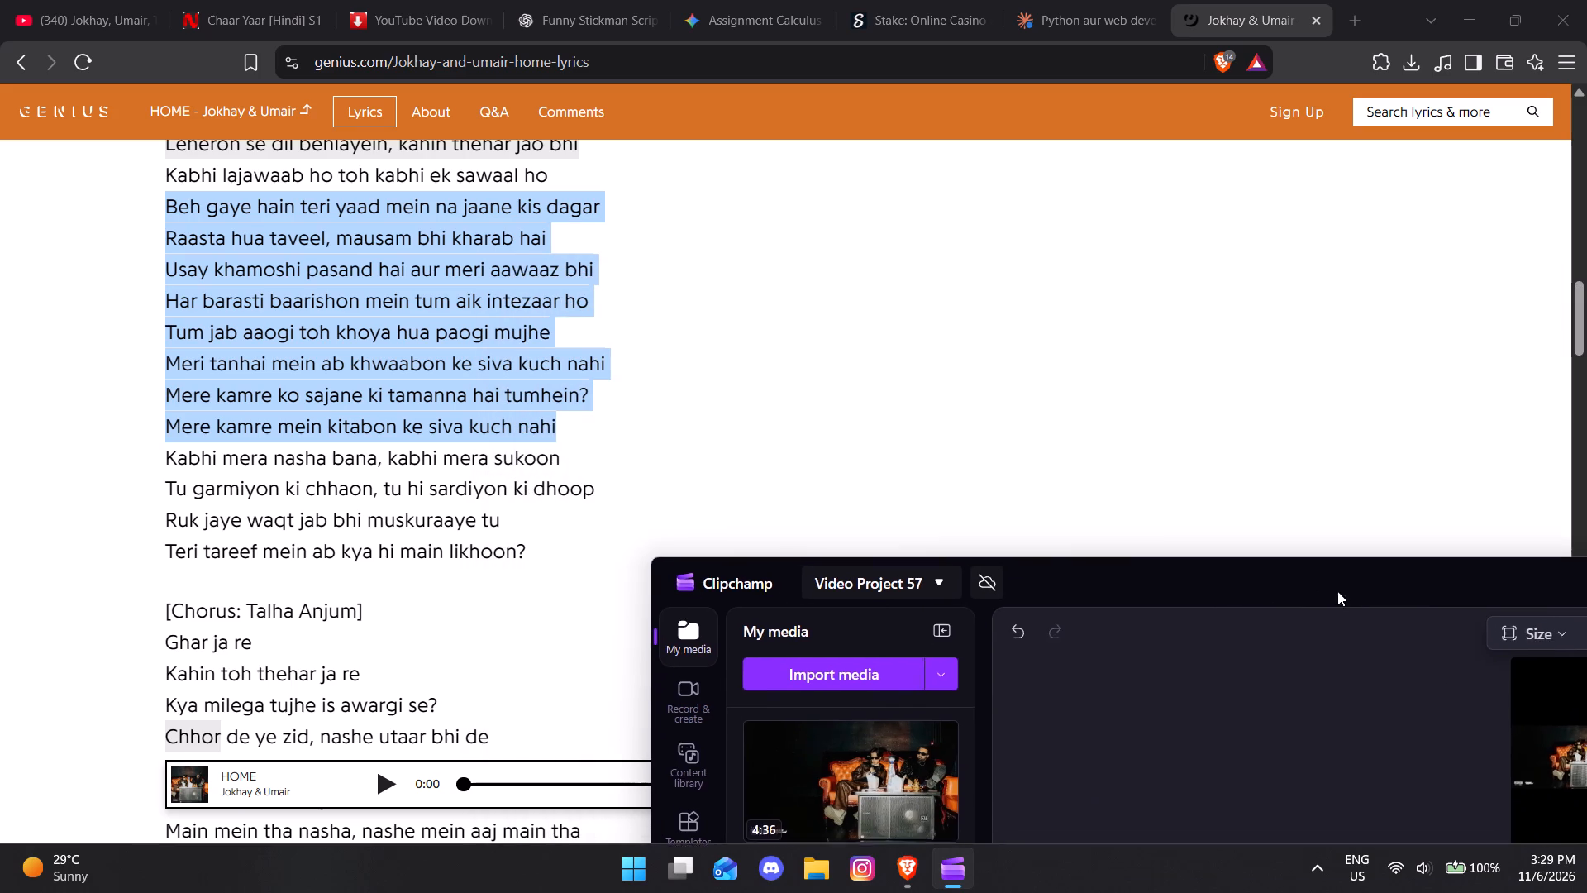
pyautogui.moveTo(1337, 591); pyautogui.dragTo(1344, 594)
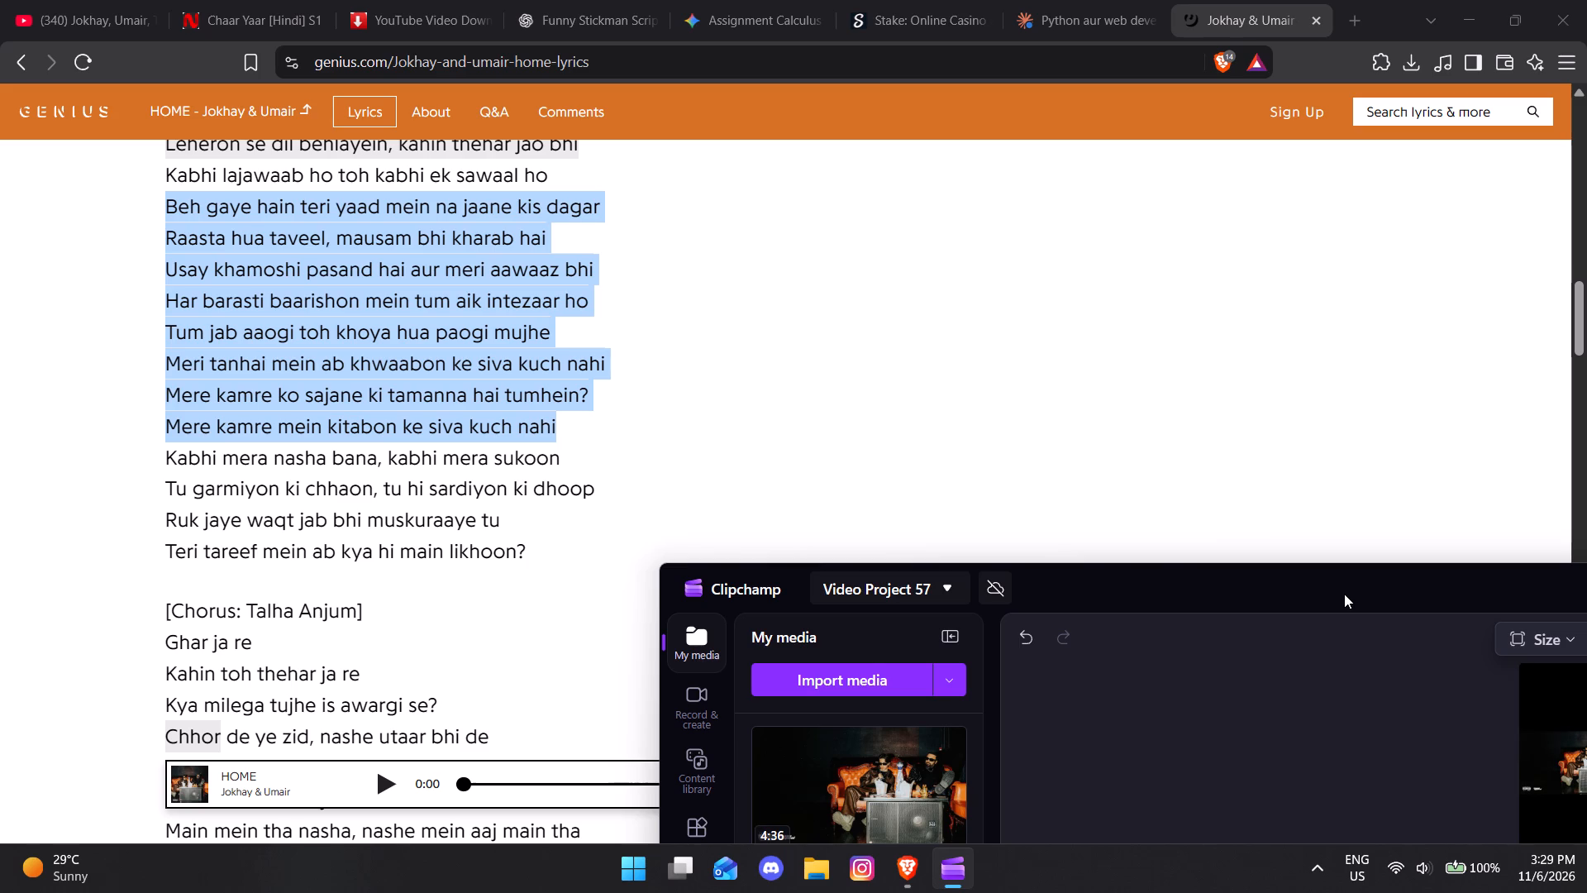
pyautogui.moveTo(1344, 594); pyautogui.dragTo(1342, 576)
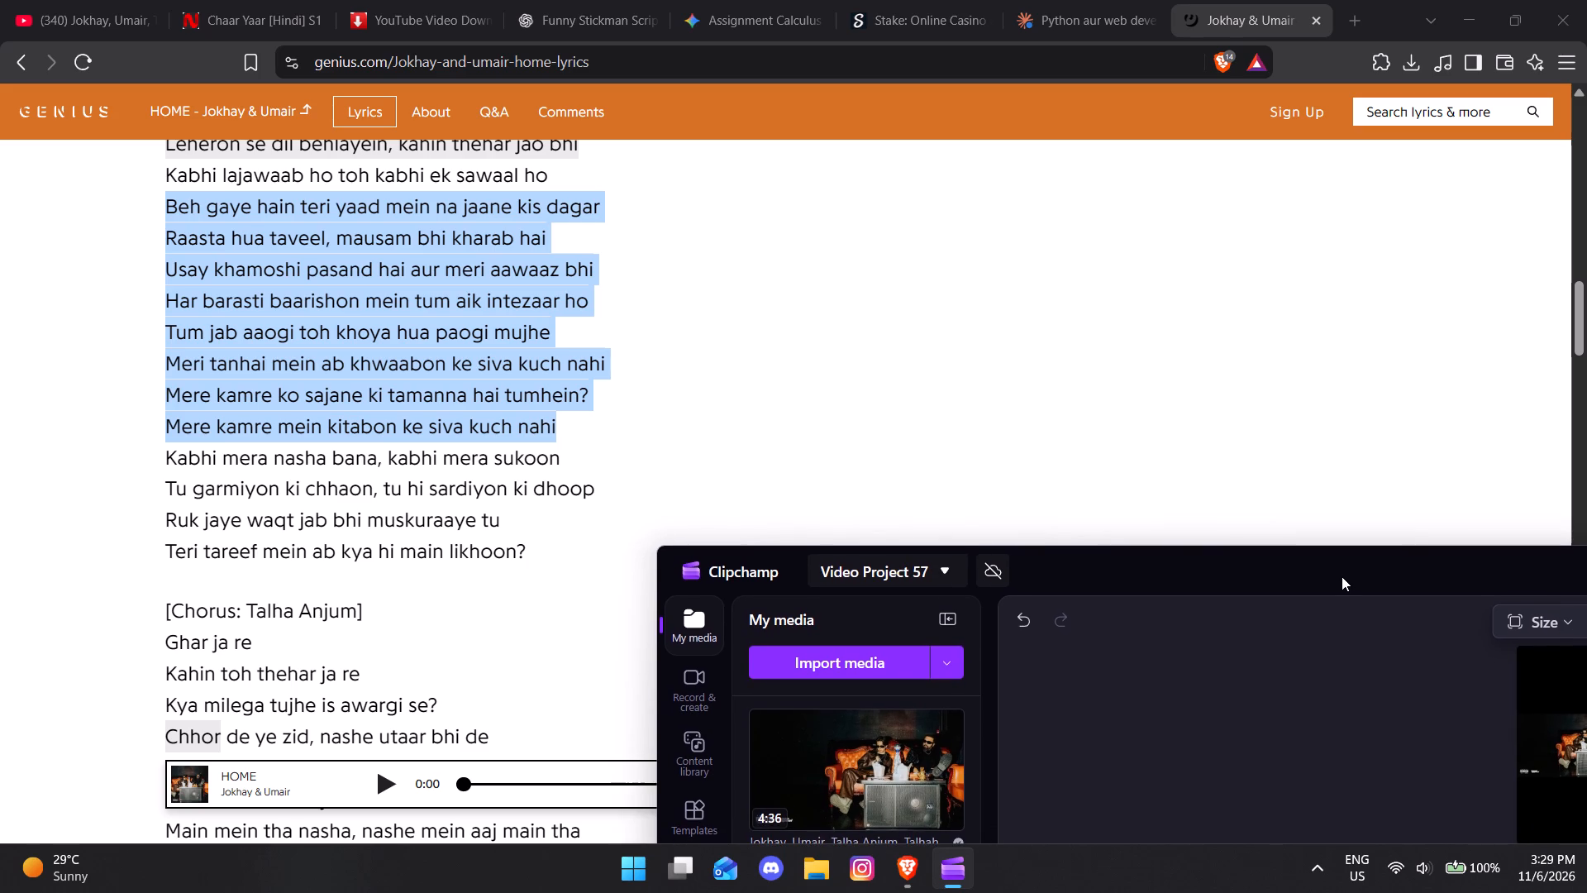
pyautogui.moveTo(1342, 576); pyautogui.dragTo(1341, 578)
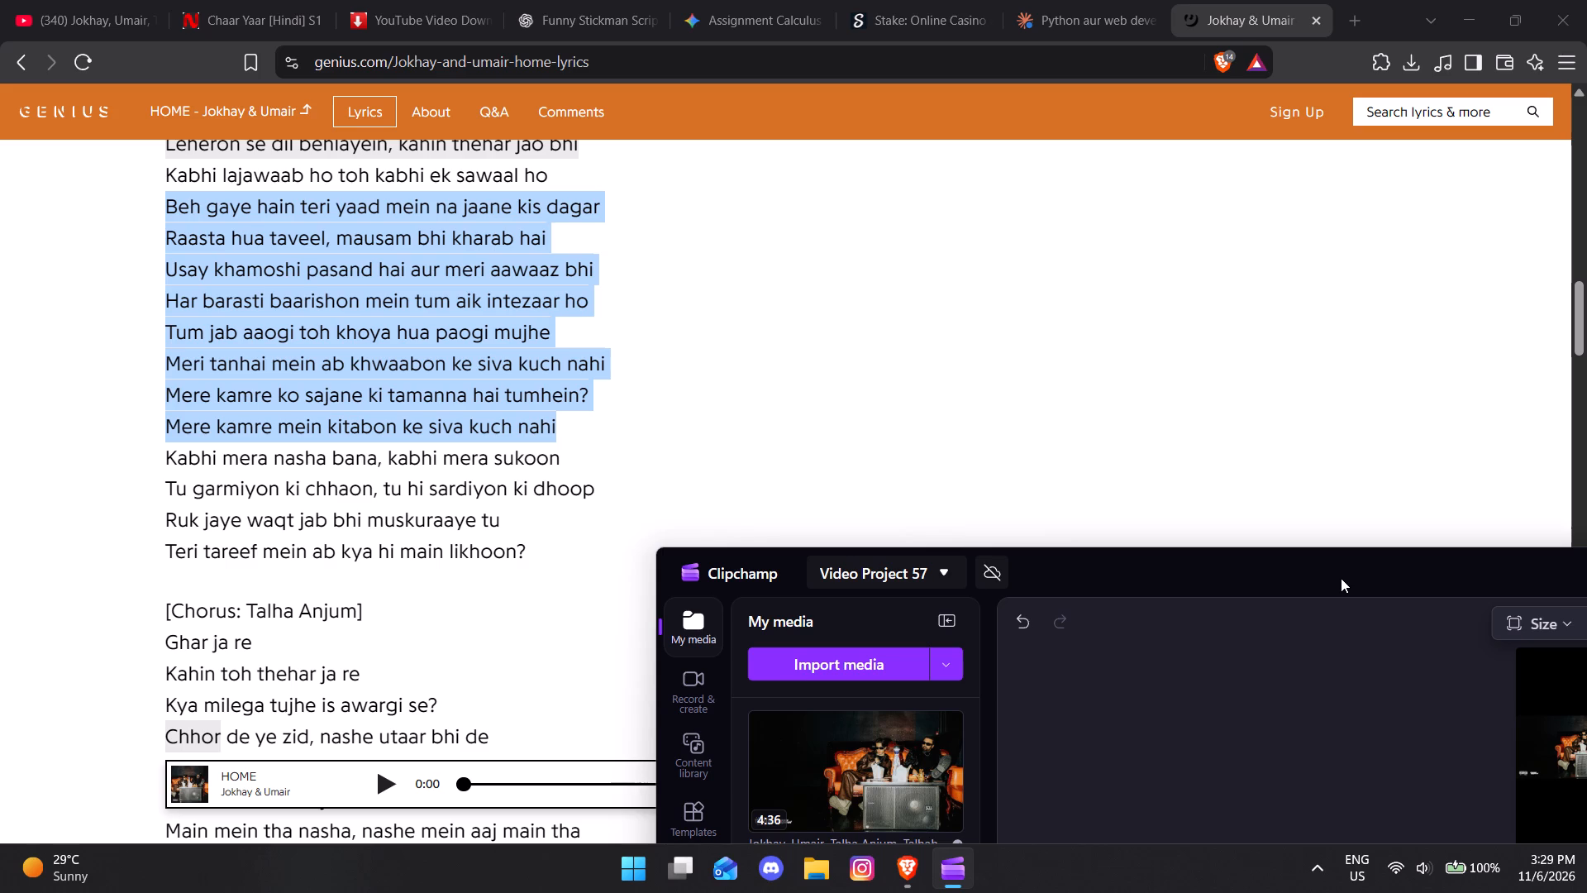
pyautogui.moveTo(1341, 578); pyautogui.dragTo(1007, 146)
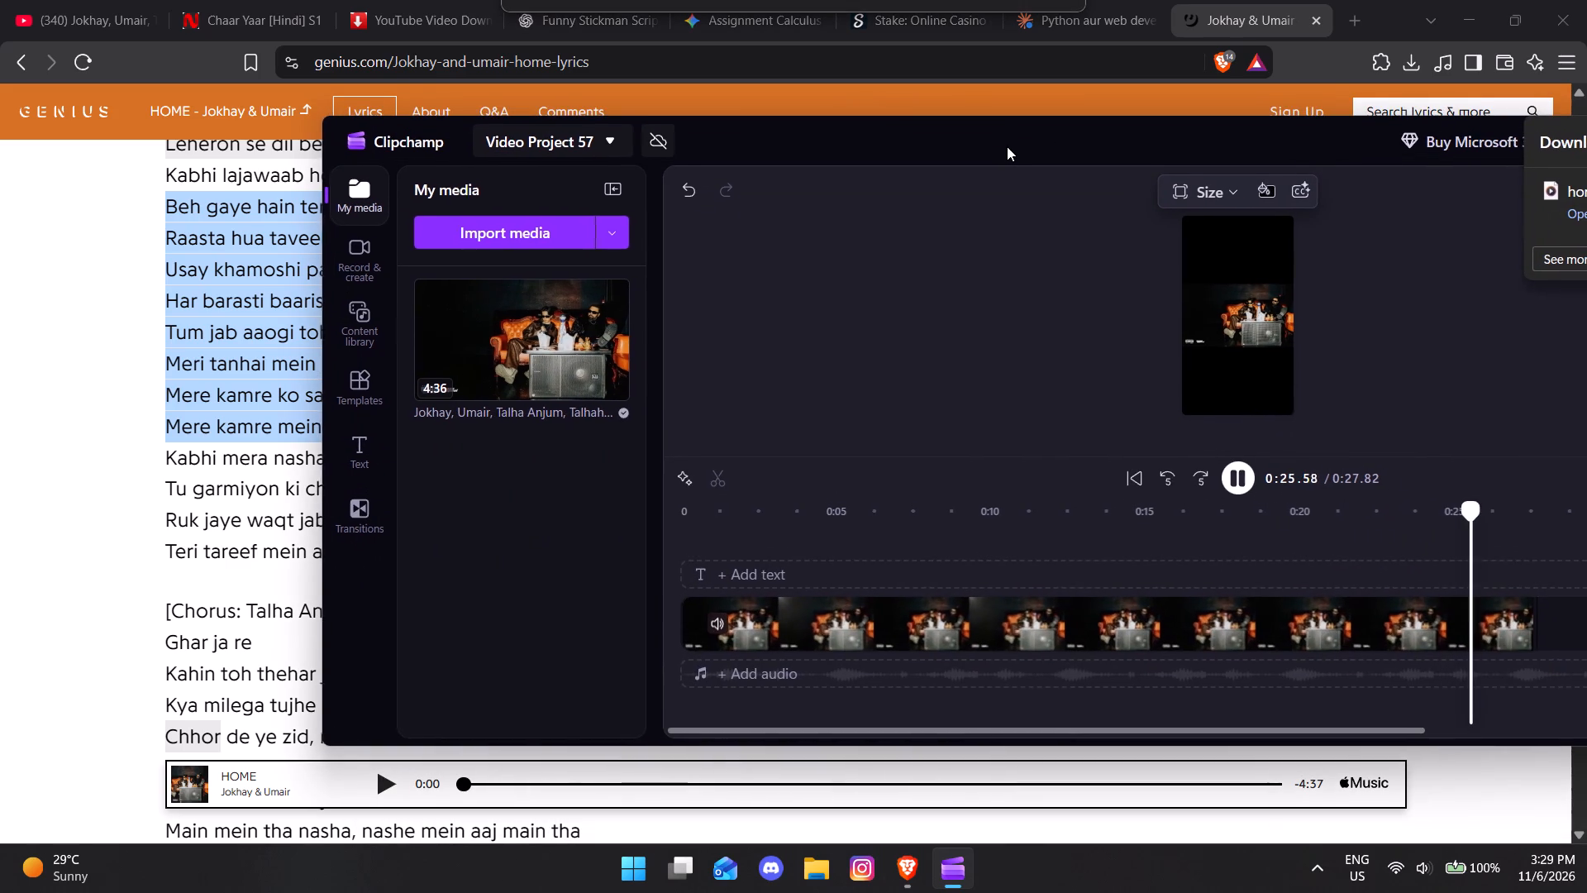
pyautogui.moveTo(1007, 146); pyautogui.dragTo(1005, 146)
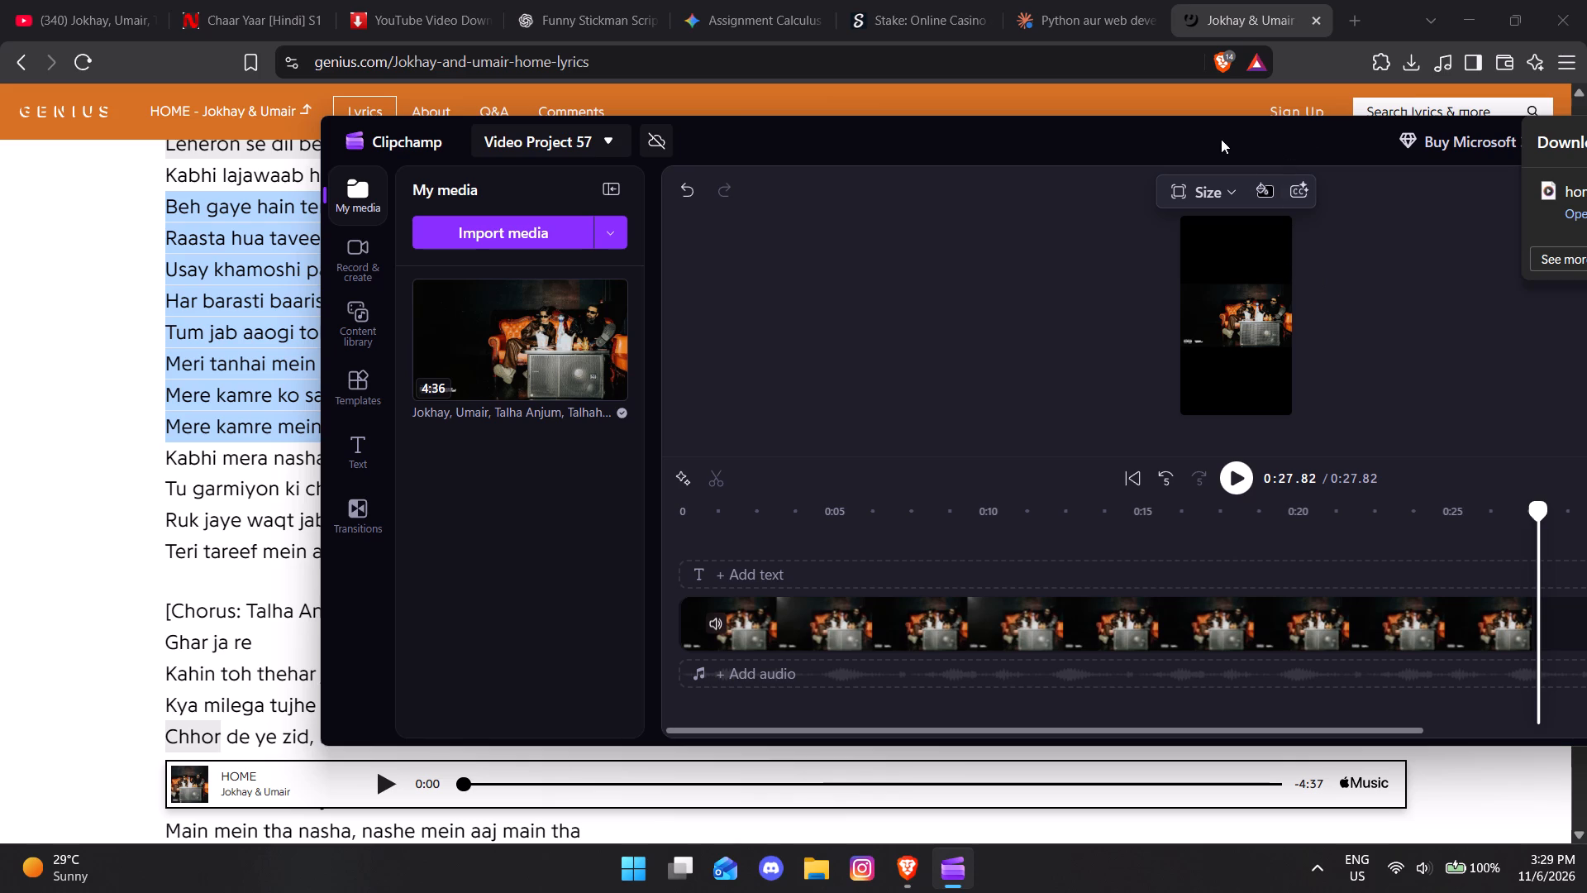
pyautogui.moveTo(1221, 139); pyautogui.dragTo(1278, 406)
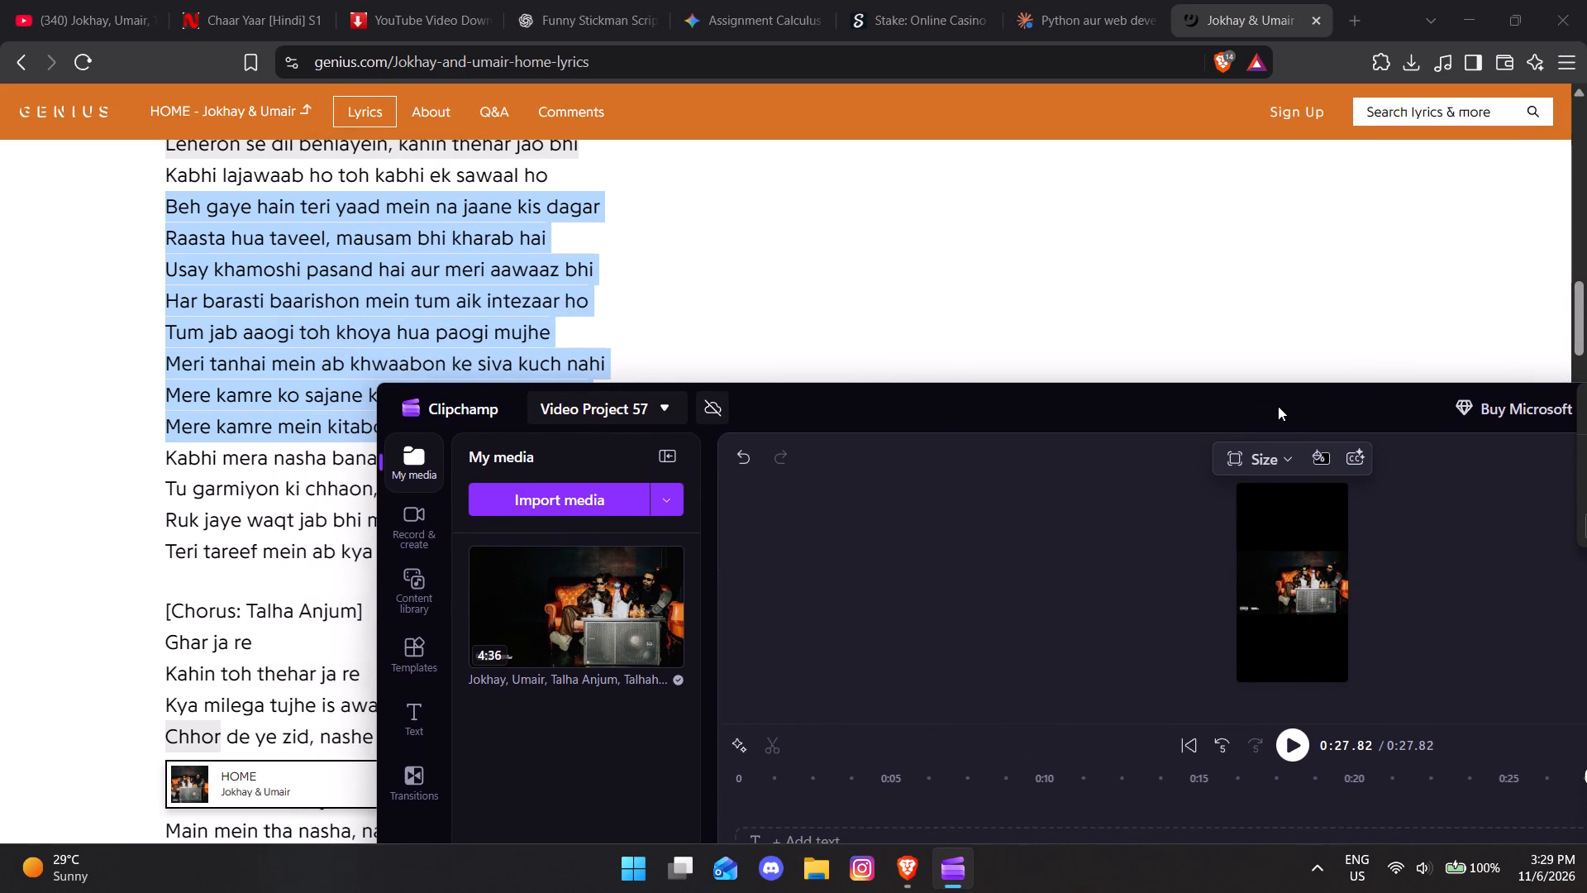
pyautogui.moveTo(1278, 406); pyautogui.dragTo(1280, 403)
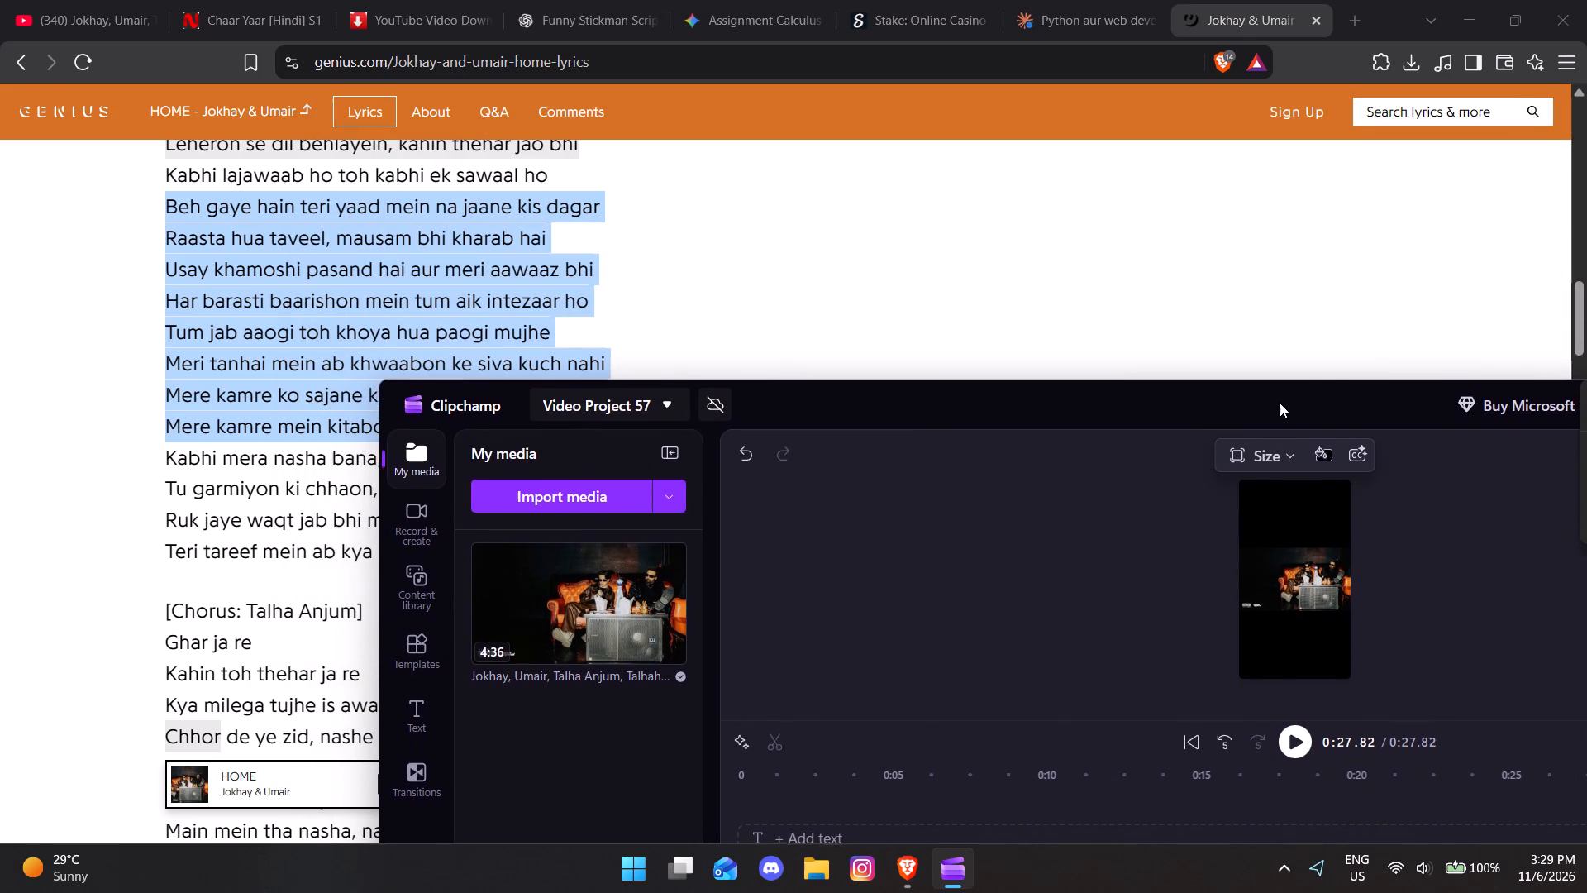
pyautogui.moveTo(1280, 403); pyautogui.dragTo(1006, 102)
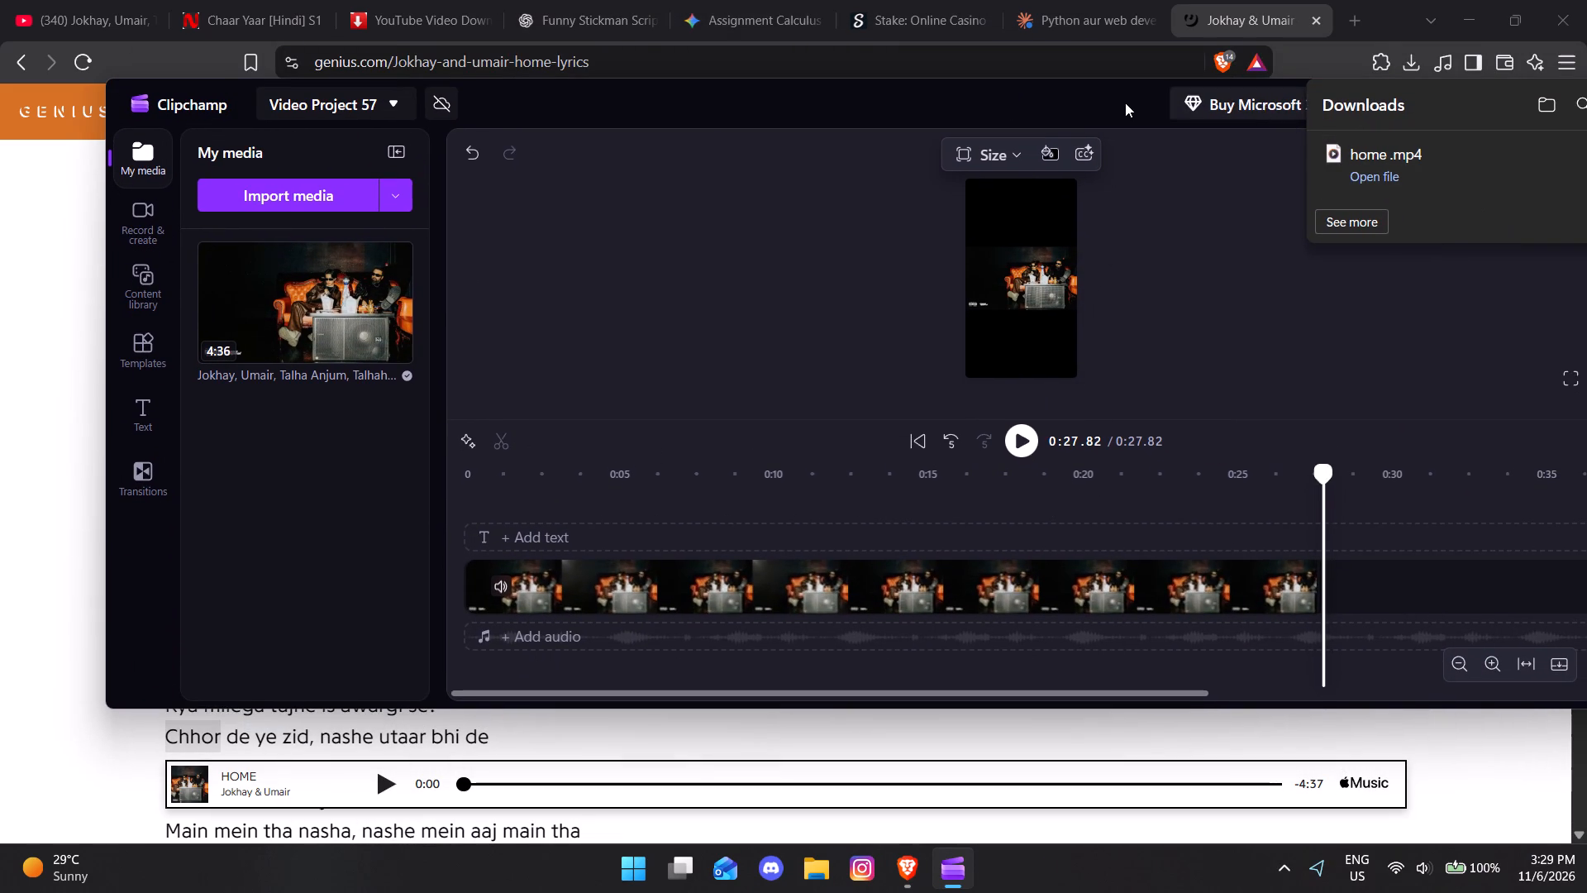
pyautogui.click(1120, 103)
pyautogui.moveTo(1120, 103); pyautogui.dragTo(1030, 79)
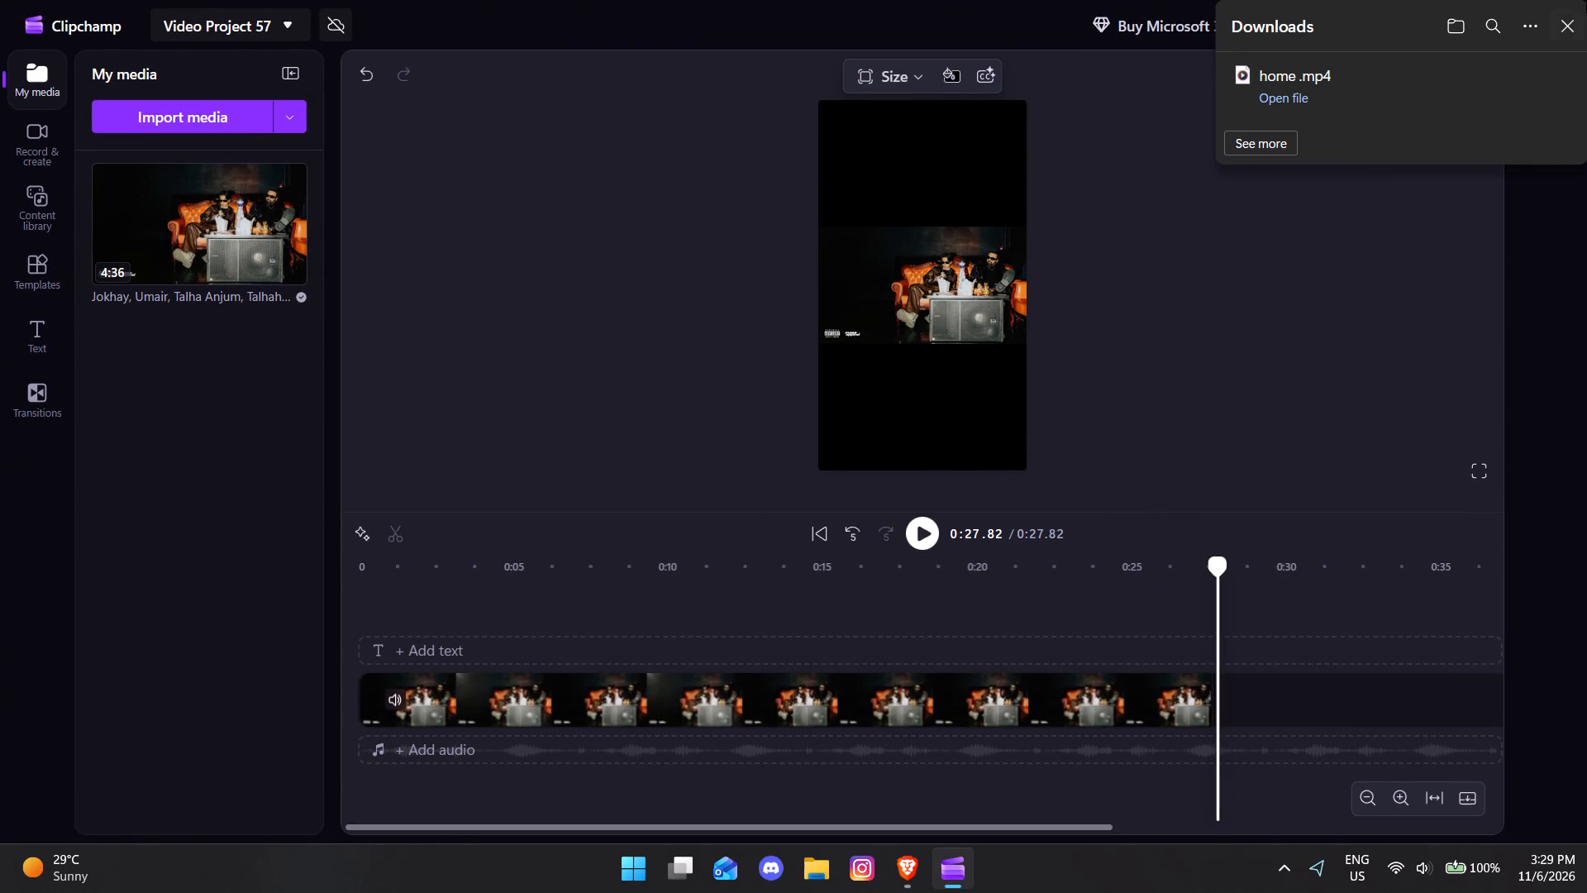
pyautogui.click(1567, 22)
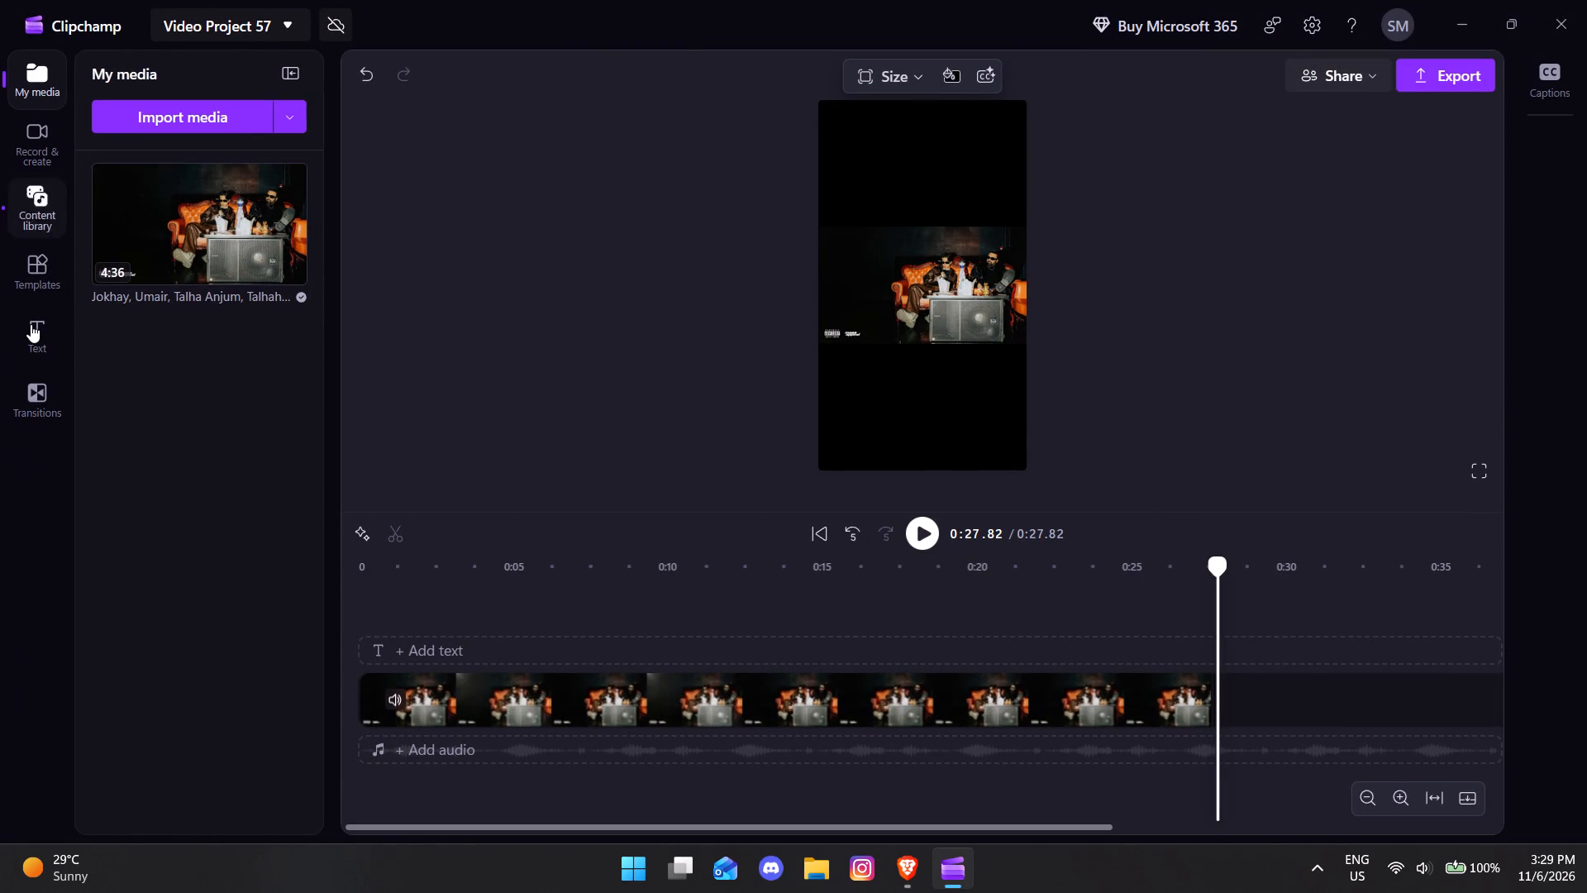
# Browse the available text templates, from plain text and titles through captions and special styles to intro/outro designs.
pyautogui.click(26, 322)
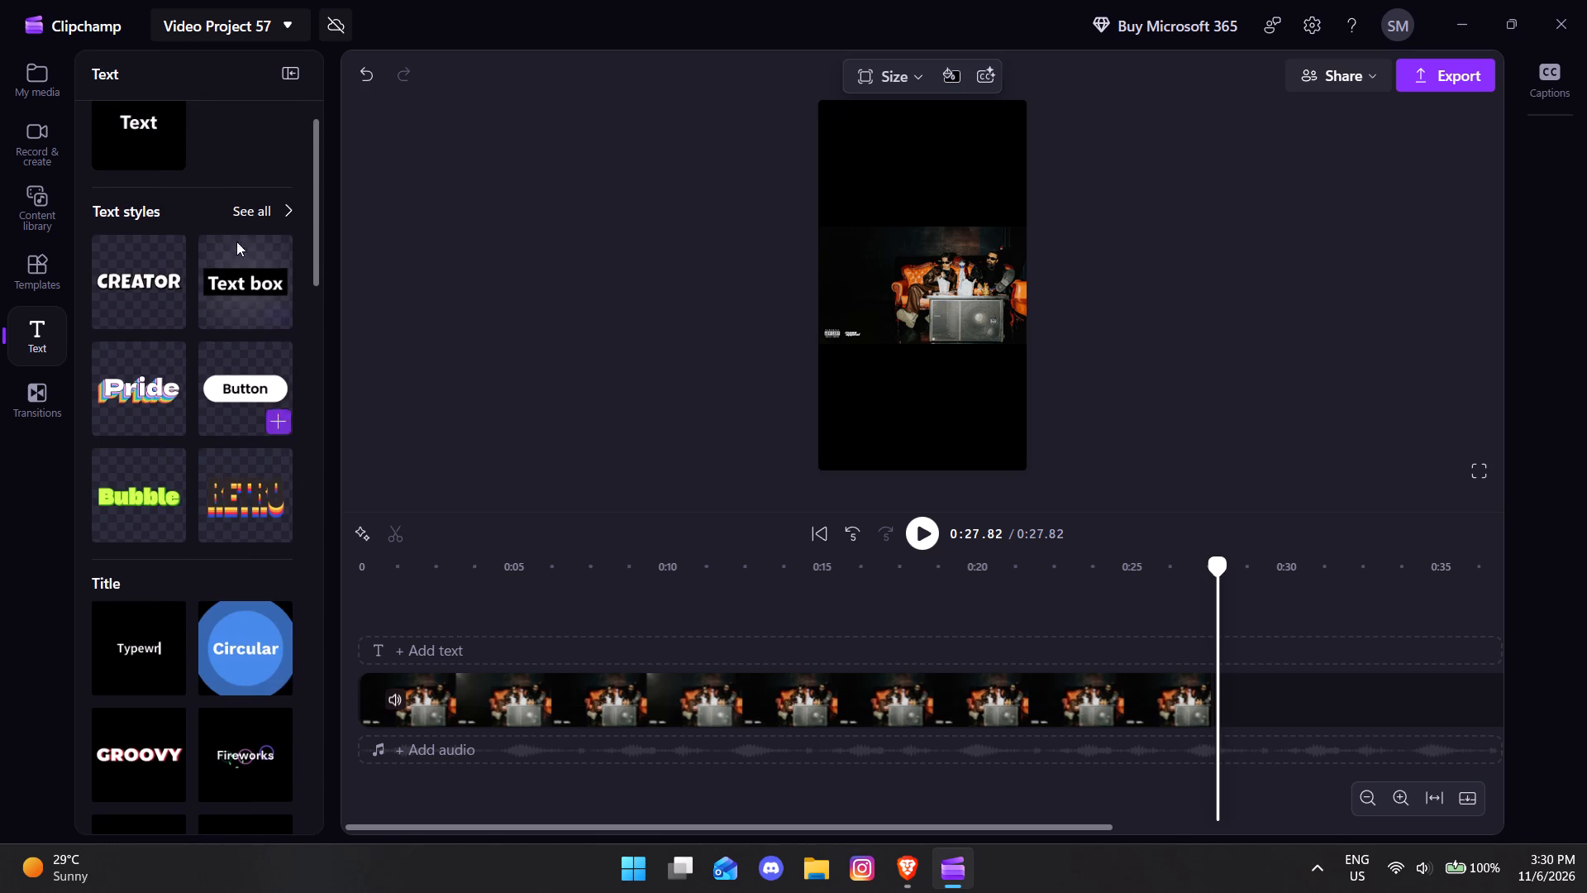
pyautogui.scroll(-2, 236, 233)
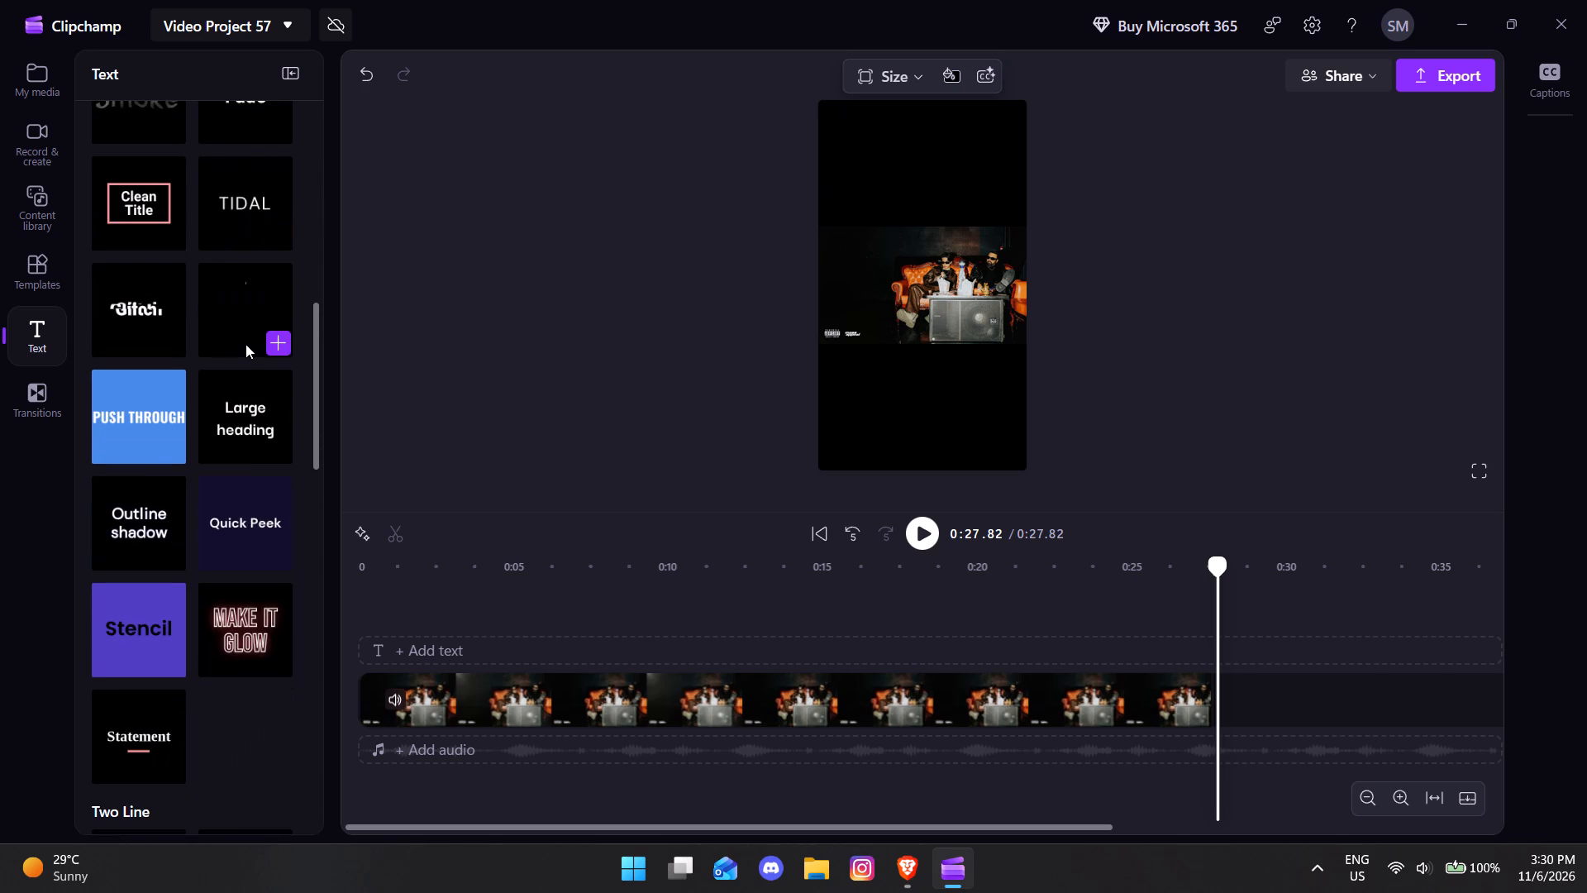
pyautogui.scroll(-1, 245, 344)
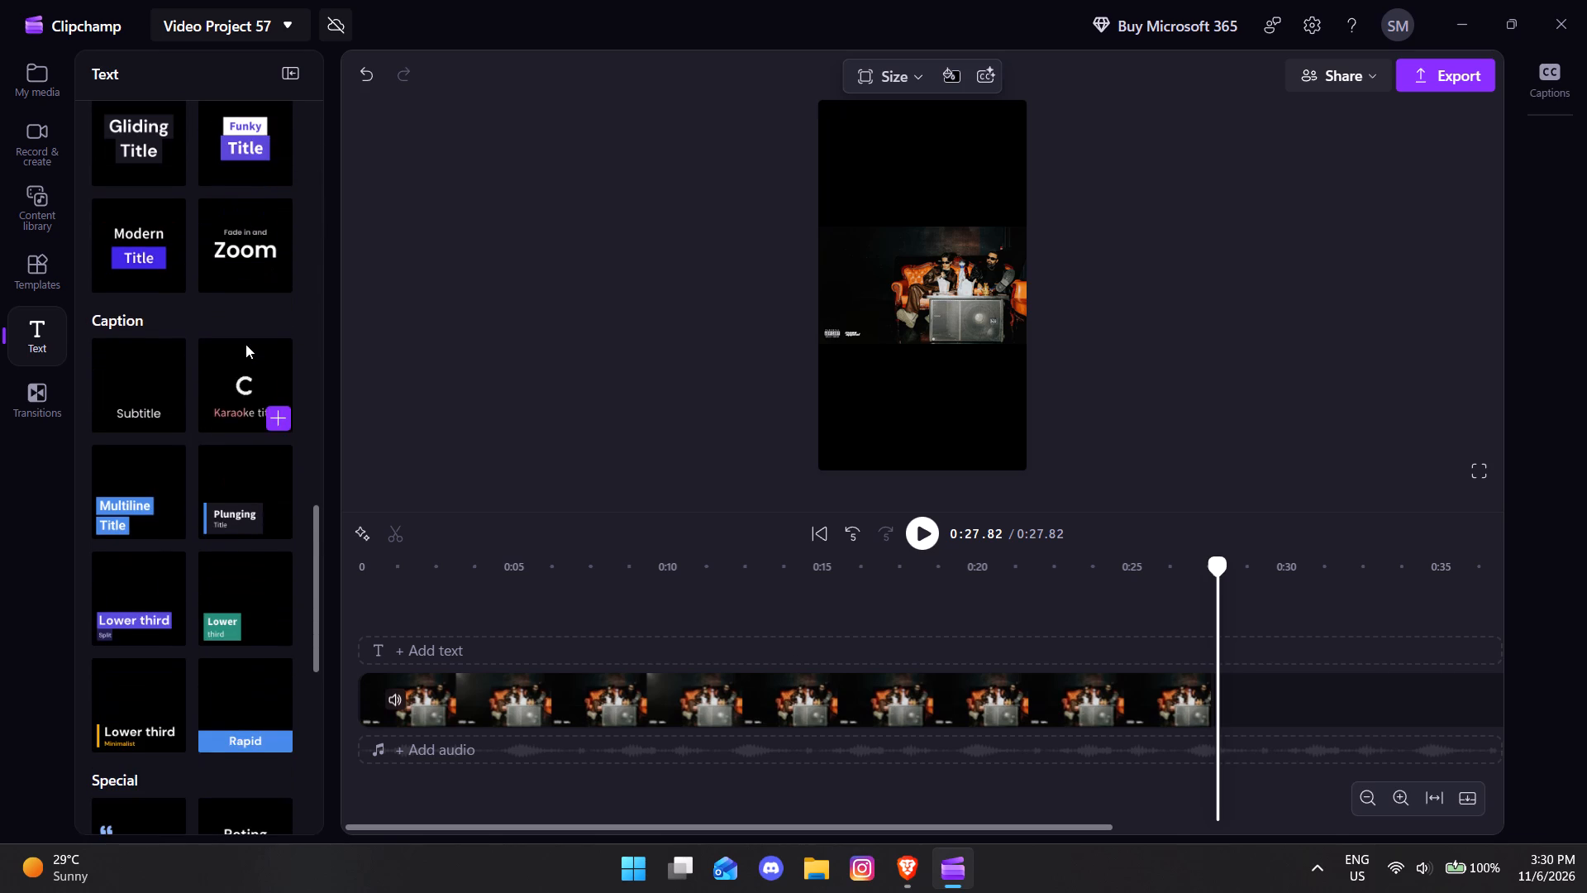
pyautogui.scroll(-1, 245, 344)
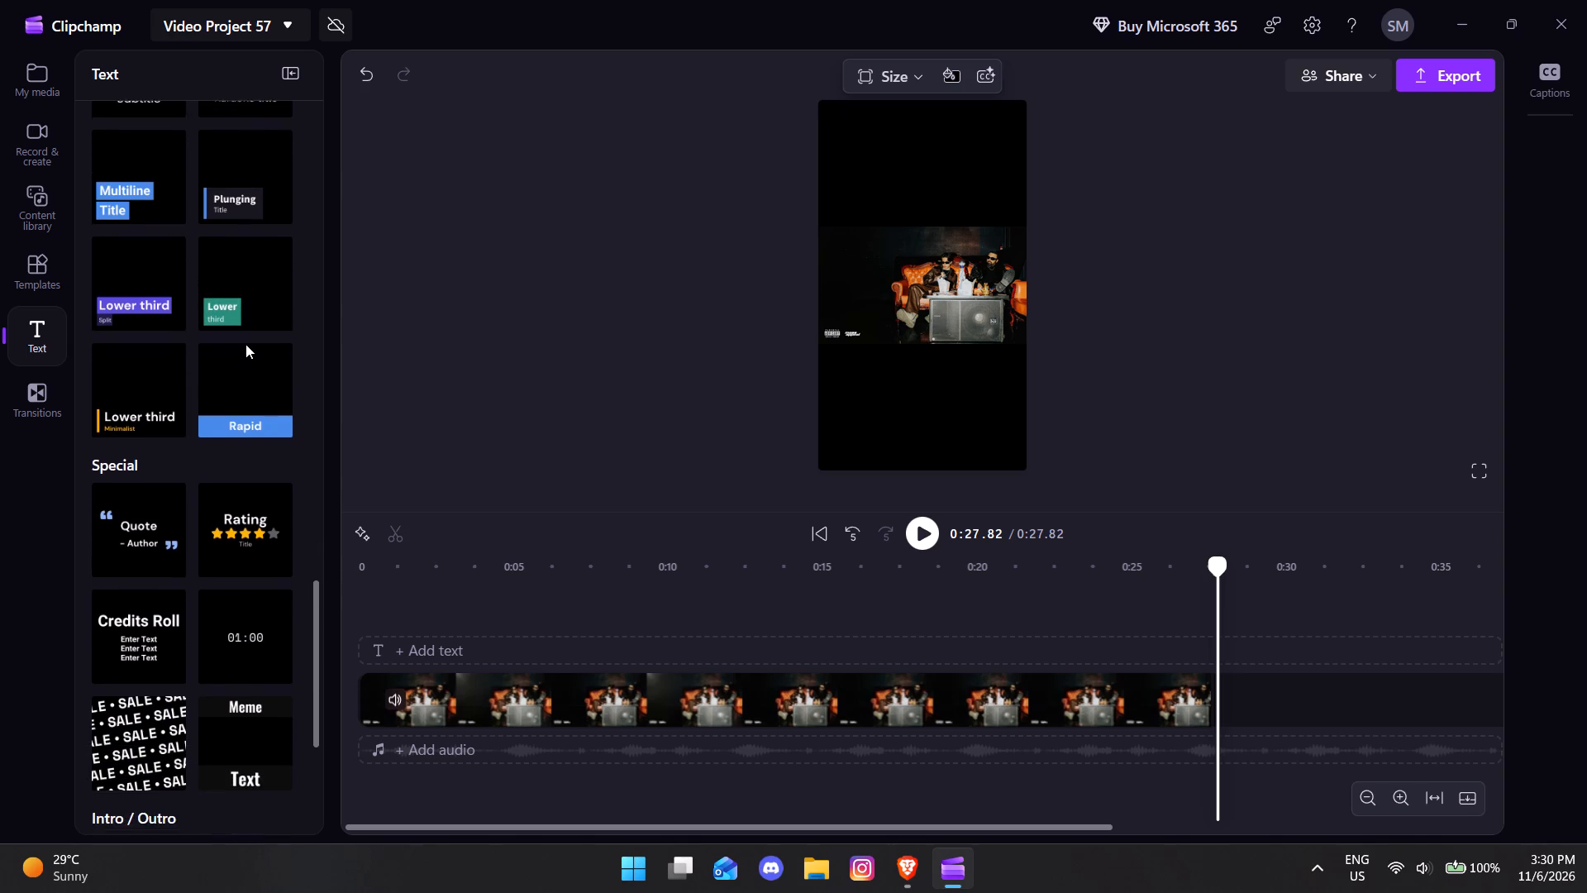
pyautogui.scroll(-3, 245, 344)
pyautogui.scroll(4, 245, 344)
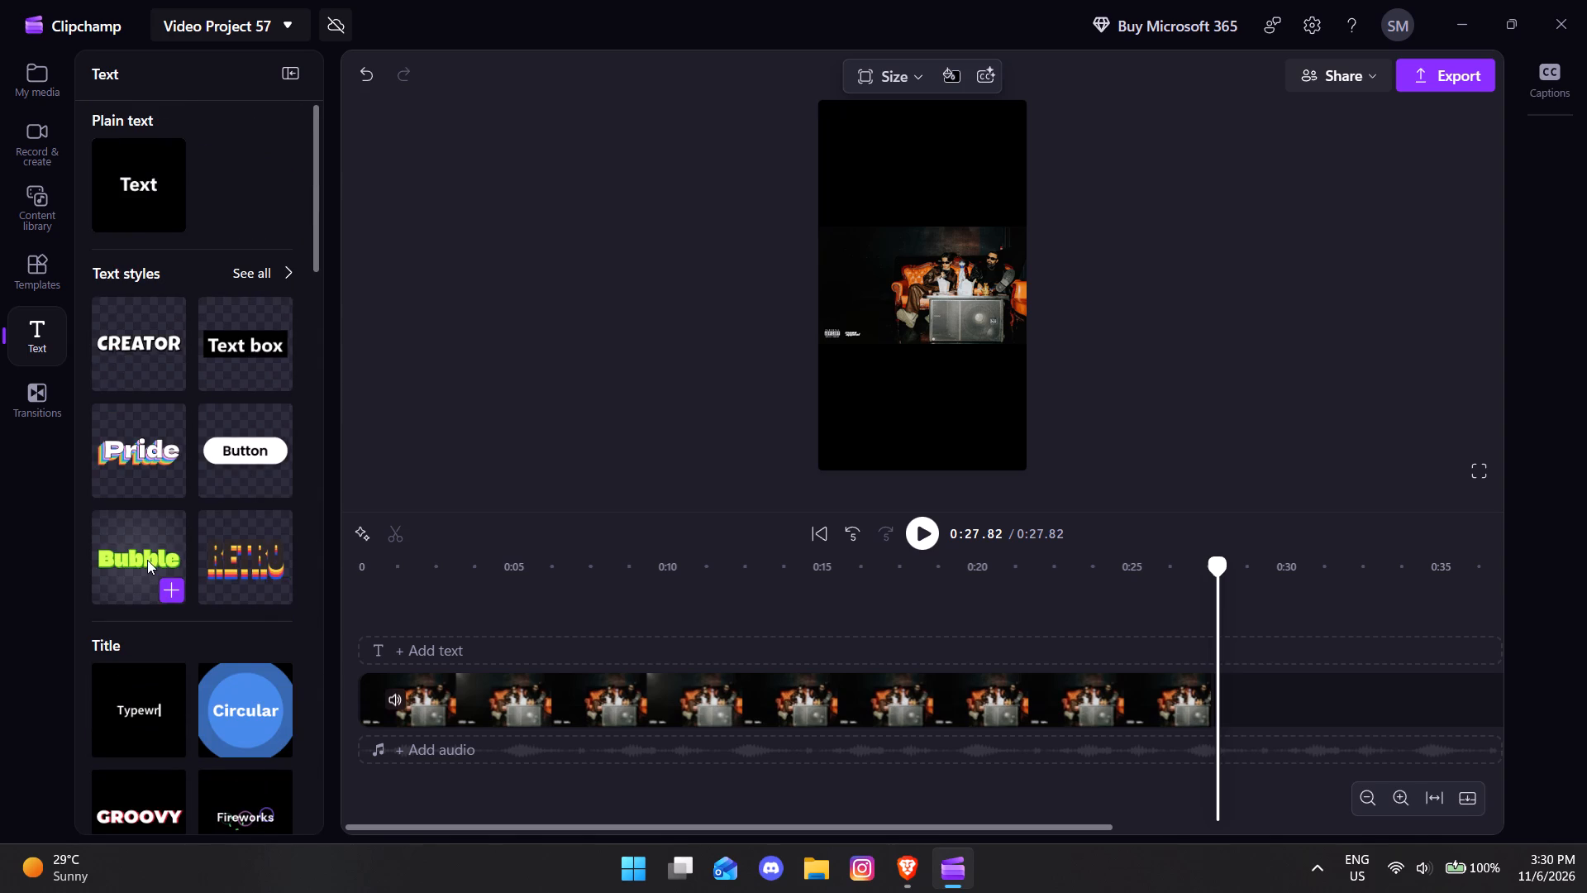
pyautogui.scroll(-1, 165, 538)
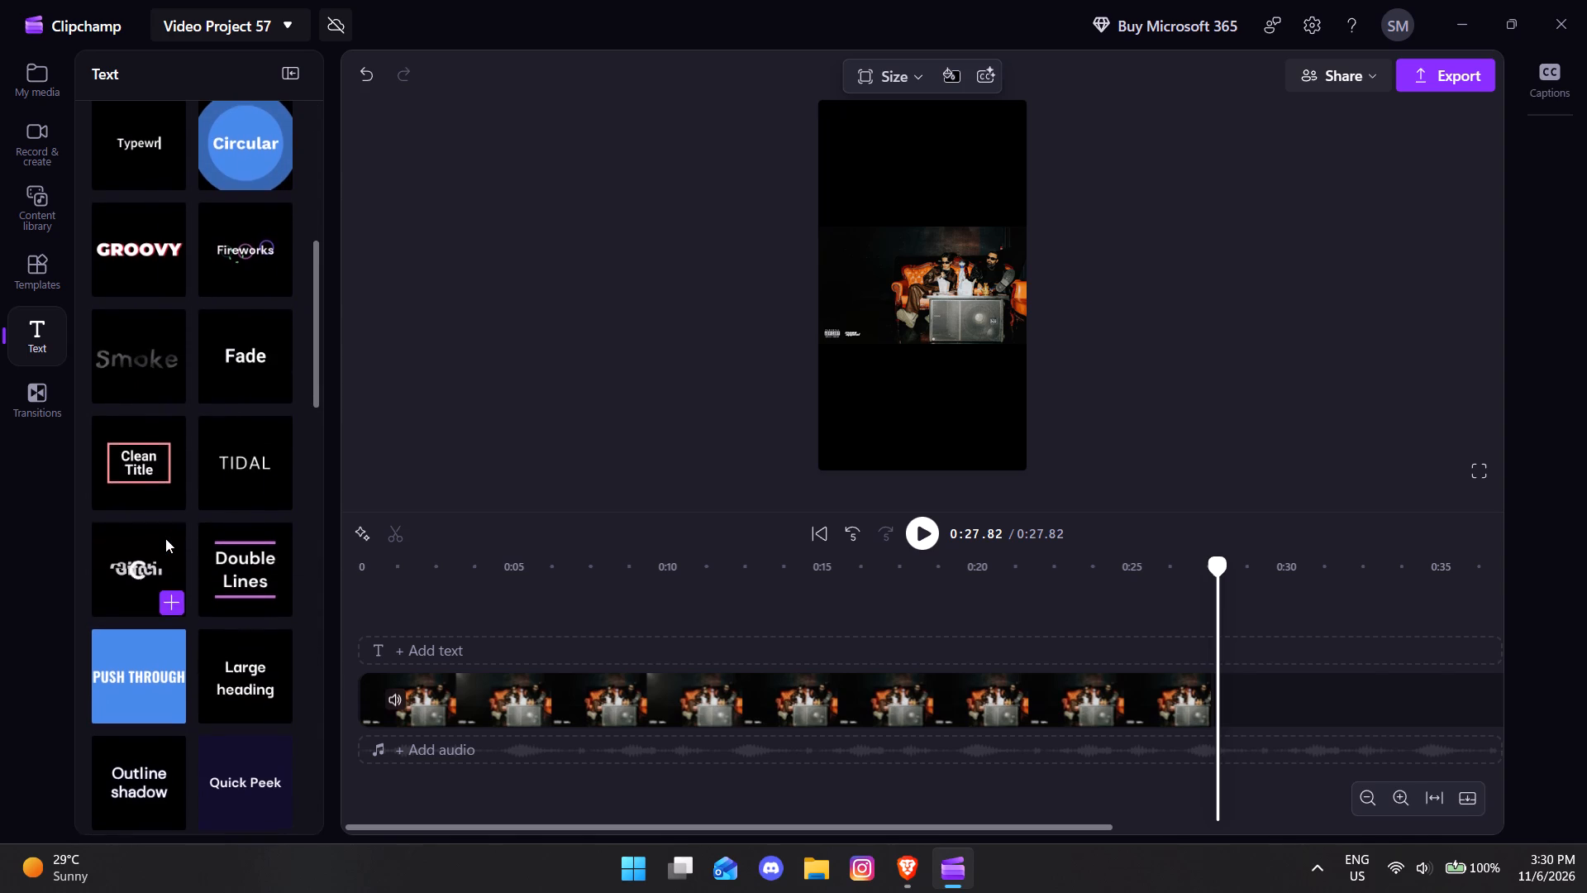
pyautogui.scroll(-1, 203, 418)
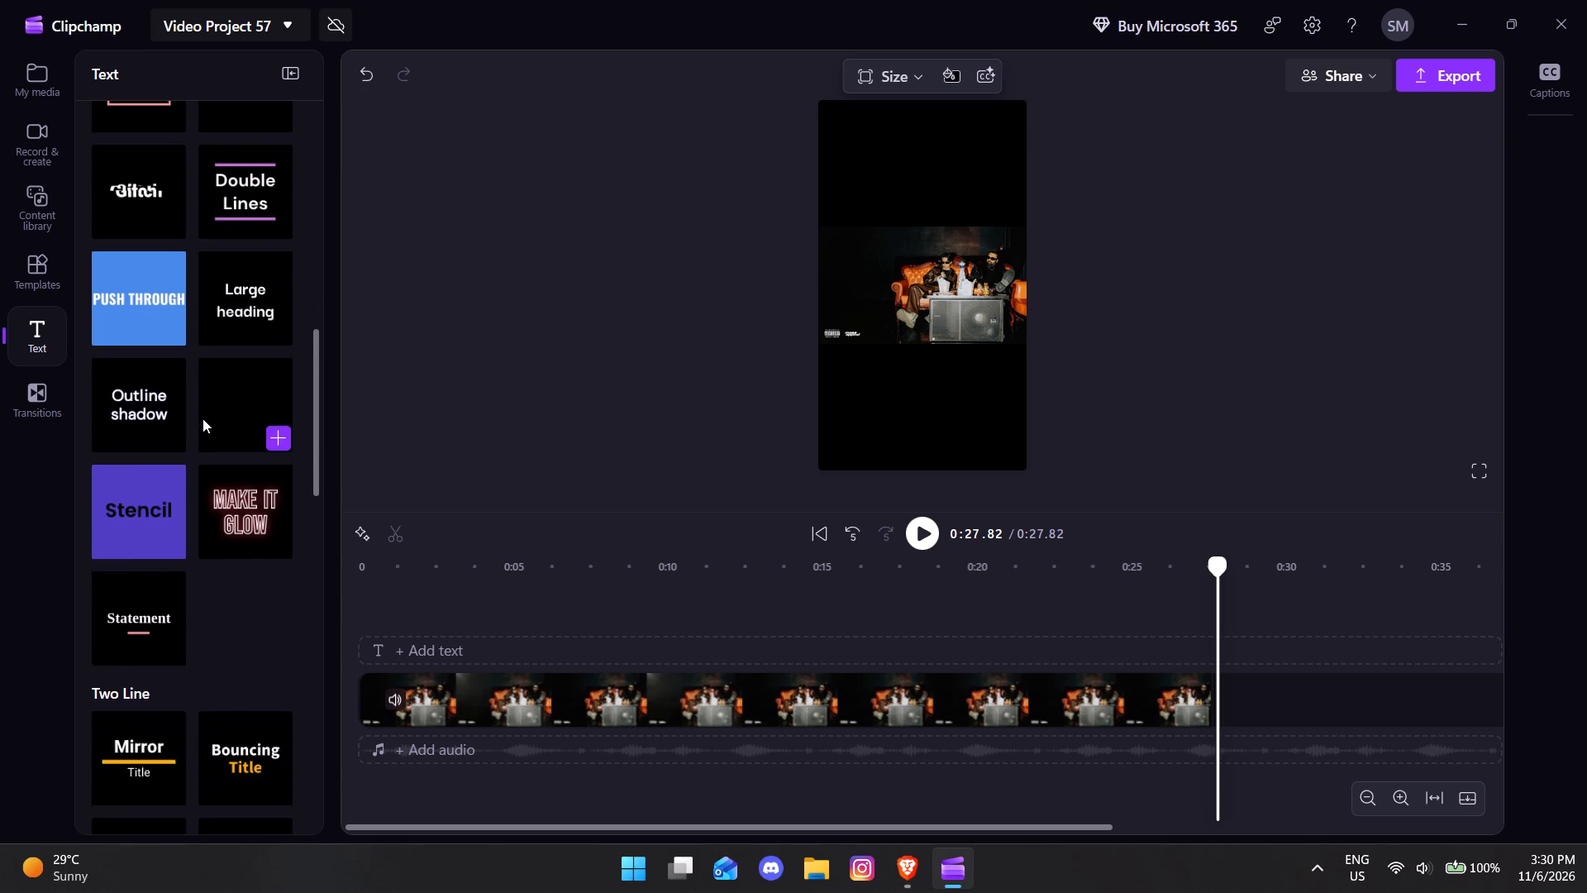
pyautogui.scroll(-2, 203, 418)
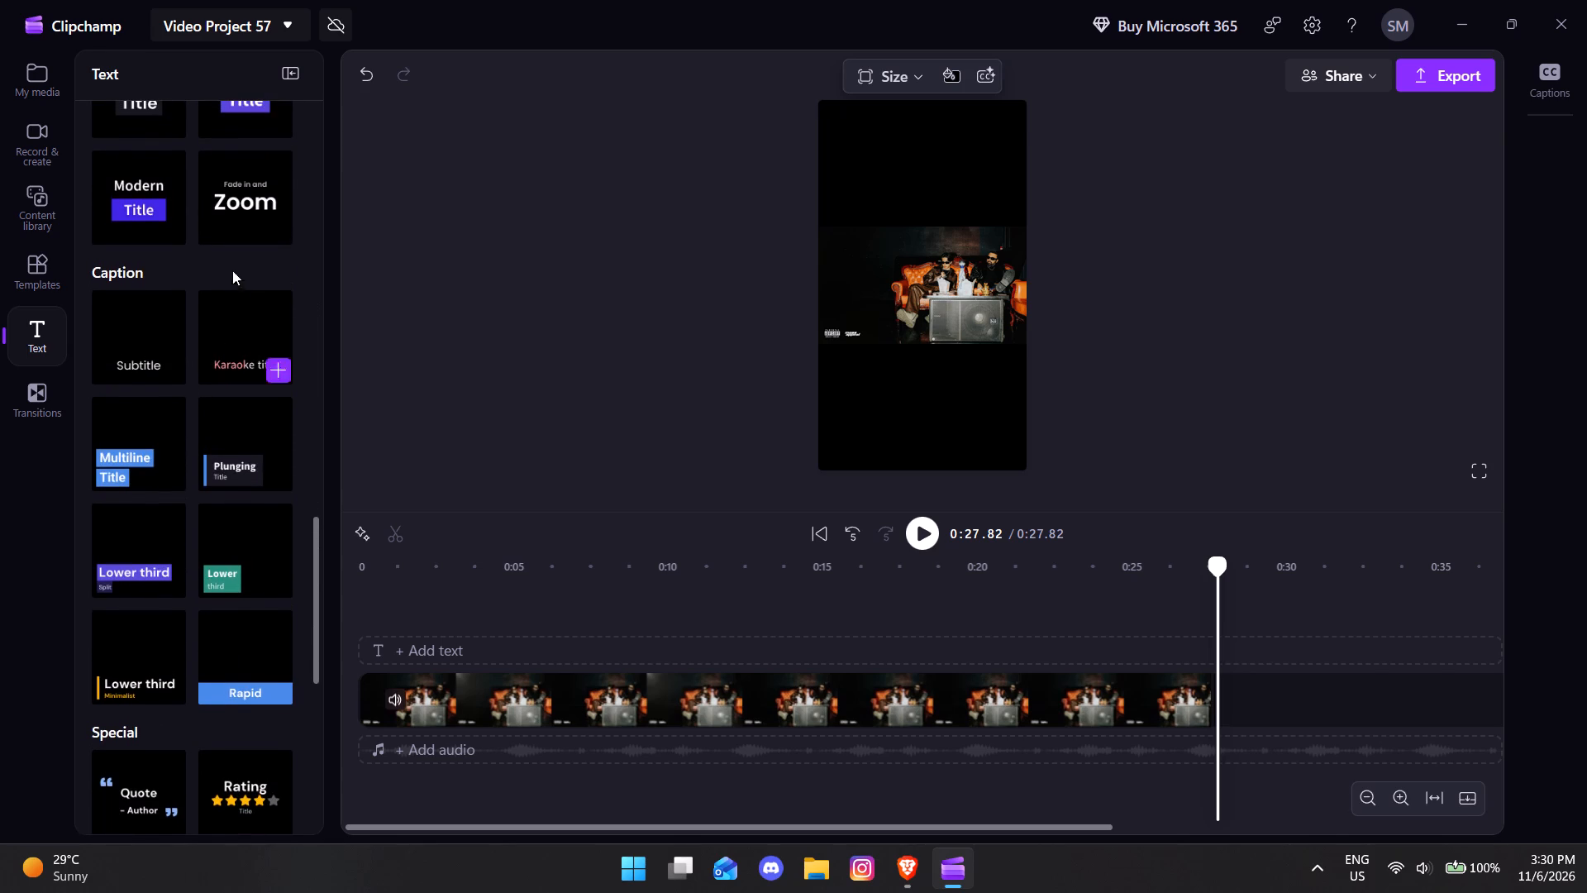
pyautogui.scroll(-1, 225, 279)
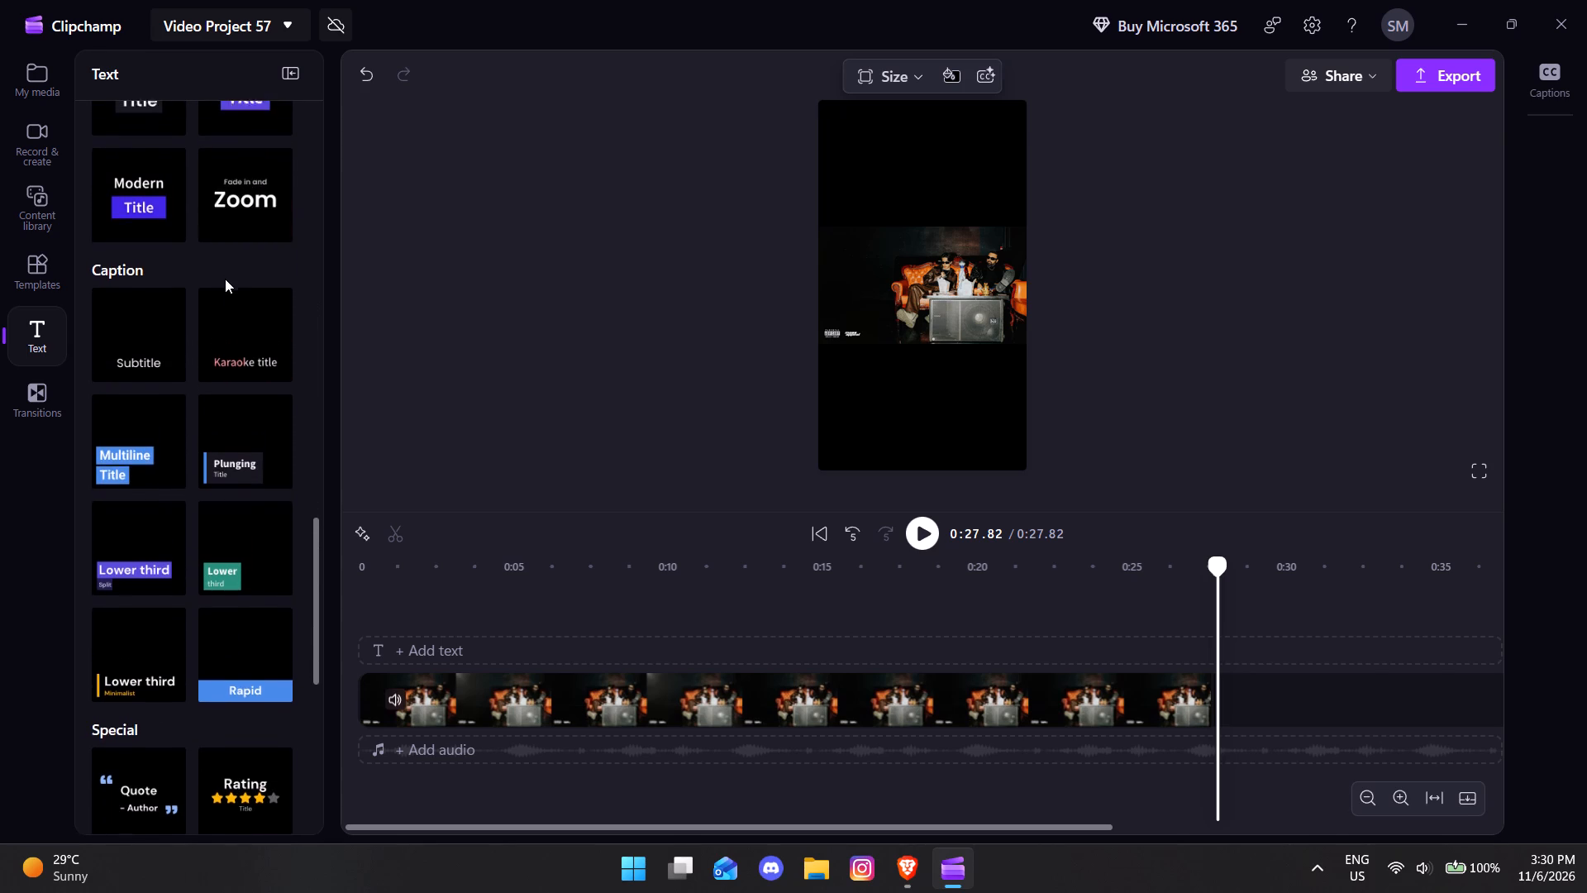
pyautogui.scroll(-3, 225, 279)
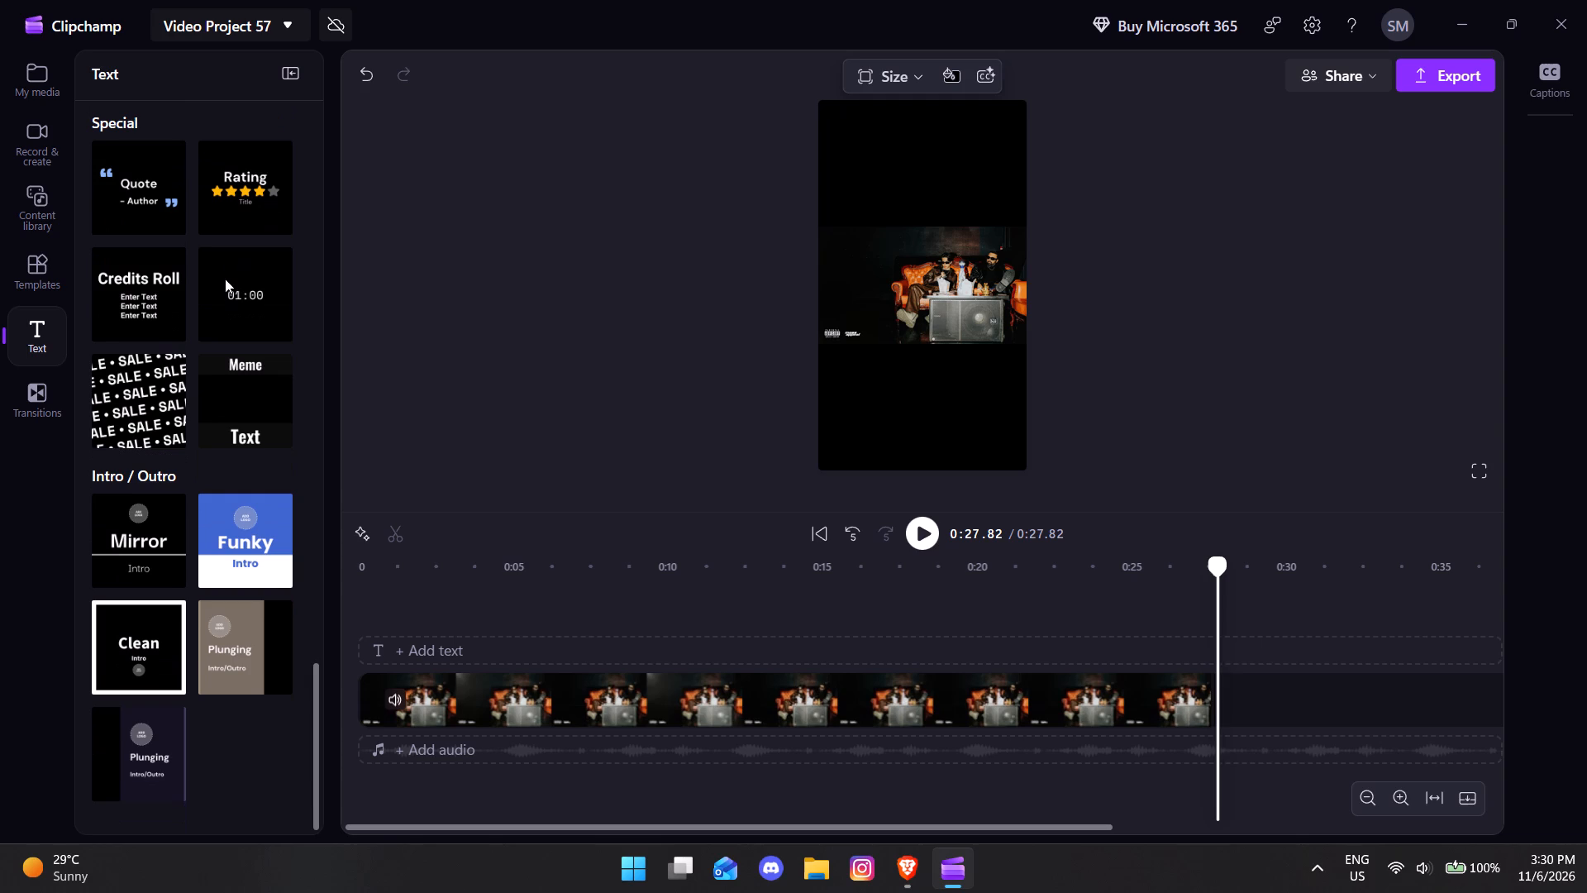
pyautogui.scroll(-1, 225, 279)
pyautogui.scroll(14, 225, 279)
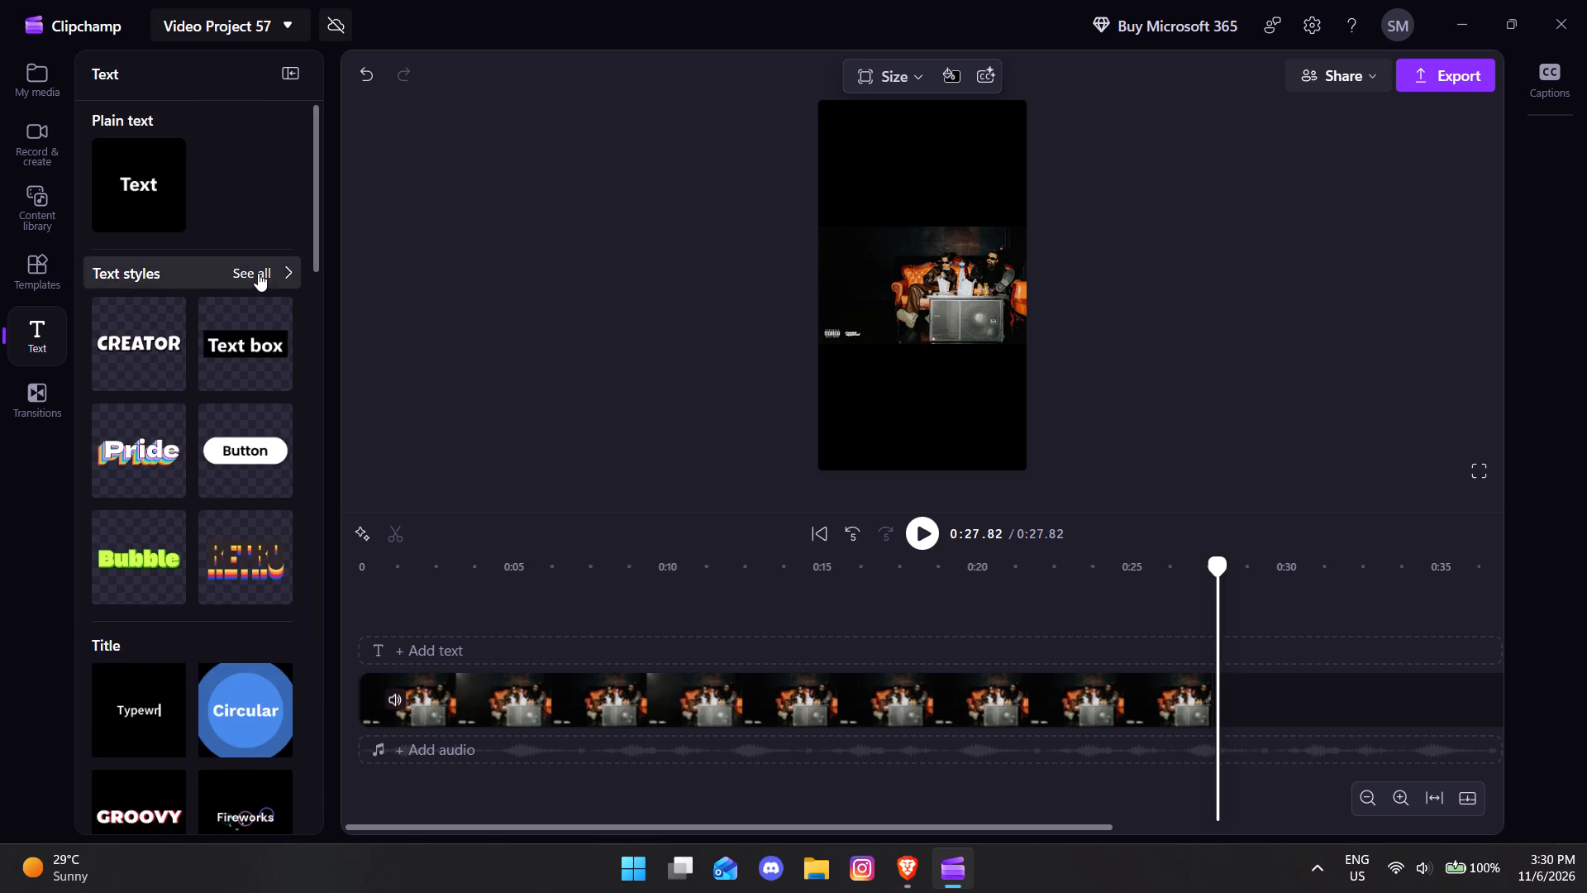
# Show all text styles and add eight Neon texts in a row to the timeline.
pyautogui.click(258, 273)
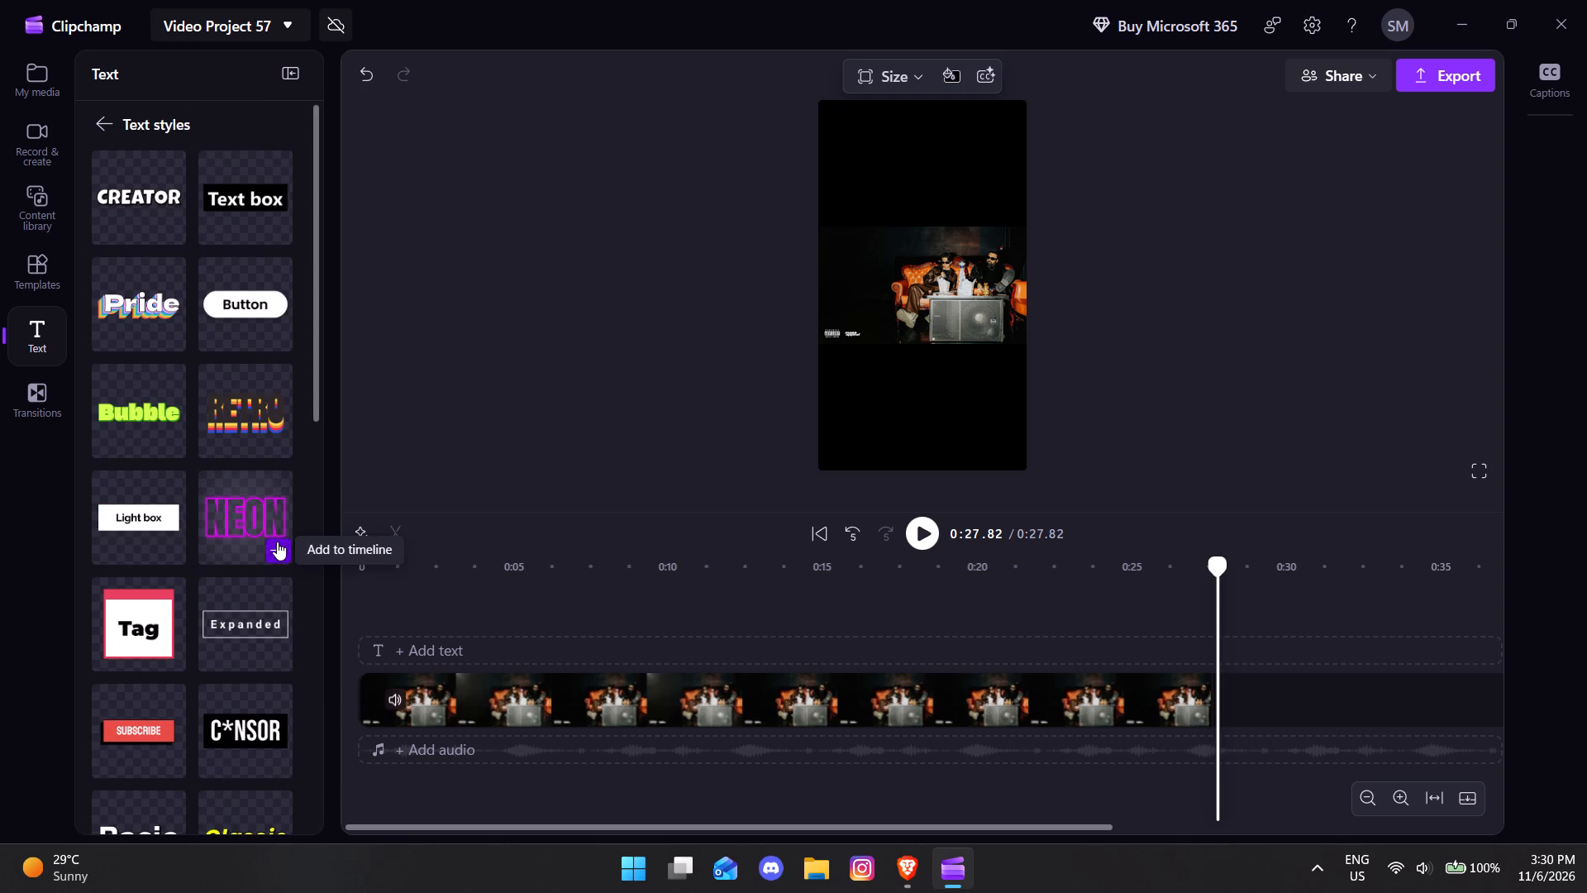
pyautogui.click(277, 545)
pyautogui.click(277, 545)
pyautogui.click(277, 545)
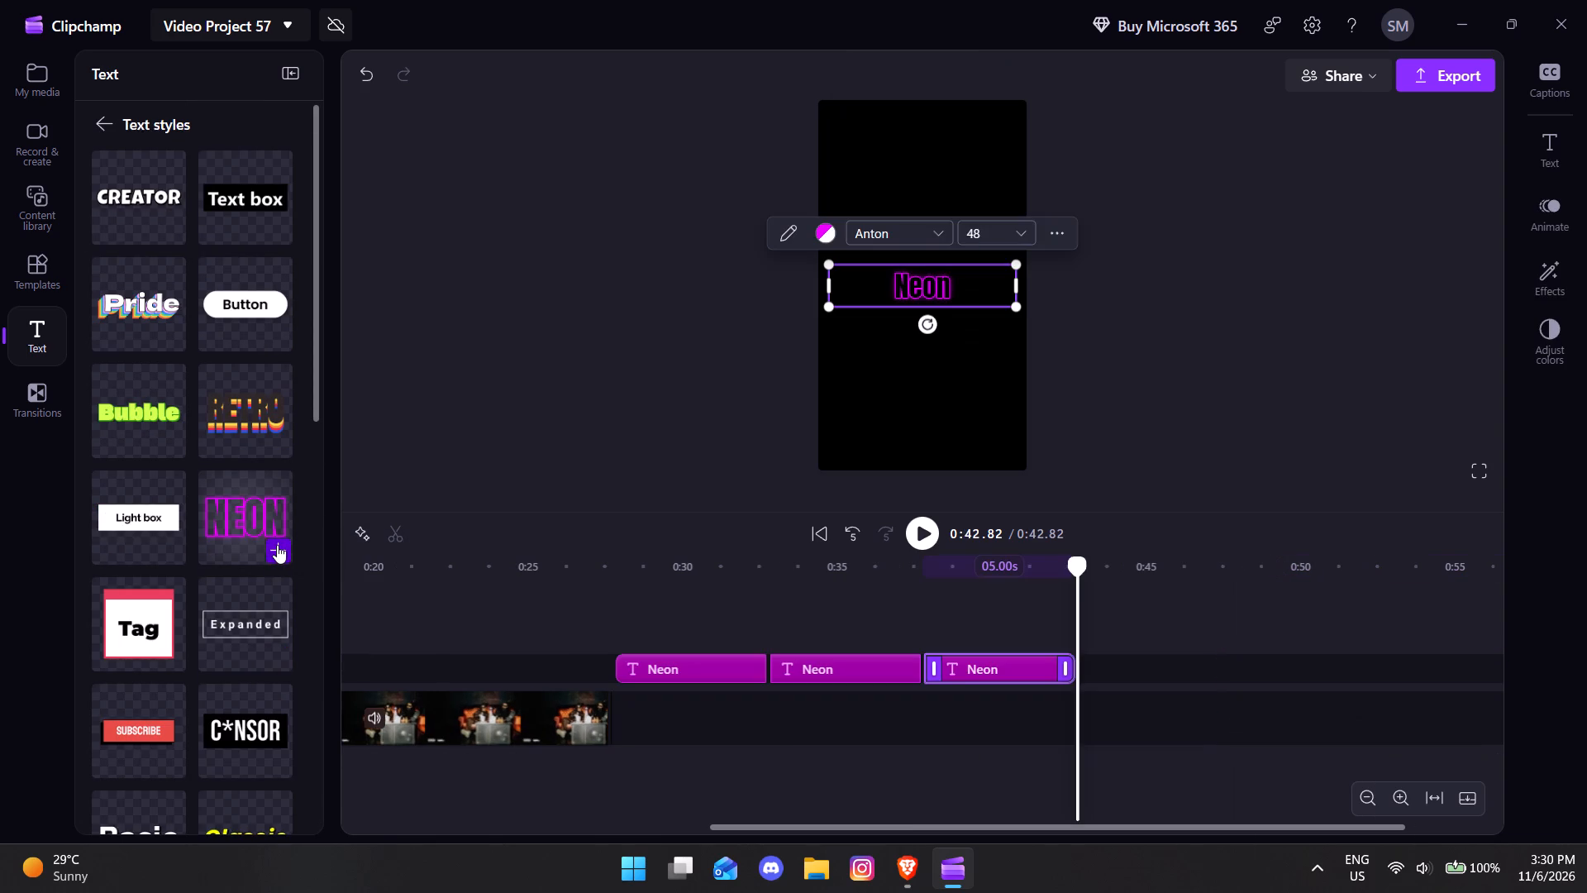
pyautogui.click(277, 545)
pyautogui.click(277, 545)
pyautogui.click(277, 545)
pyautogui.click(277, 545)
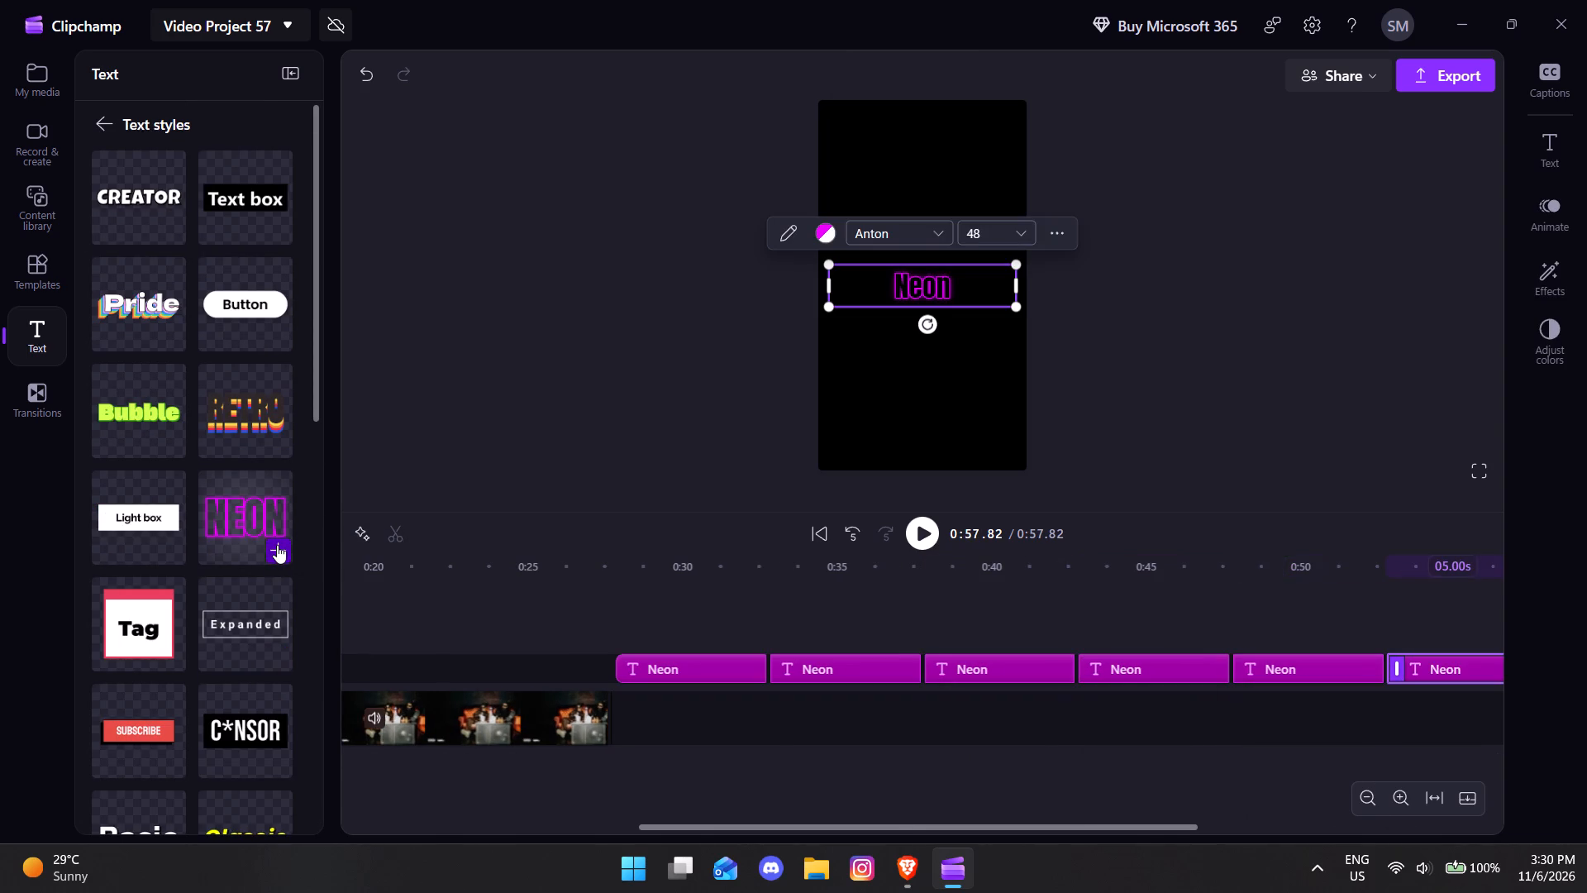
pyautogui.click(277, 545)
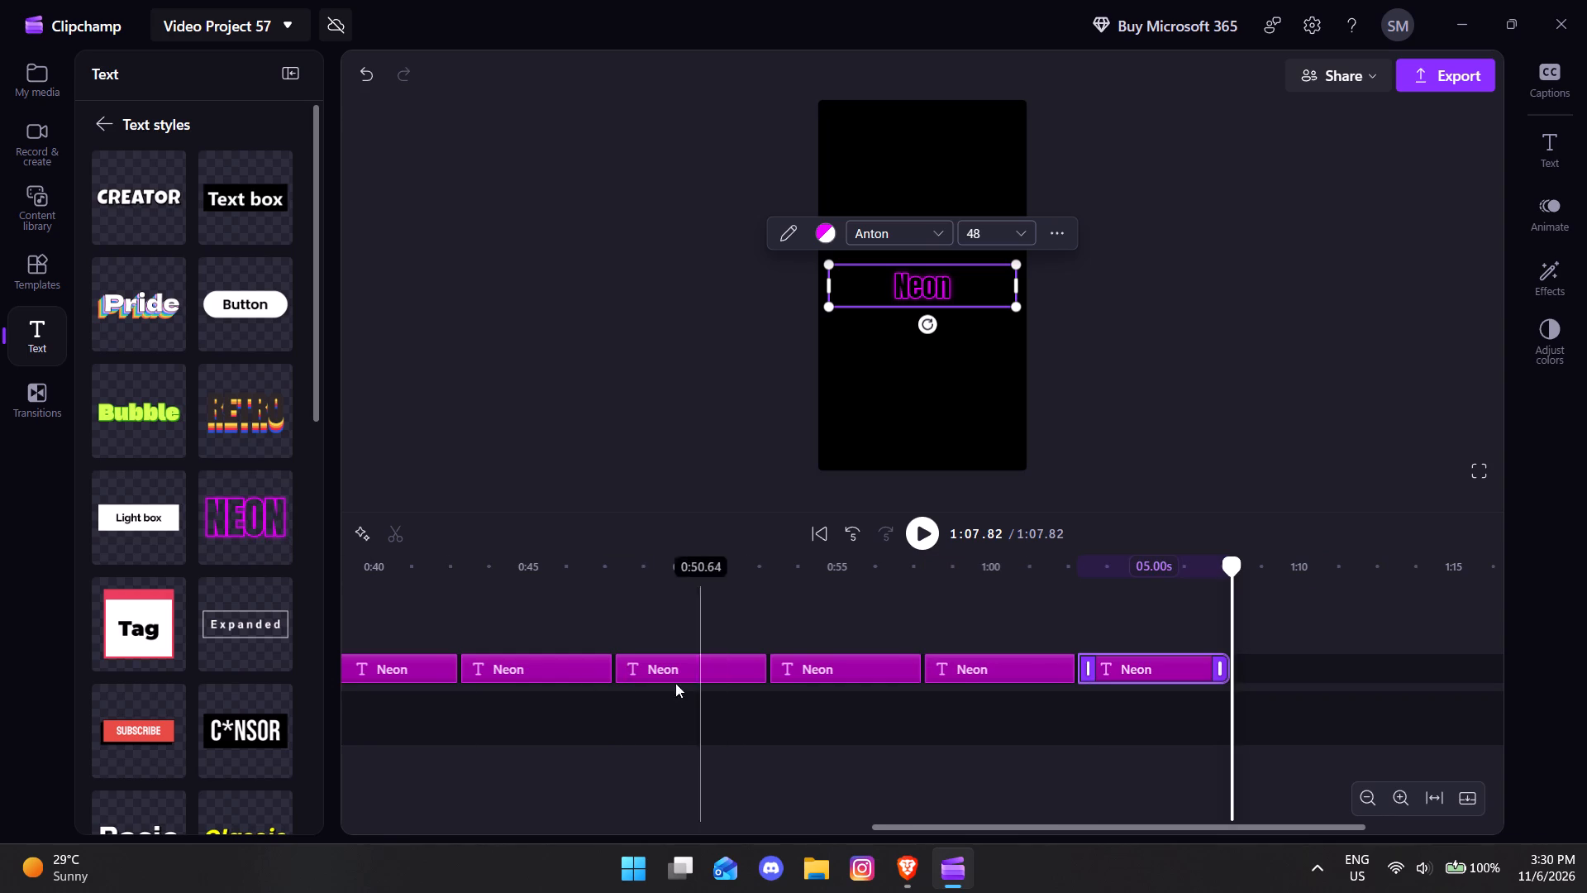
# Shift the Neon texts to the start of the timeline, removing the empty gaps before and between them.
pyautogui.hscroll(9, 676, 684)
pyautogui.moveTo(1294, 661); pyautogui.dragTo(1280, 669)
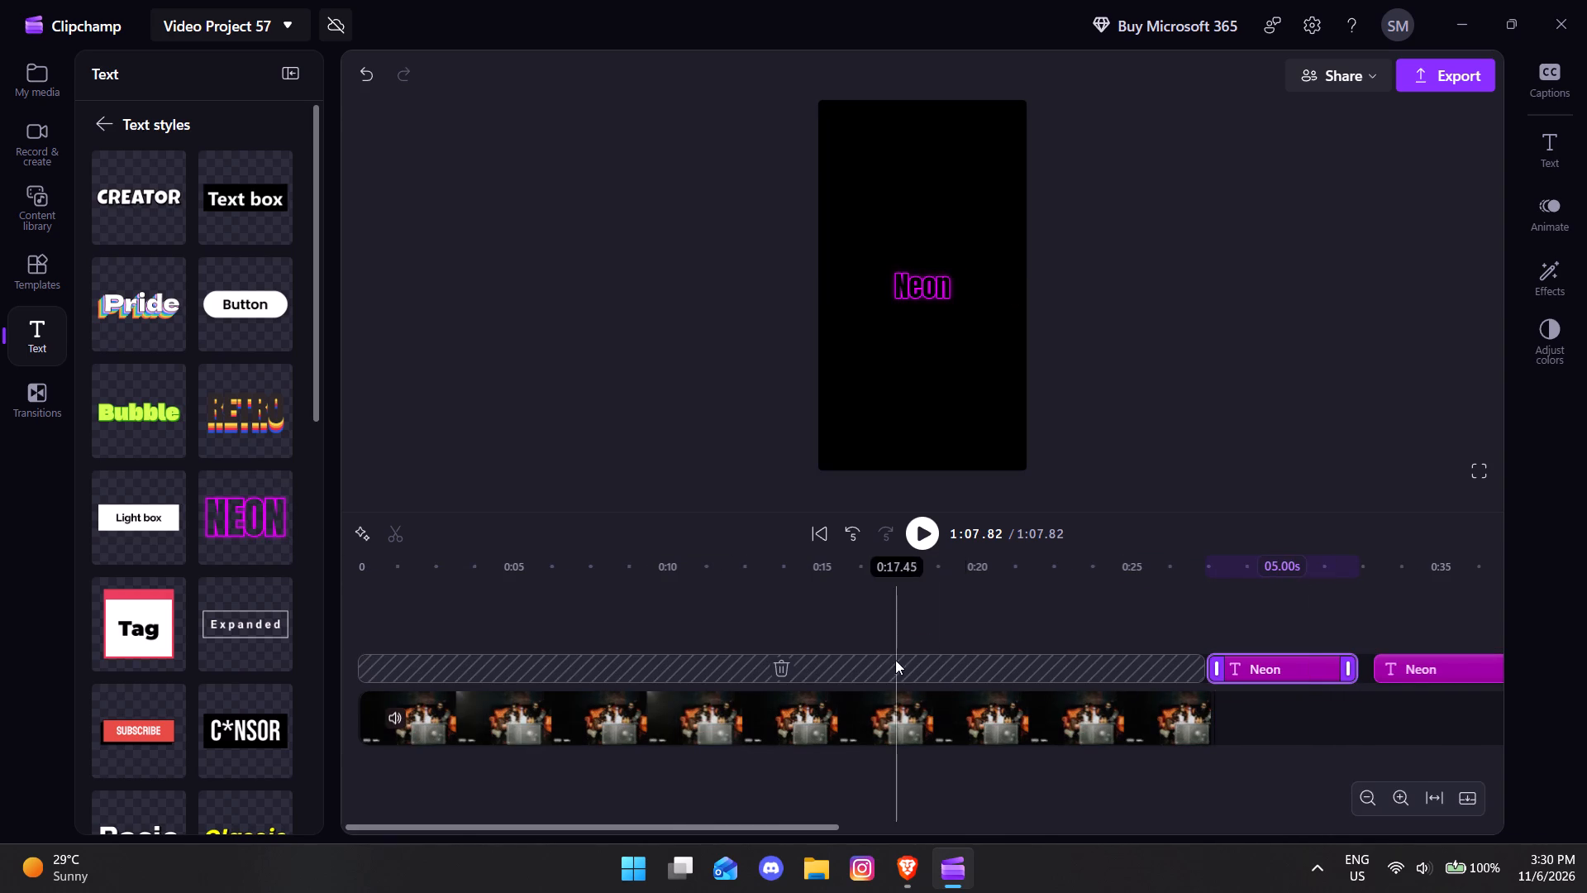
pyautogui.click(789, 664)
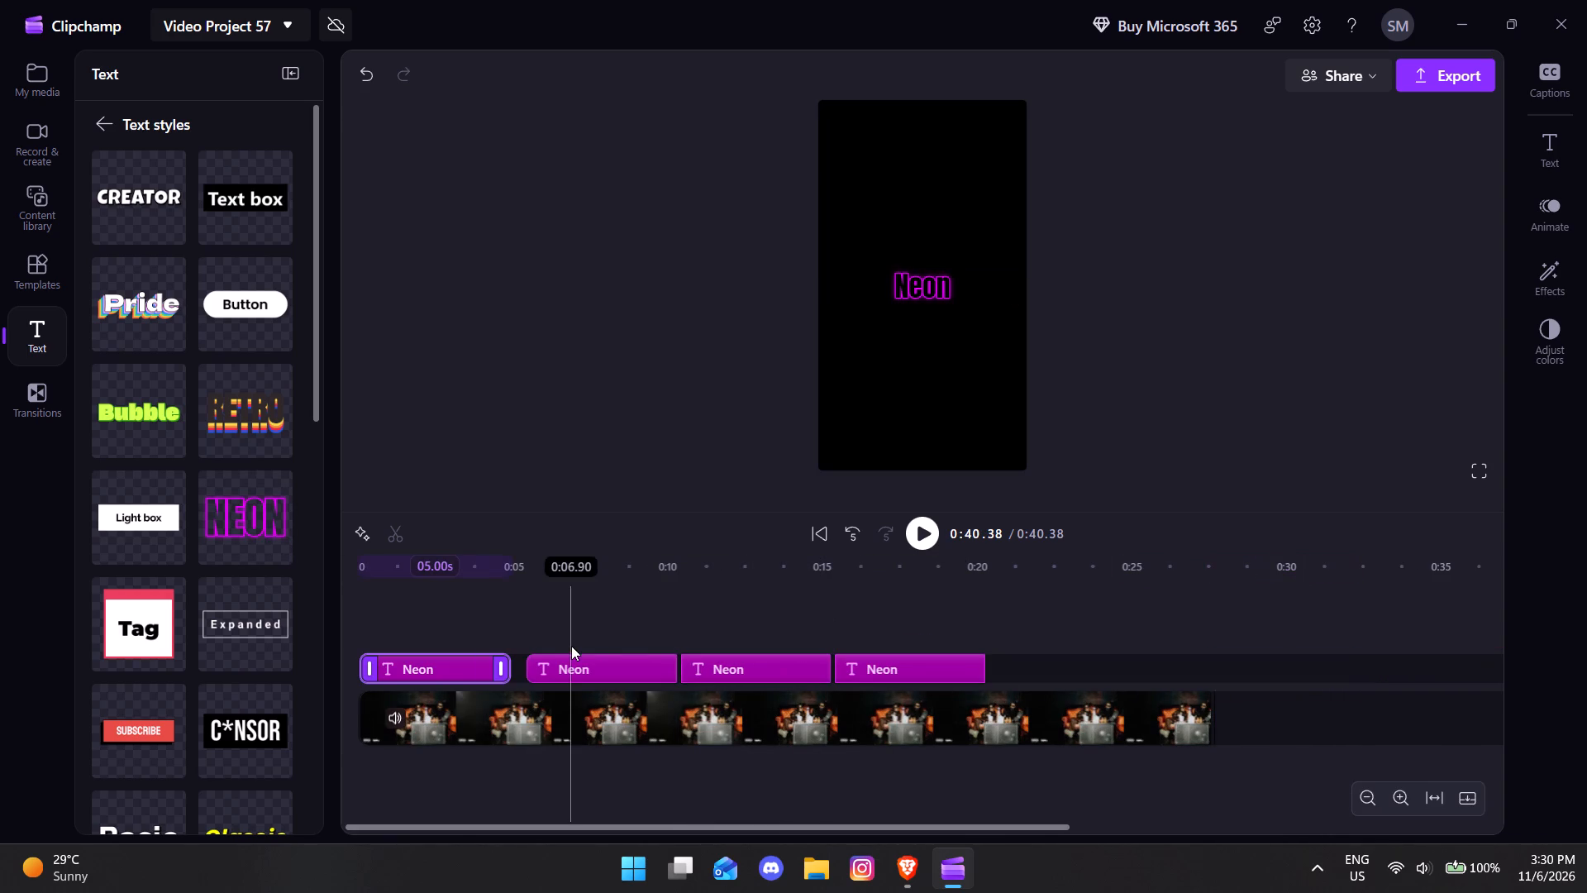
pyautogui.click(516, 666)
pyautogui.hscroll(-2, 998, 669)
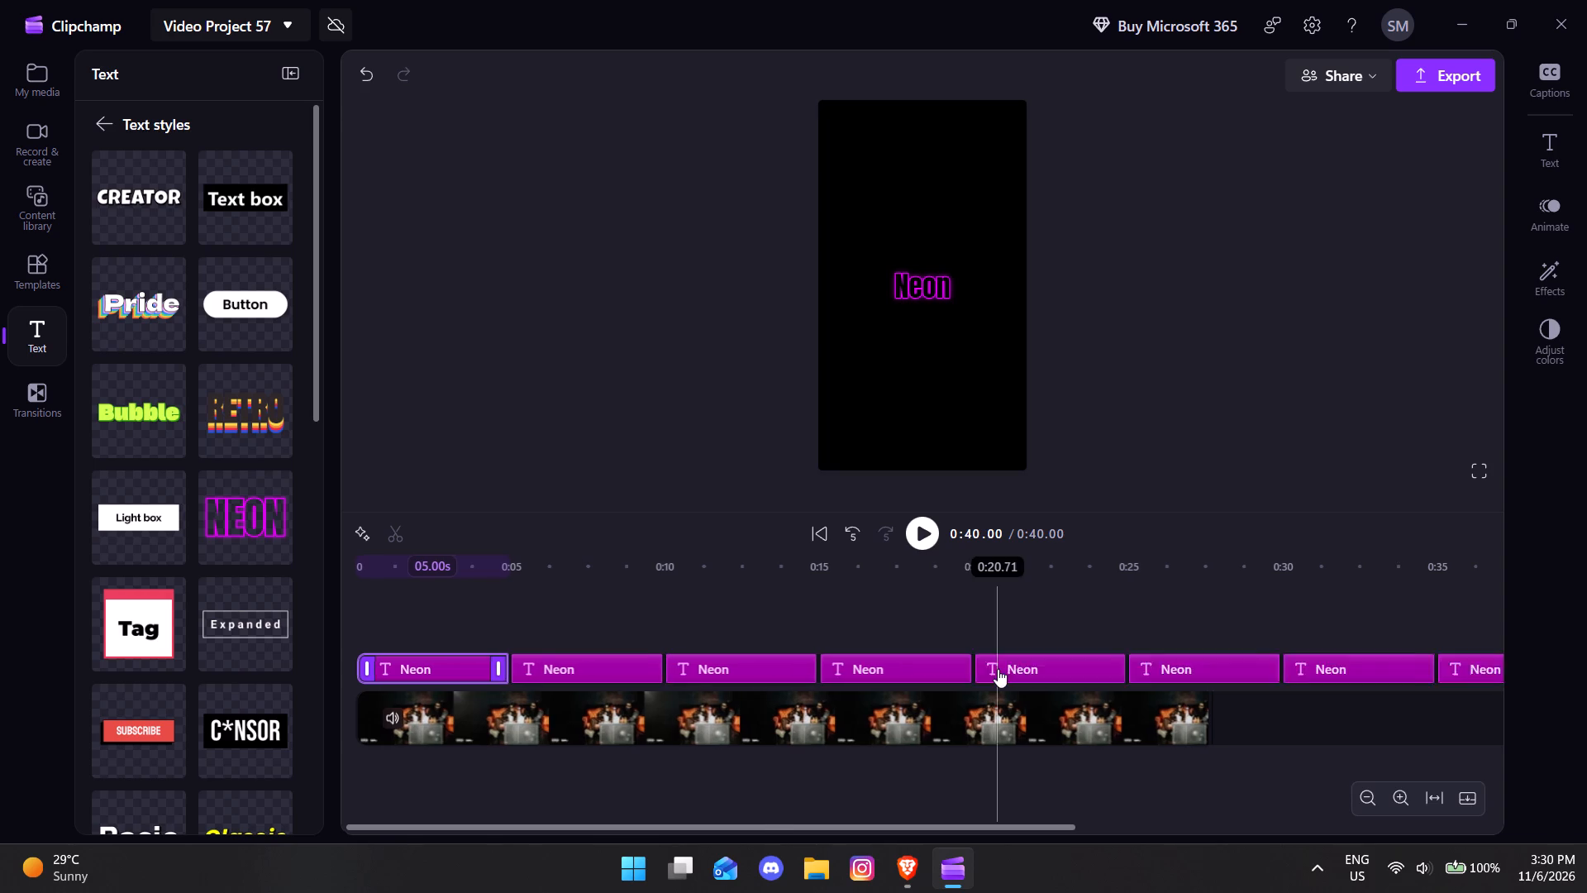
# Play the video's opening seconds from the start, moving the window aside to follow the highlighted lyrics behind it.
pyautogui.hscroll(-3, 998, 669)
pyautogui.hscroll(3, 998, 669)
pyautogui.keyDown('ctrl'); pyautogui.scroll(-3, 998, 669); pyautogui.keyUp('ctrl')
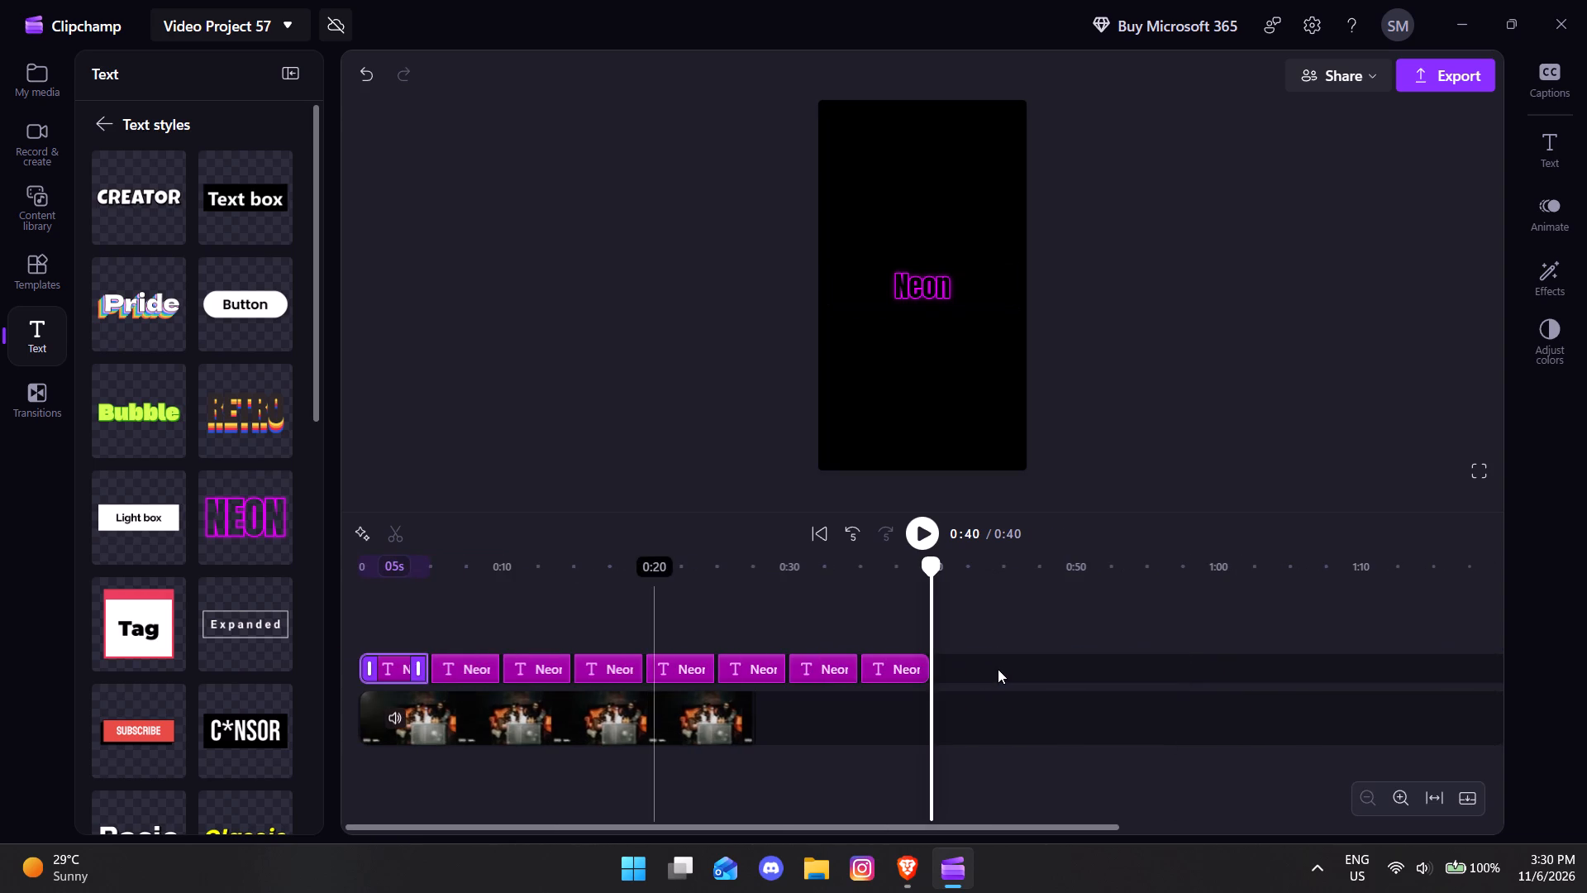
pyautogui.hscroll(1, 678, 603)
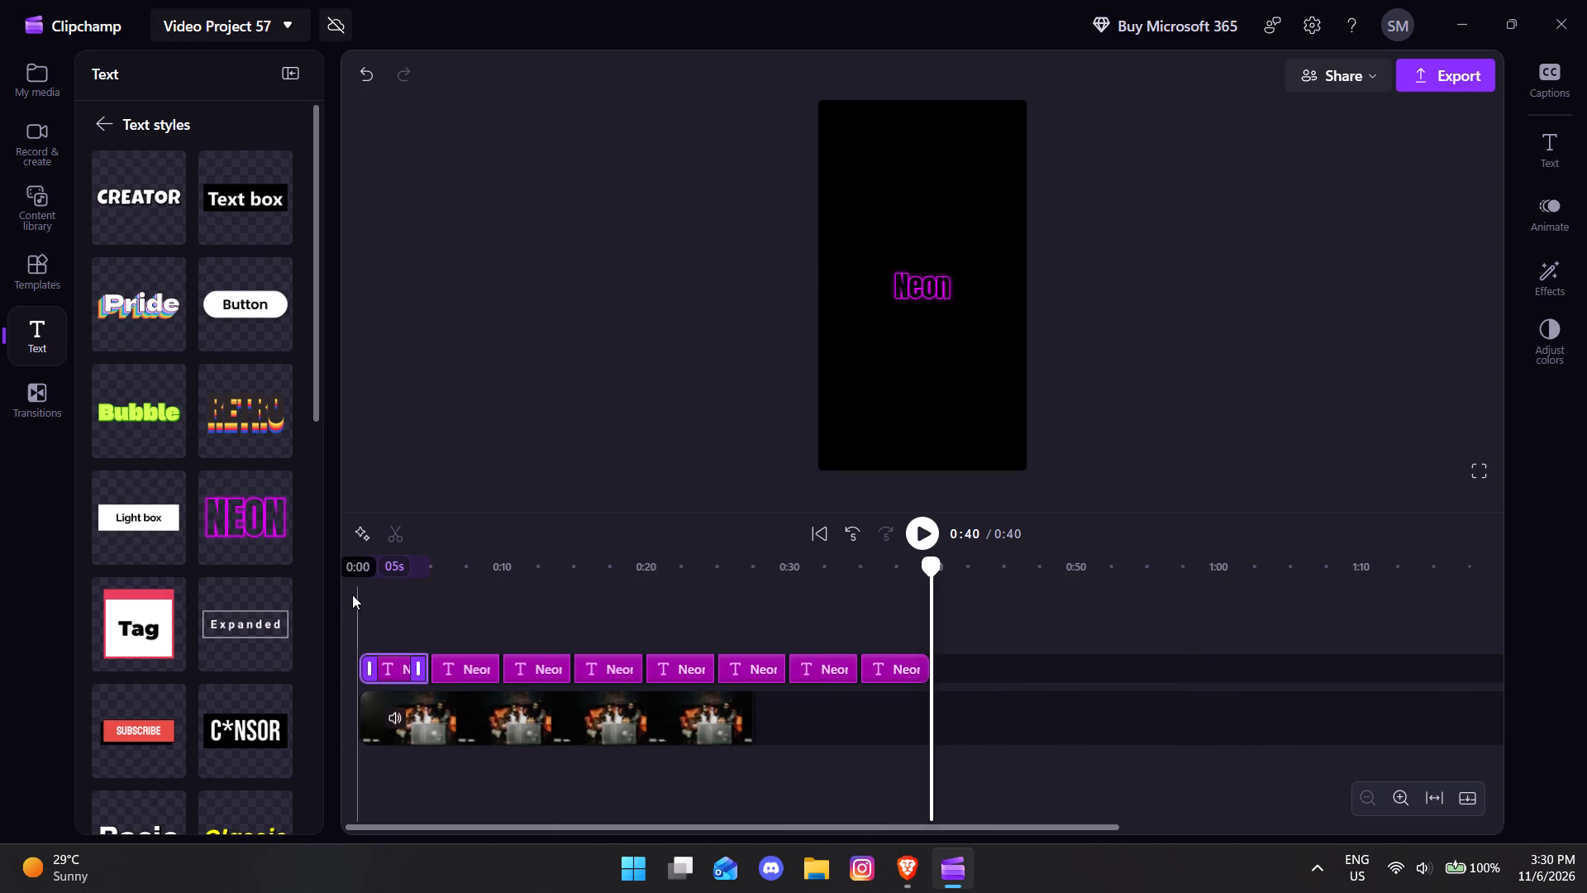
pyautogui.click(355, 595)
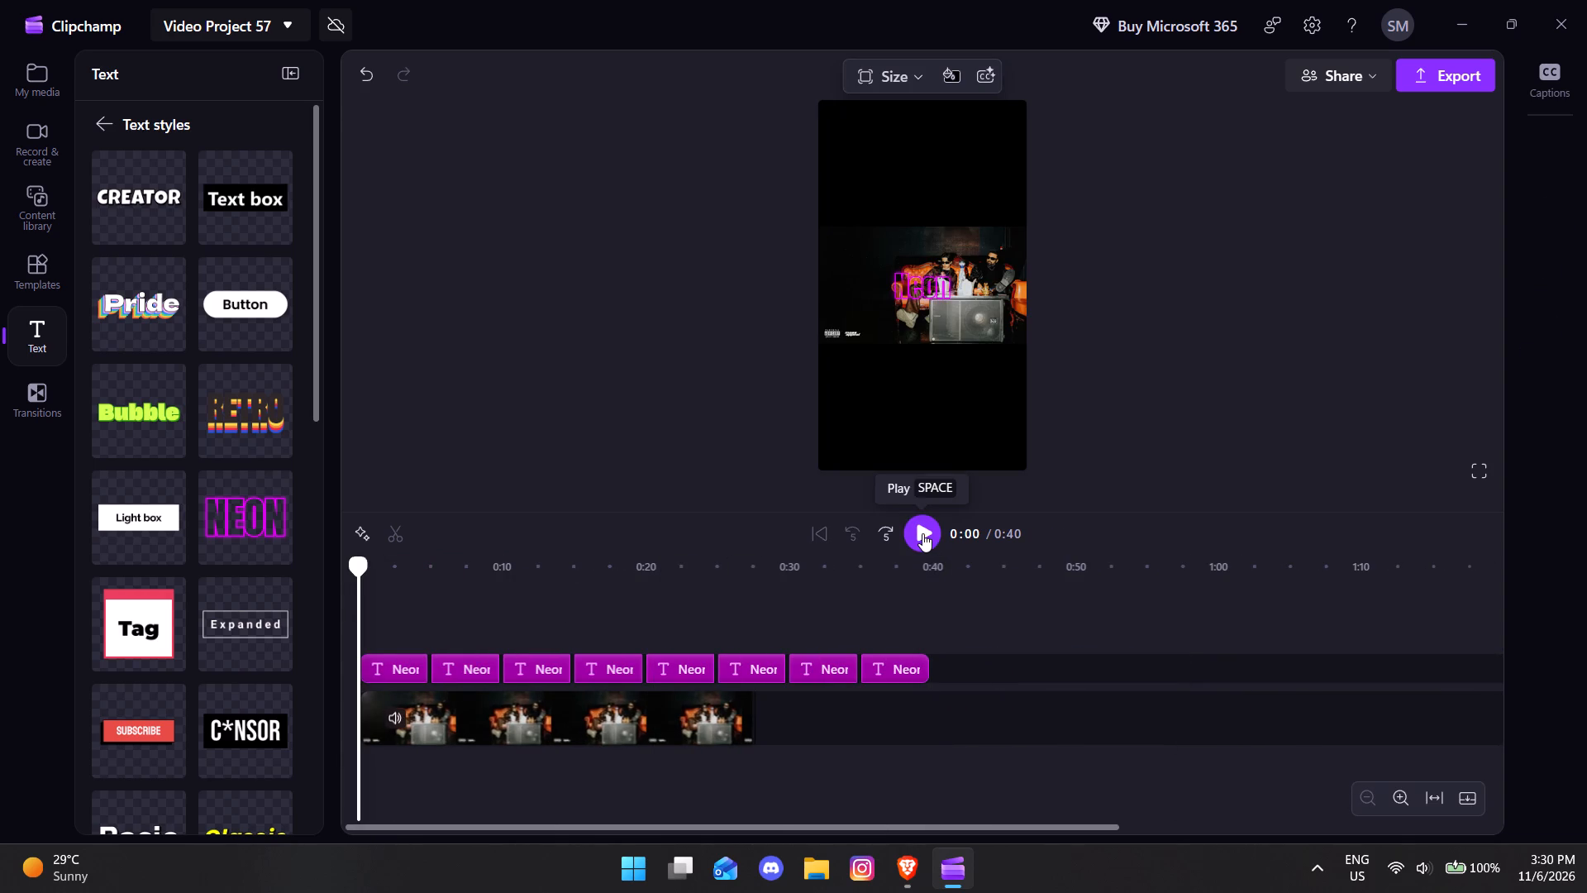
pyautogui.click(922, 533)
pyautogui.click(922, 533)
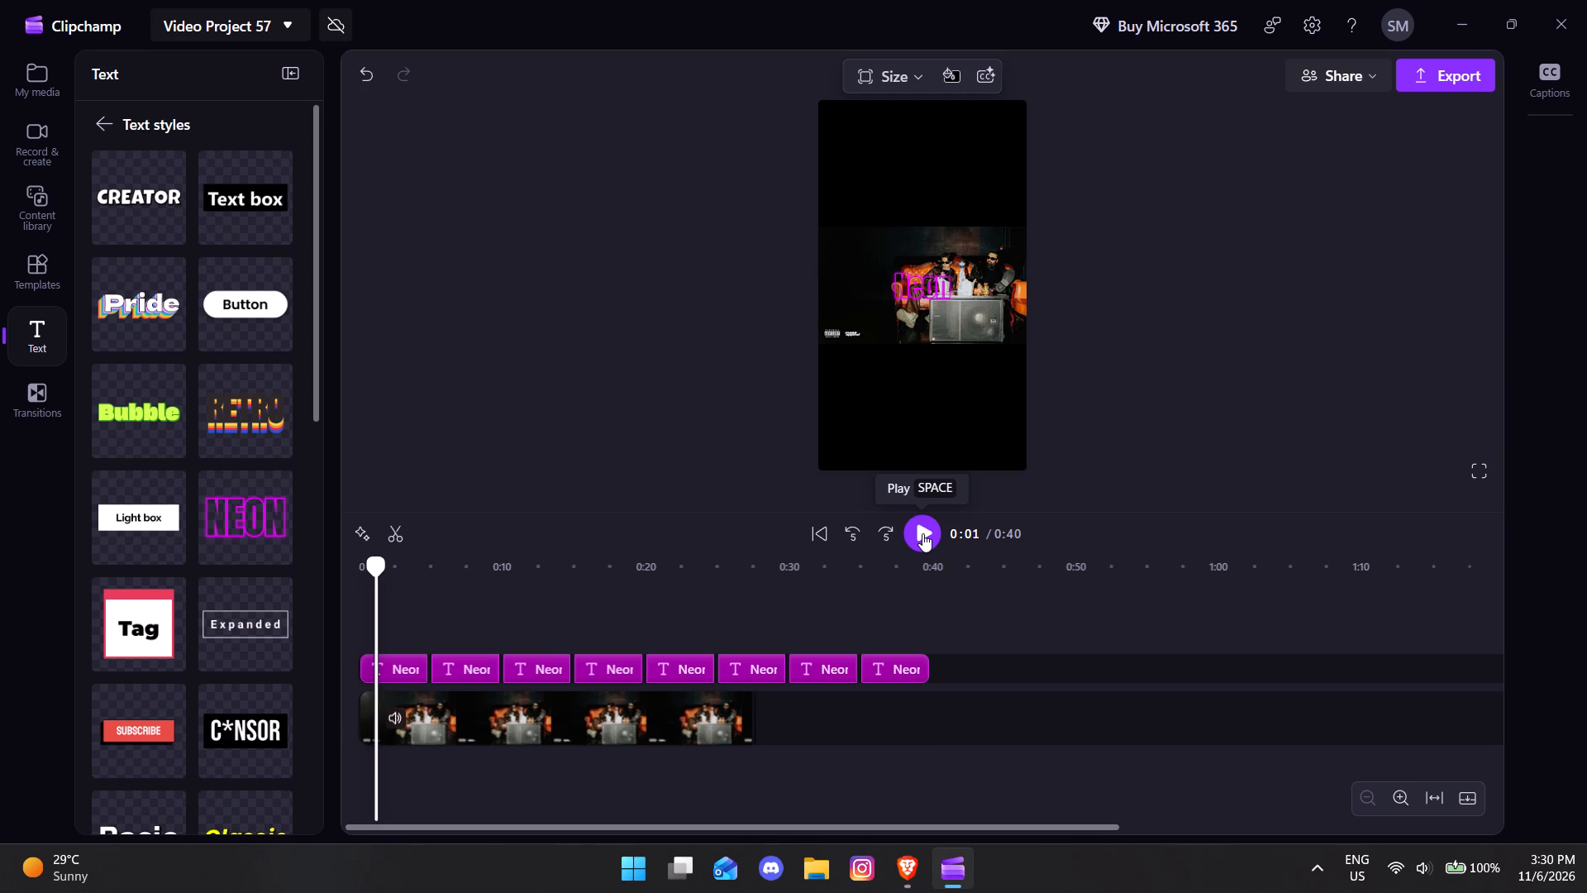
pyautogui.click(922, 533)
pyautogui.click(922, 533)
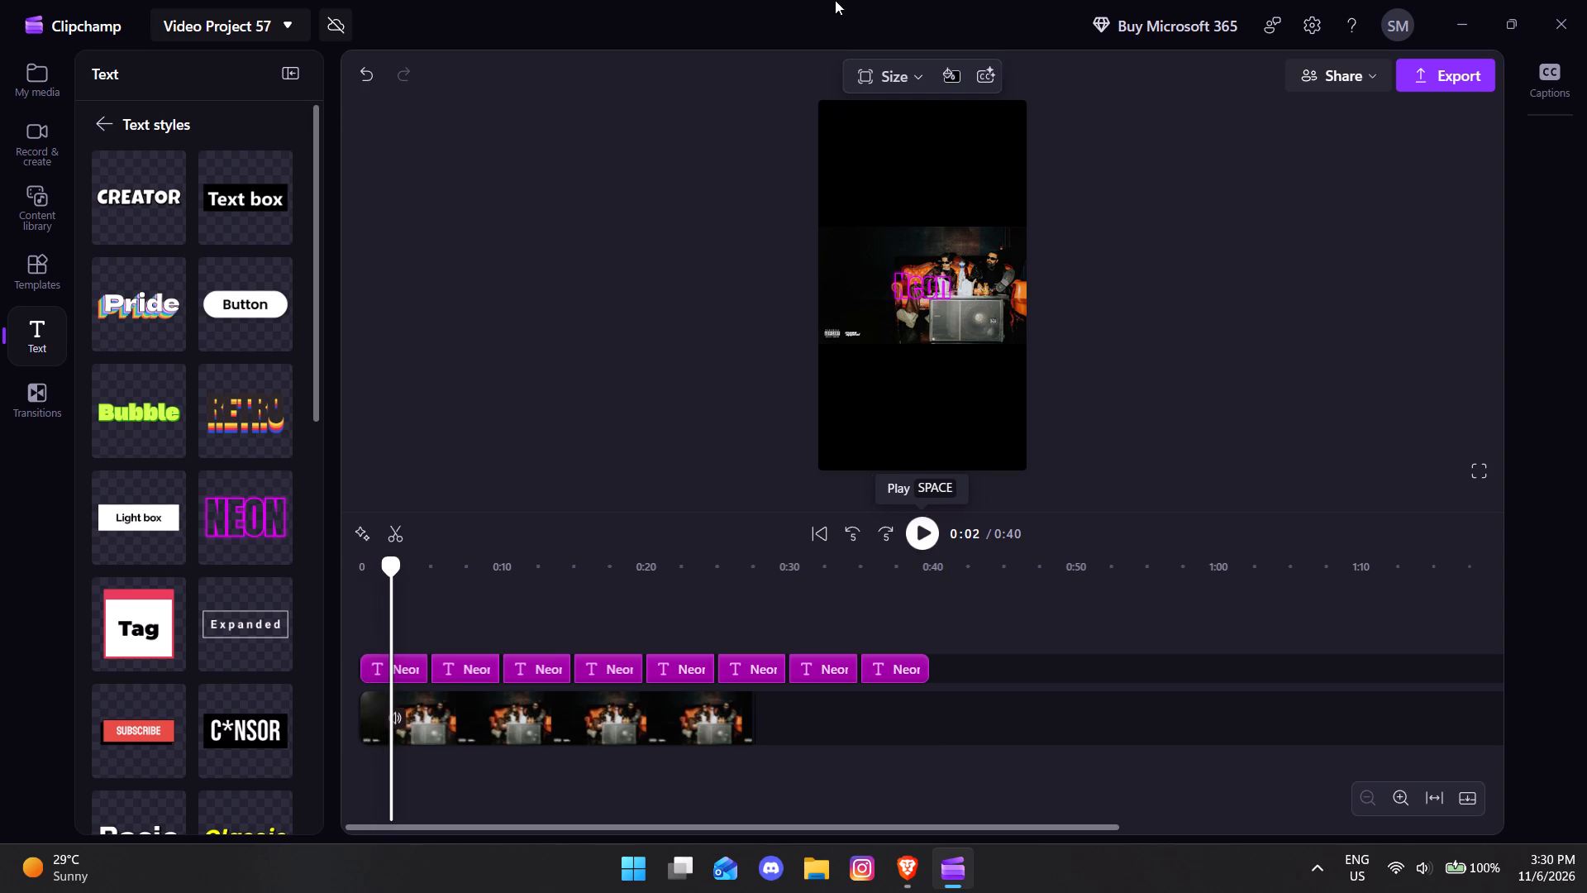
pyautogui.moveTo(832, 23); pyautogui.dragTo(1278, 387)
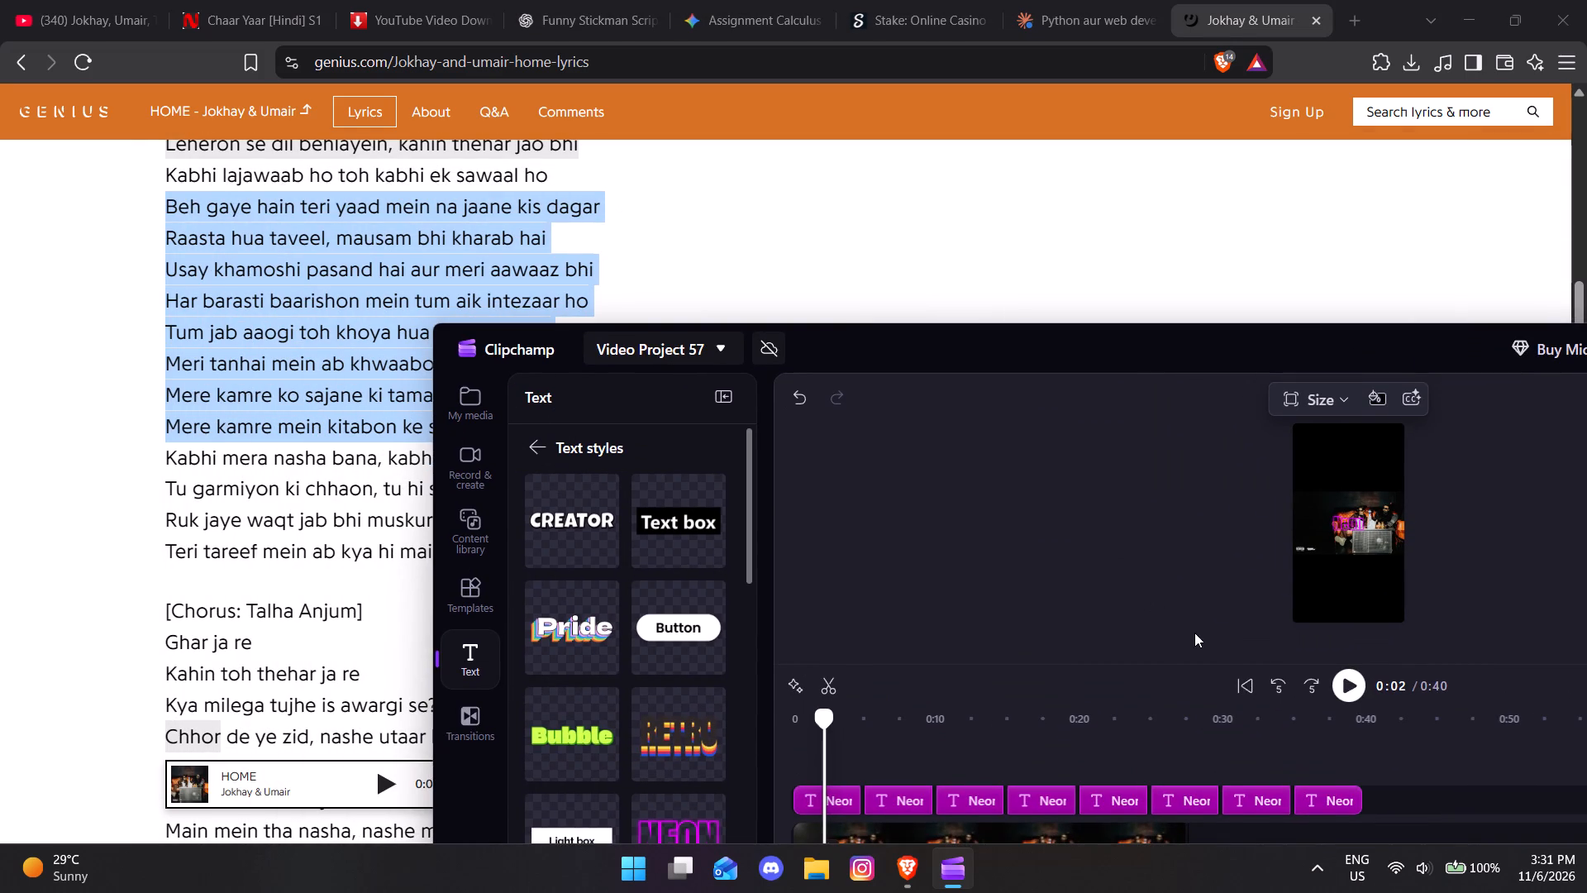
pyautogui.click(1350, 692)
pyautogui.click(1350, 692)
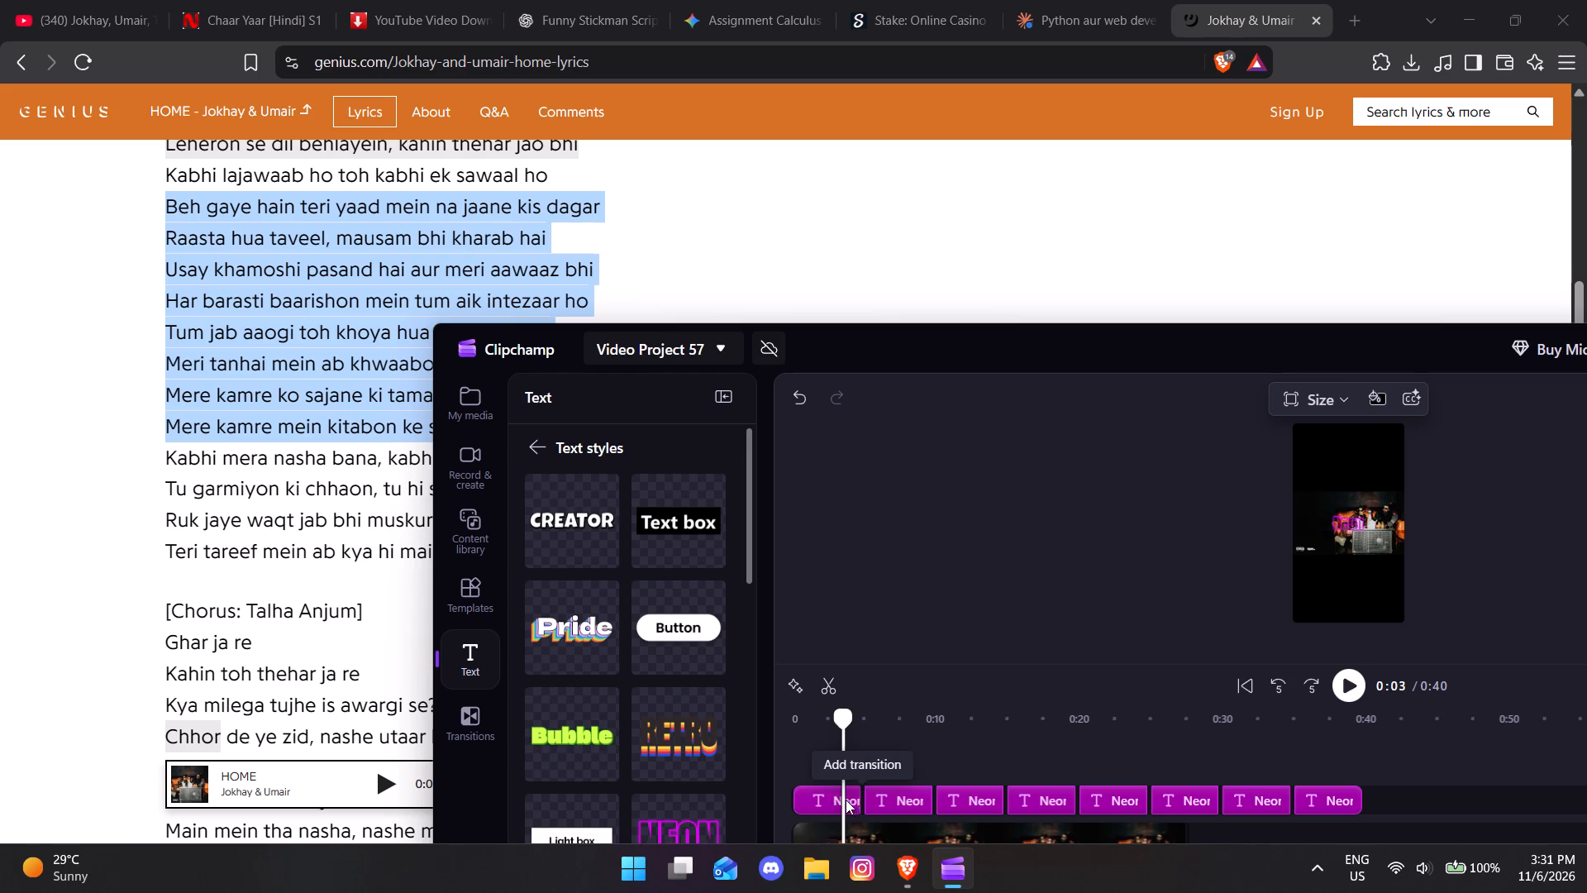
# Trim the first Neon text to about 3 seconds, close the gap after it and place the playhead within it.
pyautogui.moveTo(852, 798); pyautogui.dragTo(839, 797)
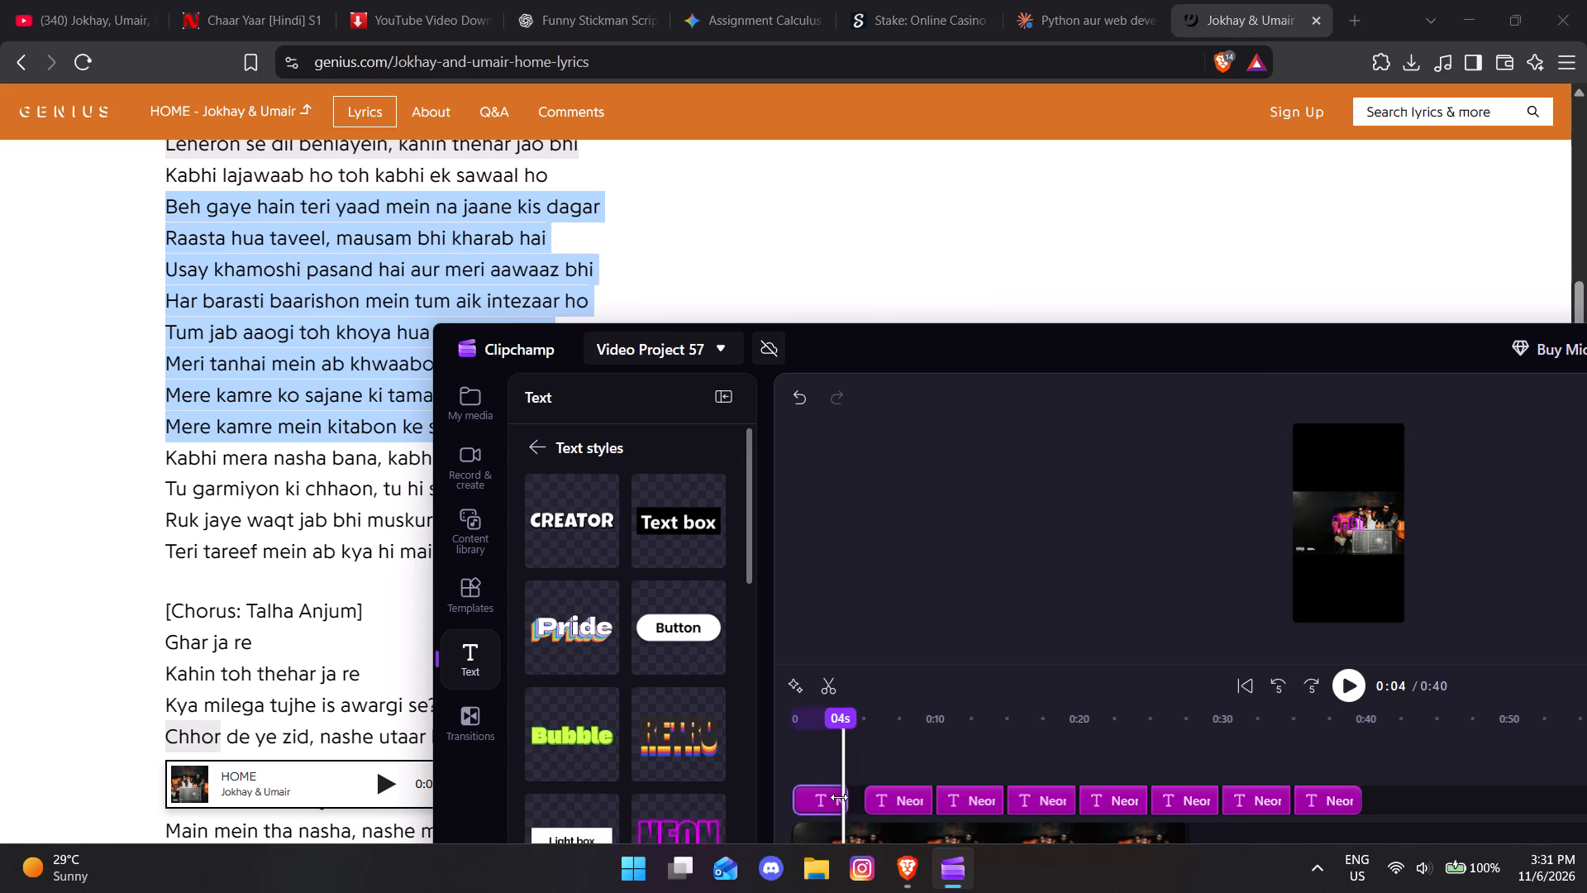
pyautogui.moveTo(839, 797); pyautogui.dragTo(838, 797)
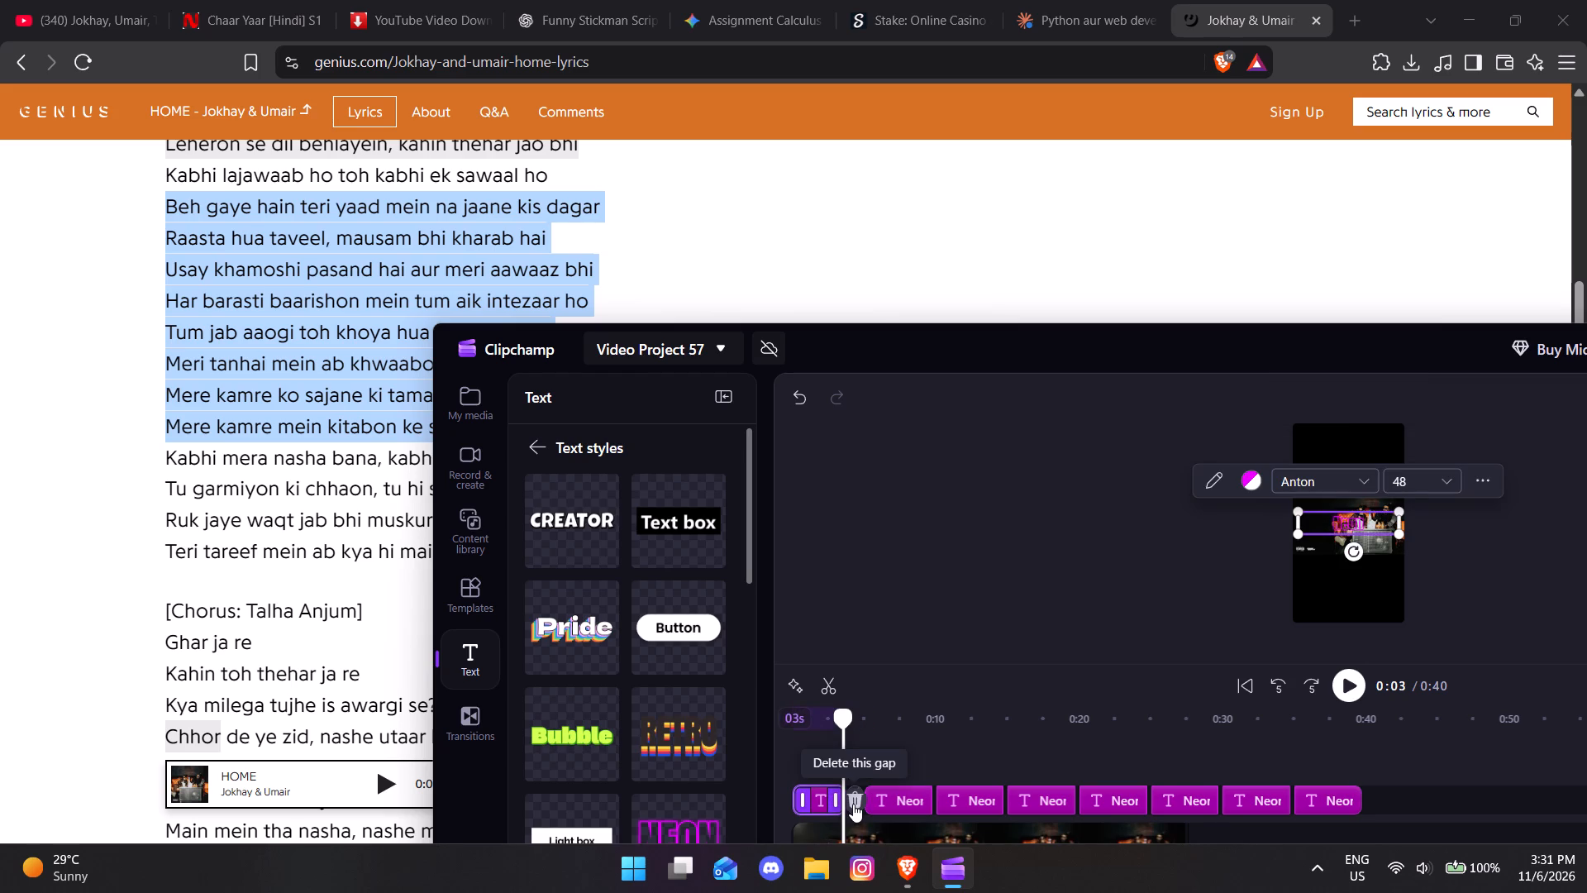
pyautogui.click(853, 804)
pyautogui.click(809, 766)
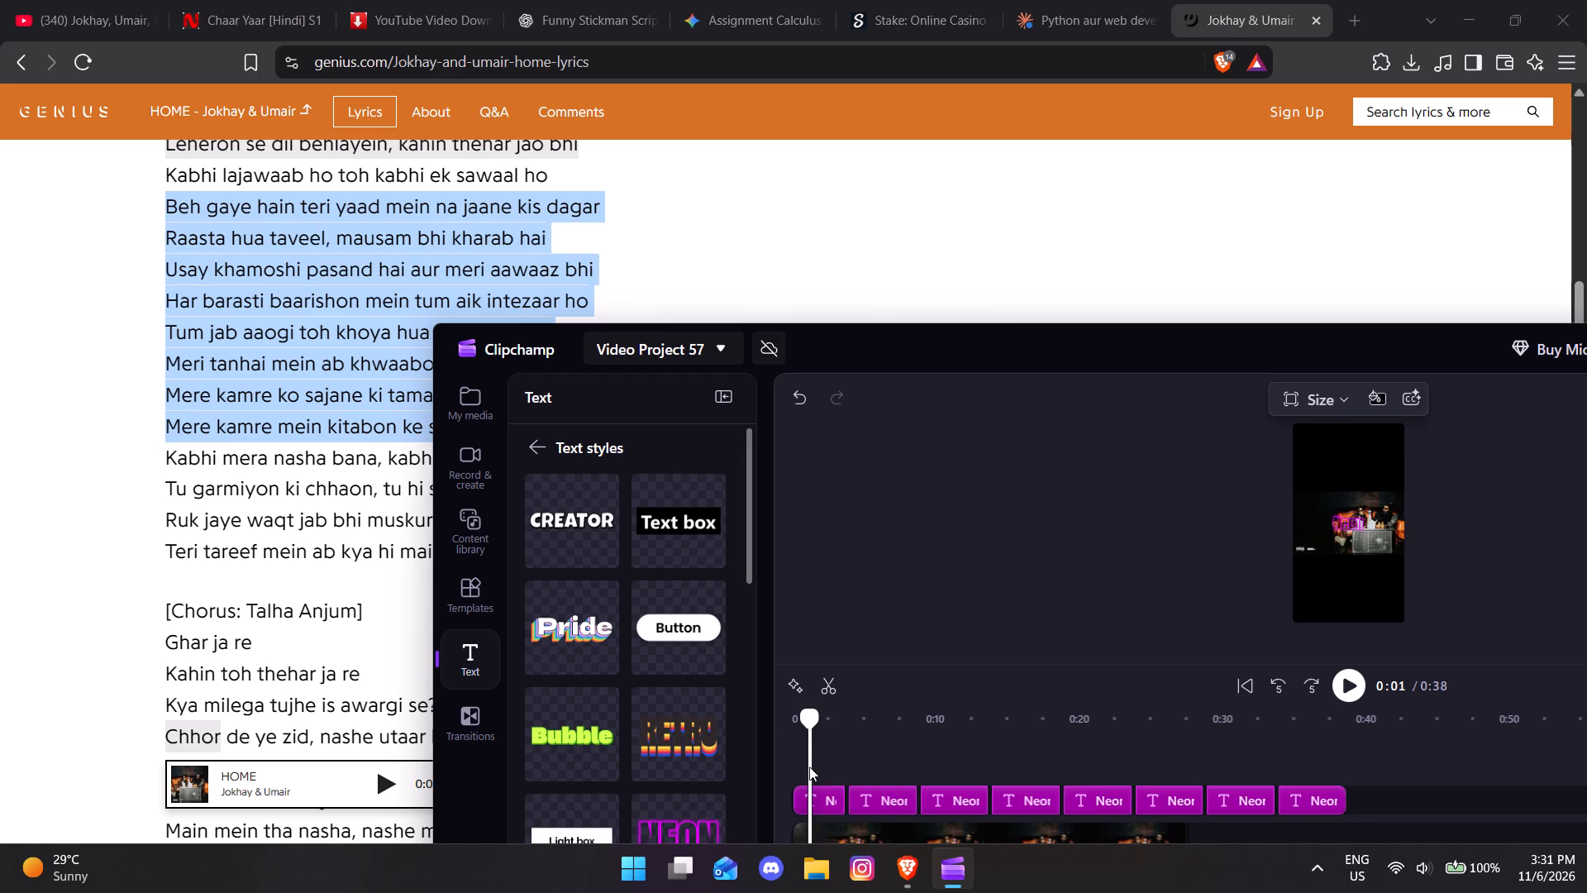
# In Brave, copy the lyric line "Beh gaye hain teri yaad mein na jaane kis dagar".
pyautogui.click(618, 203)
pyautogui.moveTo(618, 203); pyautogui.dragTo(171, 208)
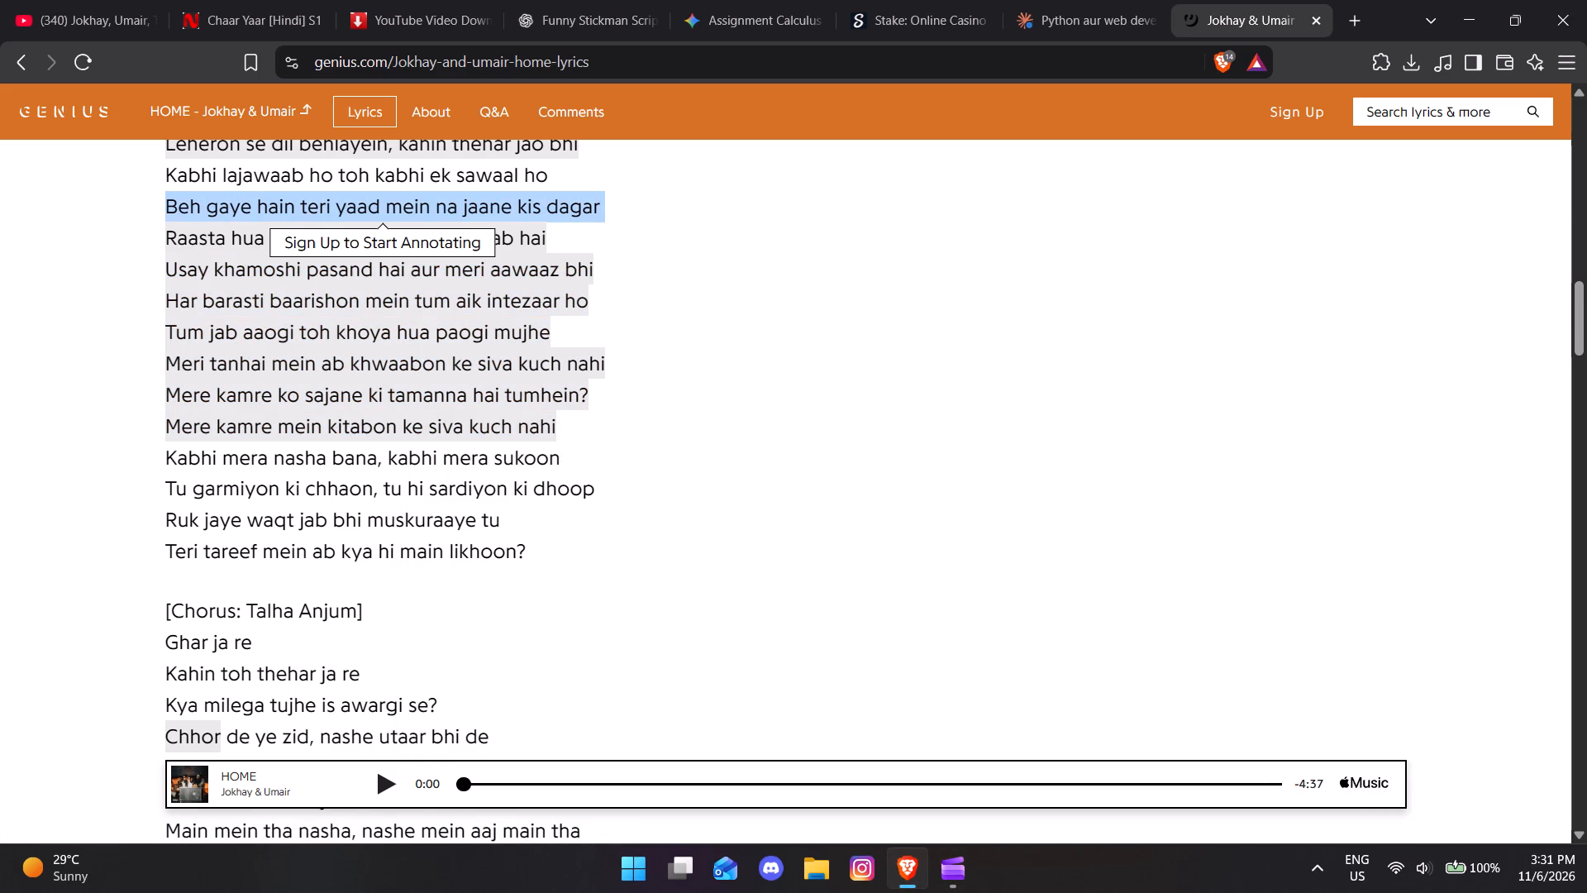
pyautogui.hotkey('ctrl', 'c')
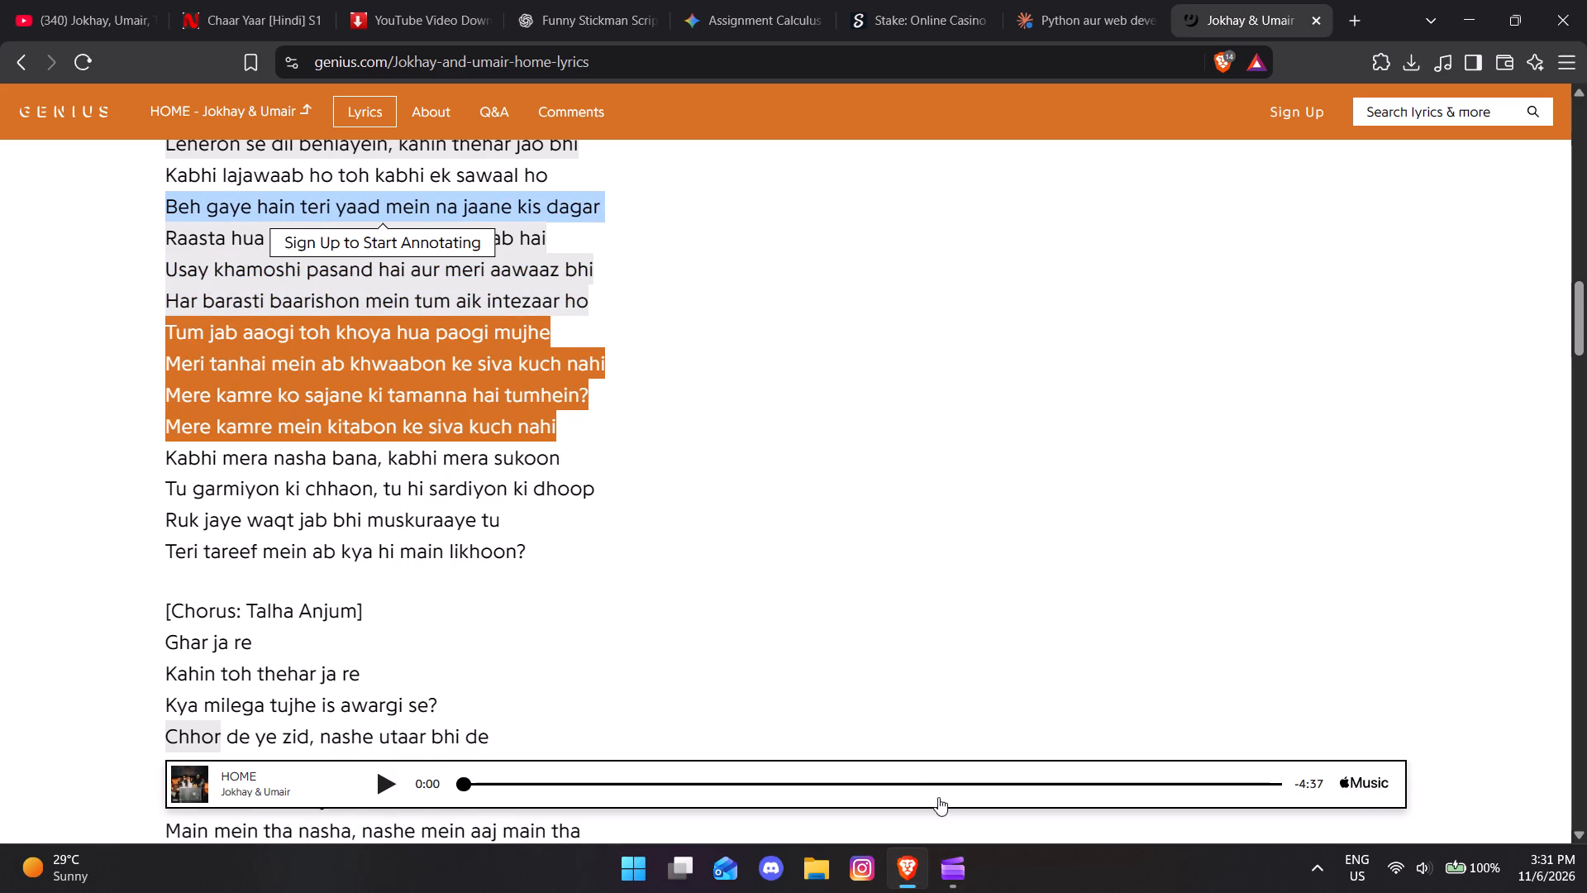
# Switch to Clipchamp, restore the full editor view and replace the first Neon text's wording with the copied lyric line.
pyautogui.click(958, 872)
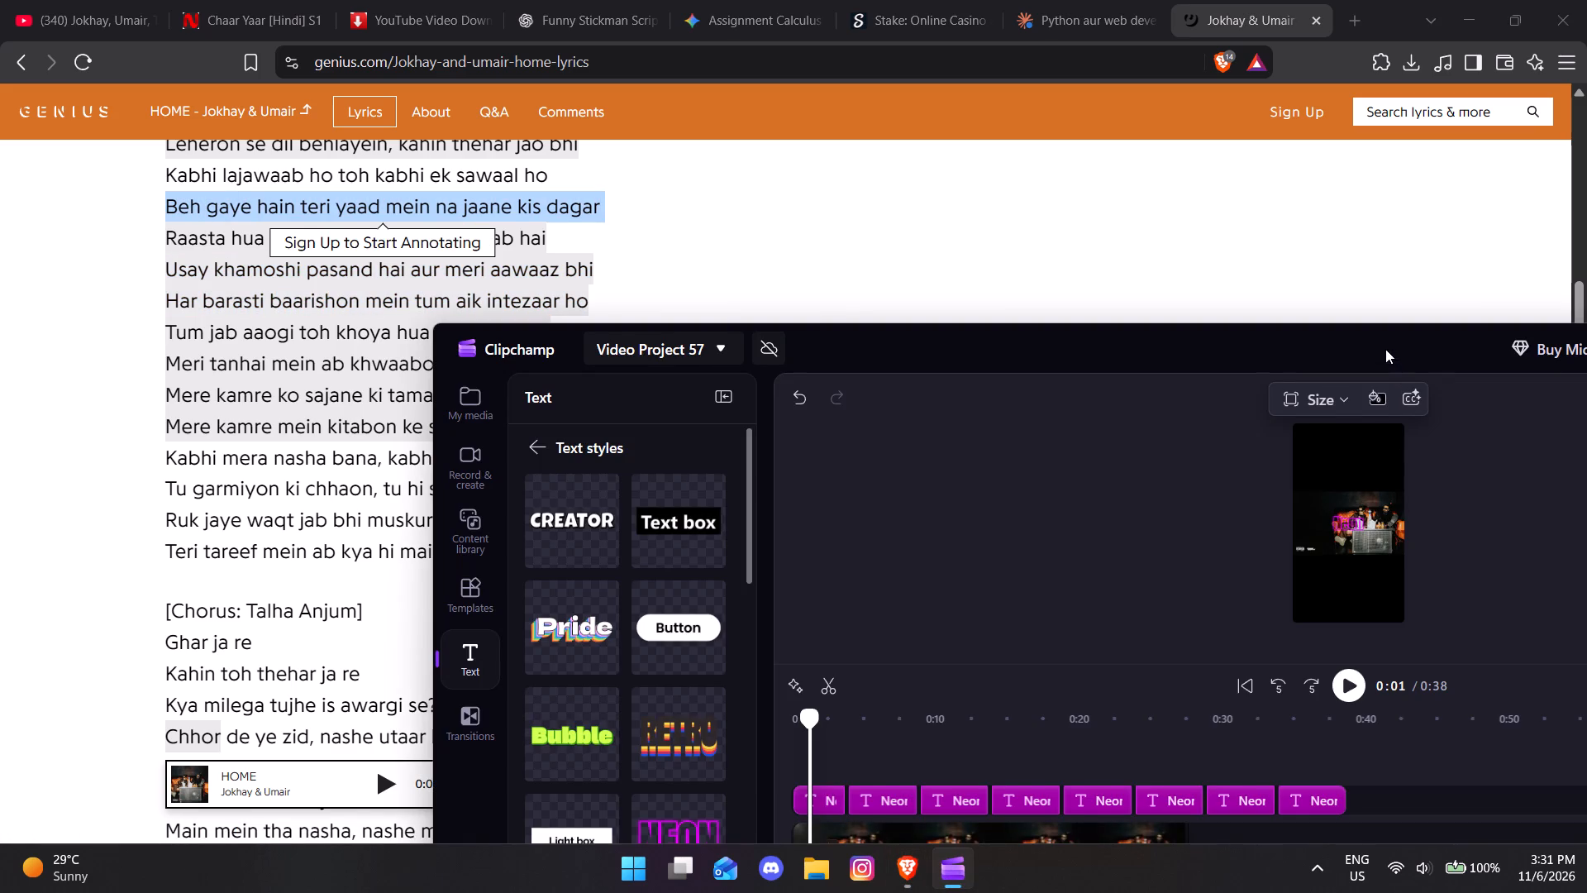
pyautogui.moveTo(1385, 349); pyautogui.dragTo(1116, 237)
pyautogui.moveTo(1196, 232); pyautogui.dragTo(1007, 90)
pyautogui.click(1462, 108)
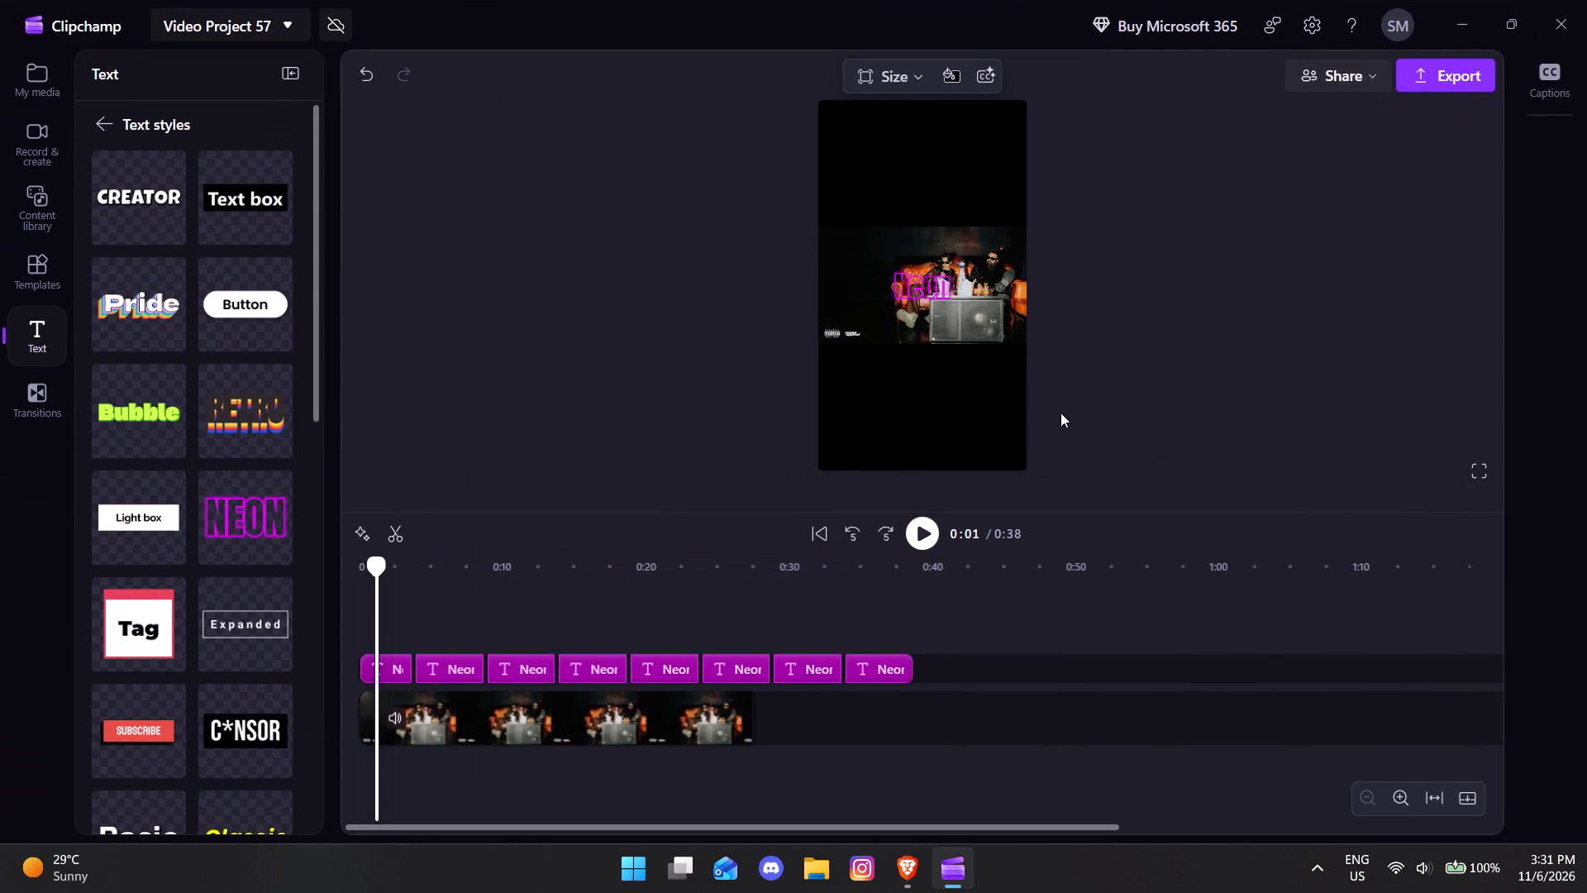
pyautogui.click(922, 286)
pyautogui.doubleClick(922, 286)
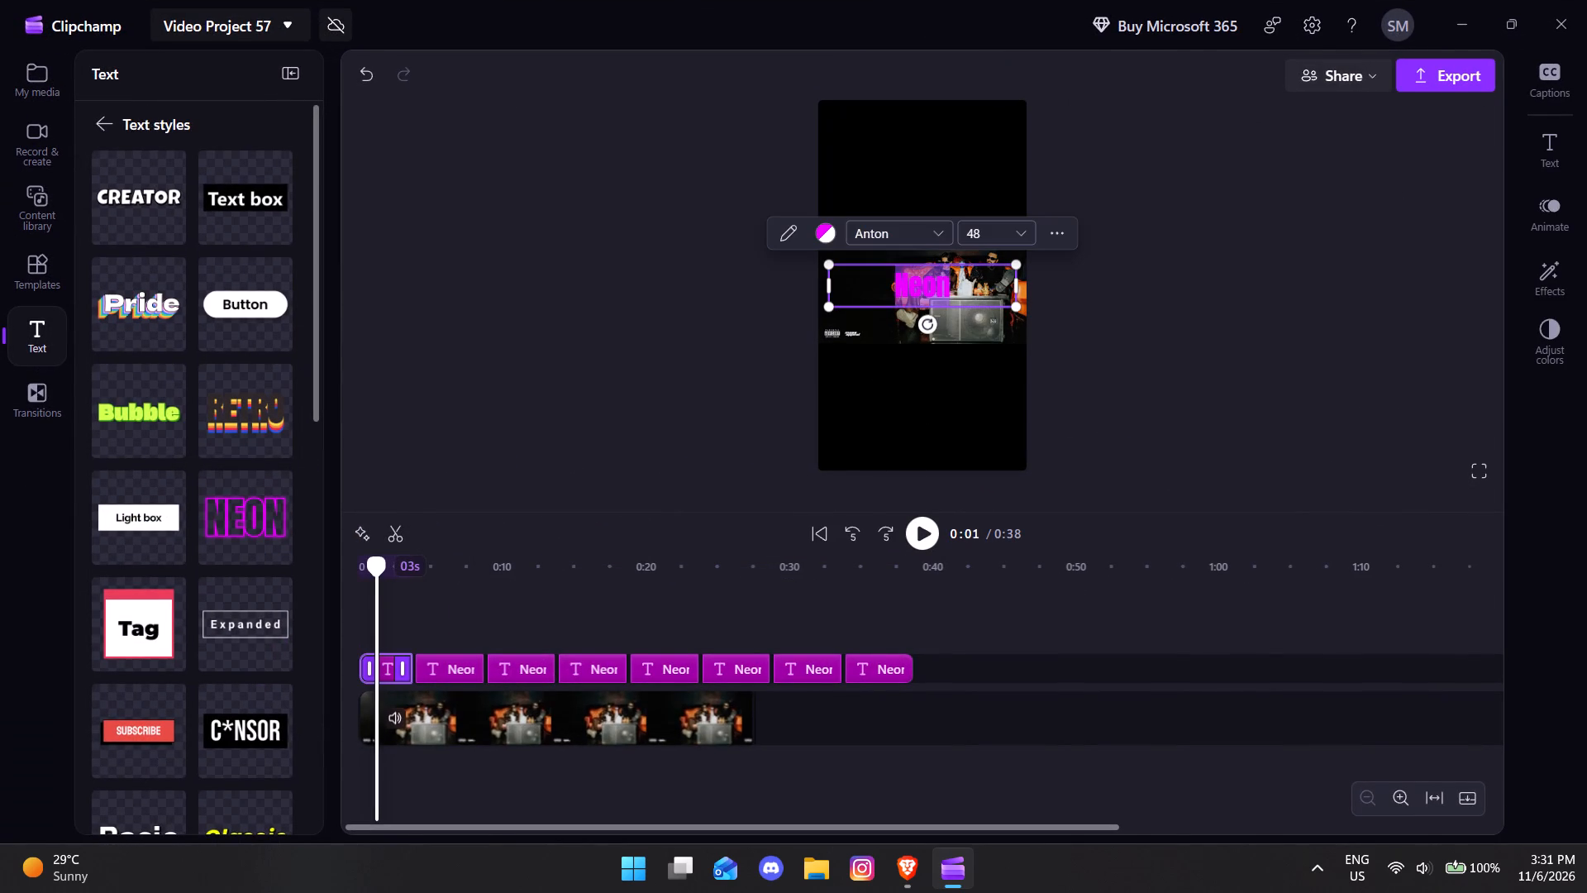
pyautogui.press('BackSpace')
pyautogui.hotkey('ctrl', 'v')
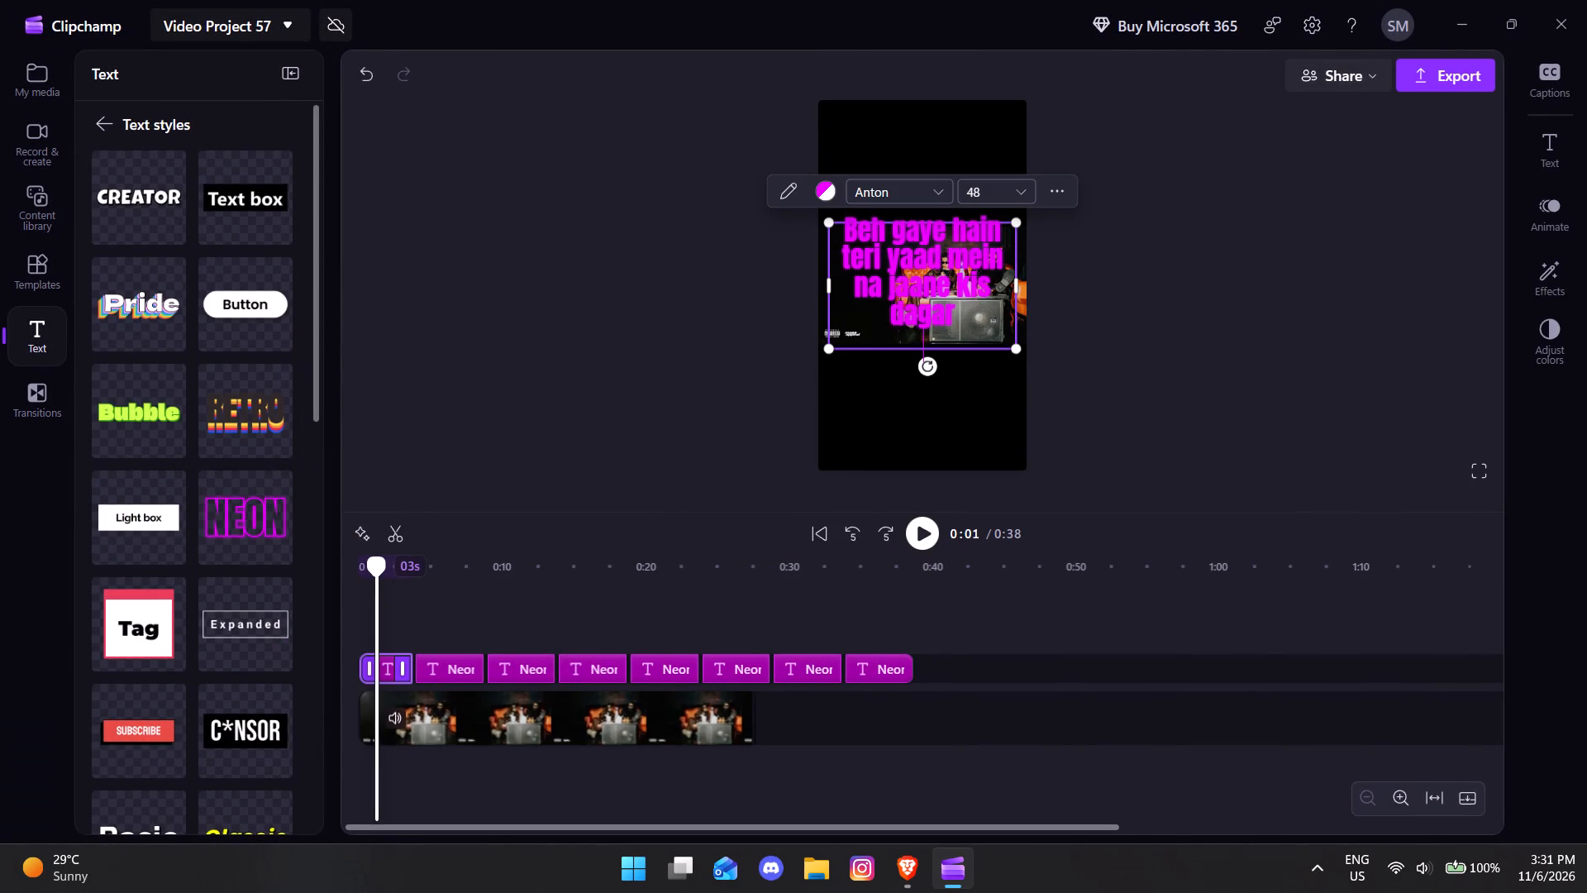
# Shrink the first Neon text to font size 30 and centre it over the video image.
pyautogui.click(1014, 347)
pyautogui.moveTo(1017, 351); pyautogui.dragTo(977, 326)
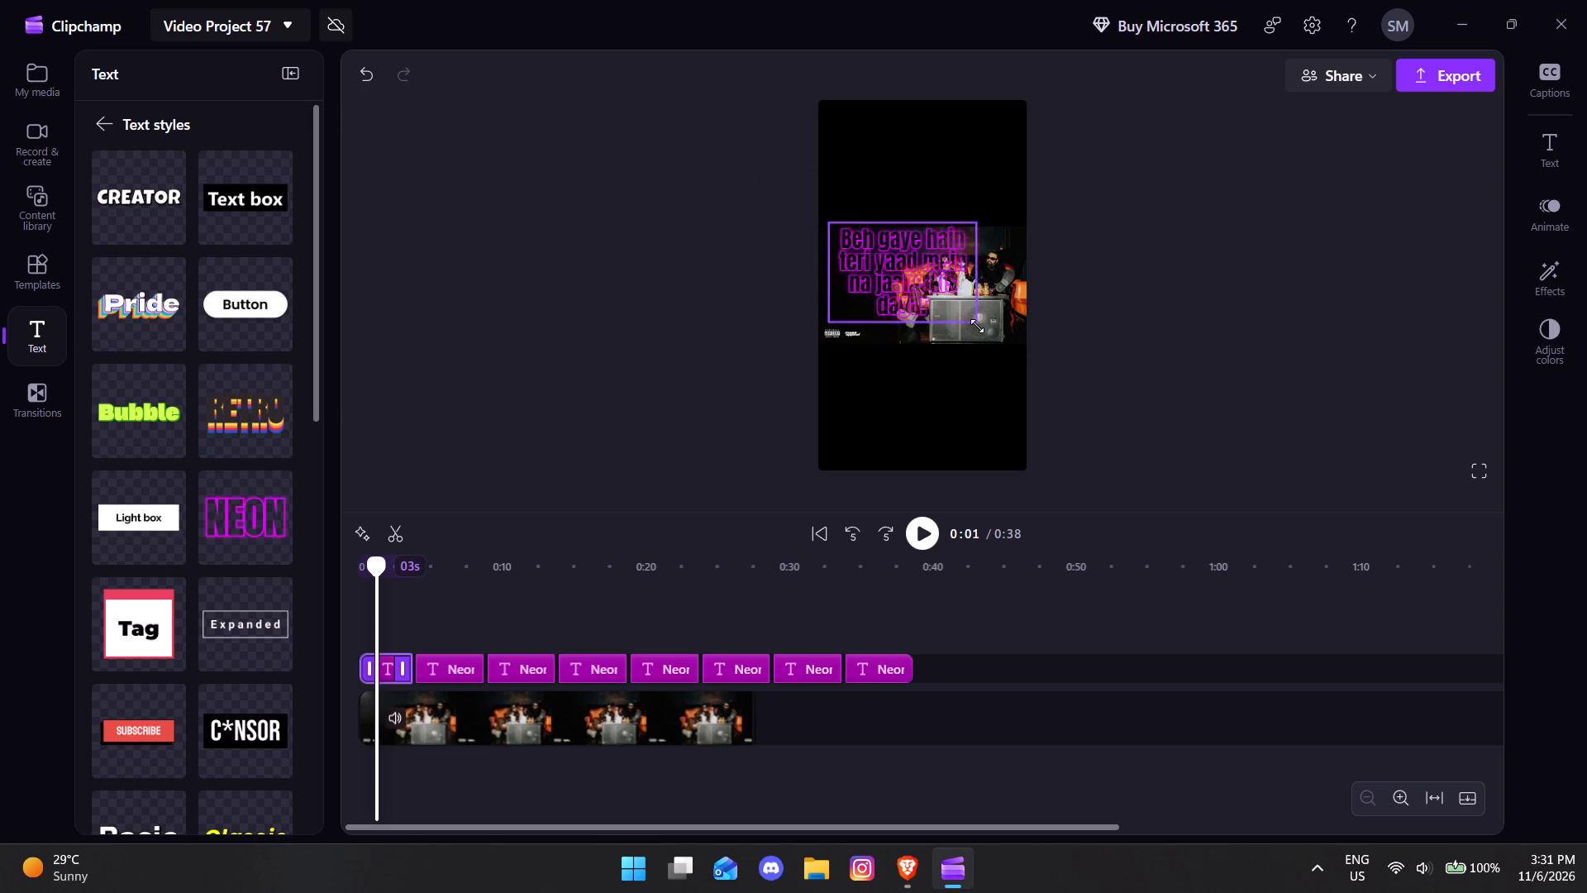
pyautogui.moveTo(977, 326); pyautogui.dragTo(948, 303)
pyautogui.moveTo(891, 262); pyautogui.dragTo(924, 280)
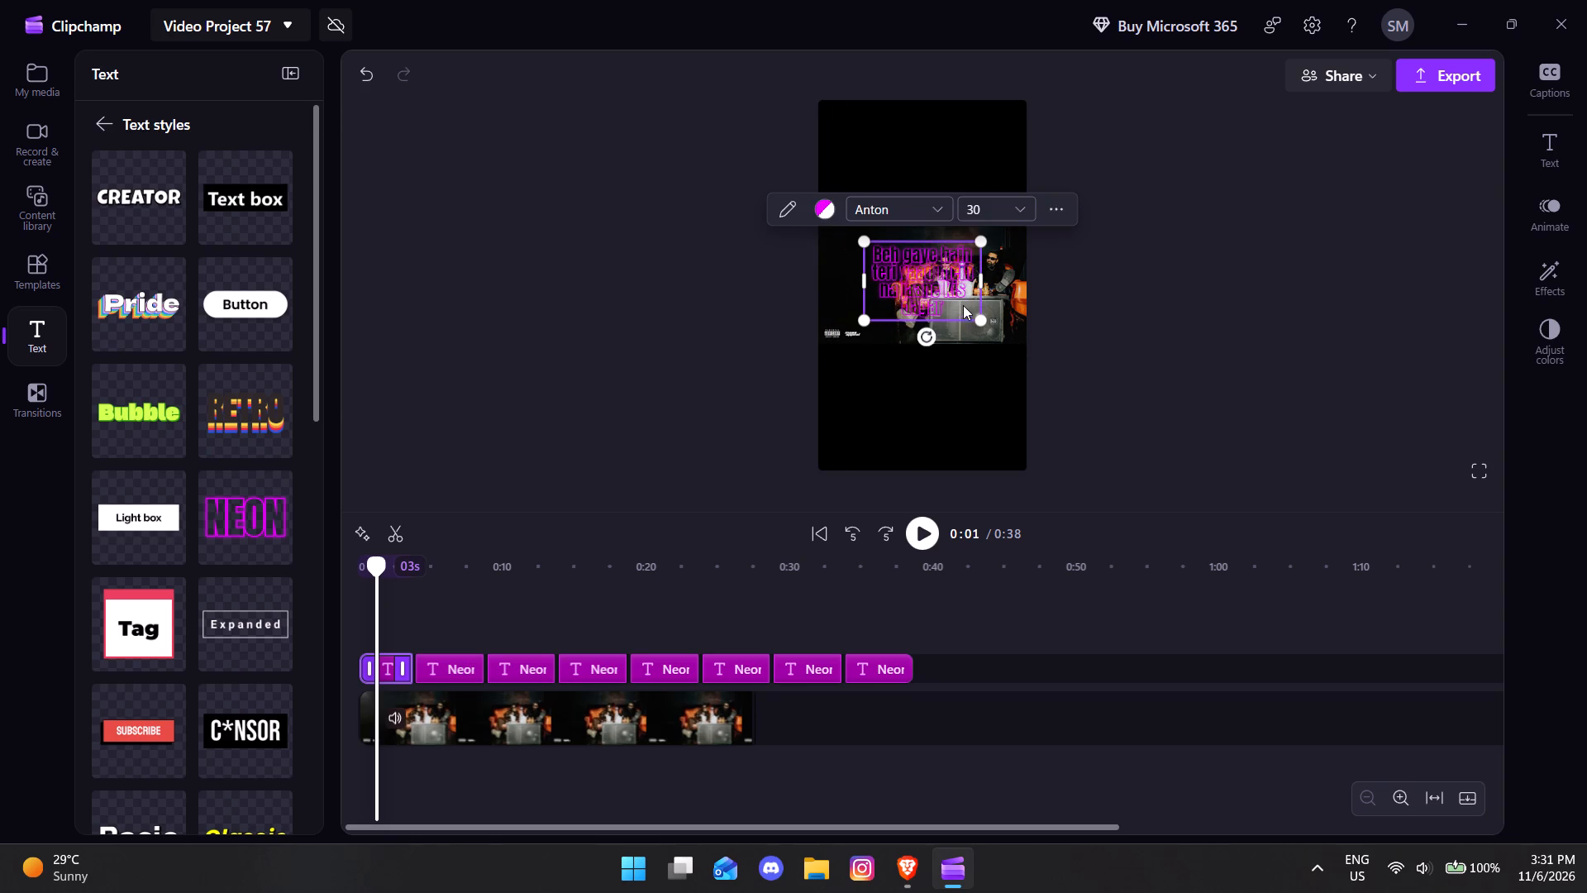
pyautogui.click(1093, 314)
# Look through the effects for the first text, then apply the Fly in animation to it.
pyautogui.click(957, 265)
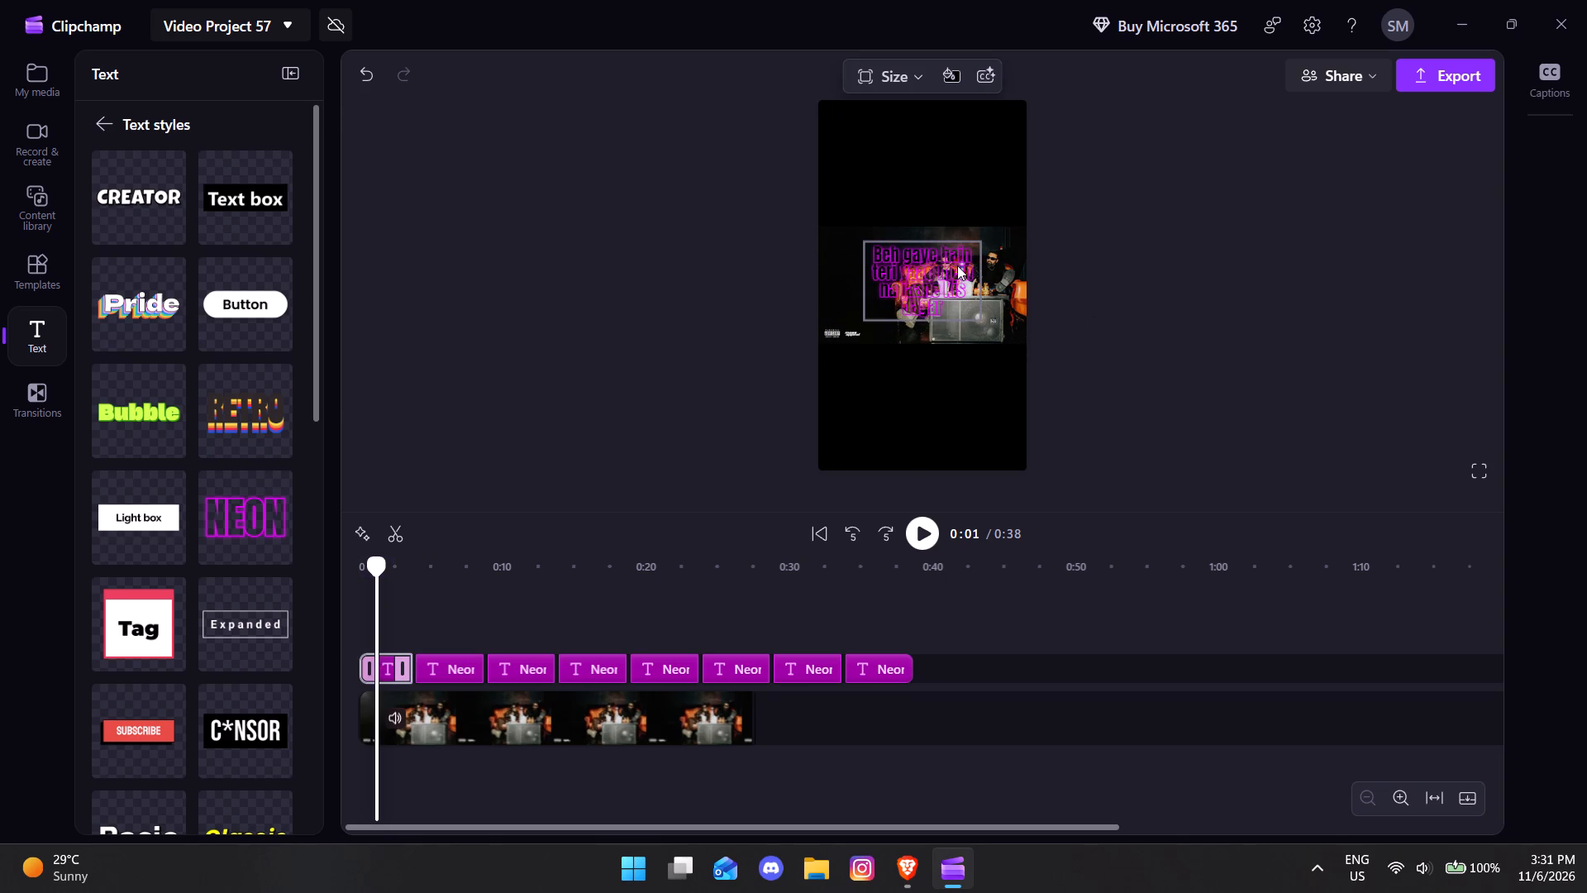
pyautogui.click(1566, 295)
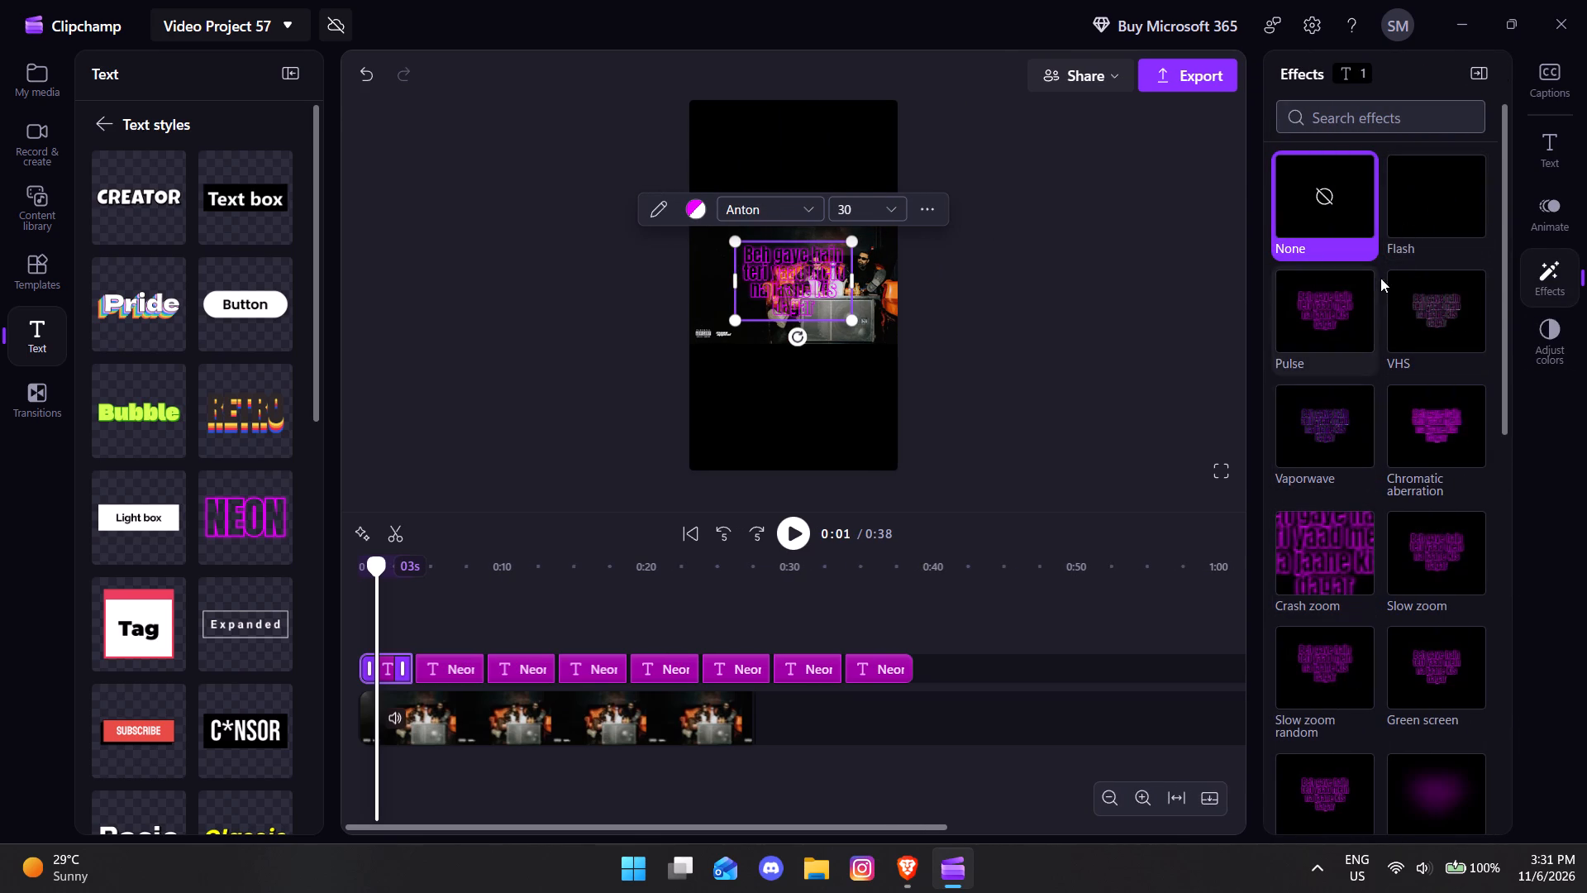
pyautogui.scroll(-1, 1365, 484)
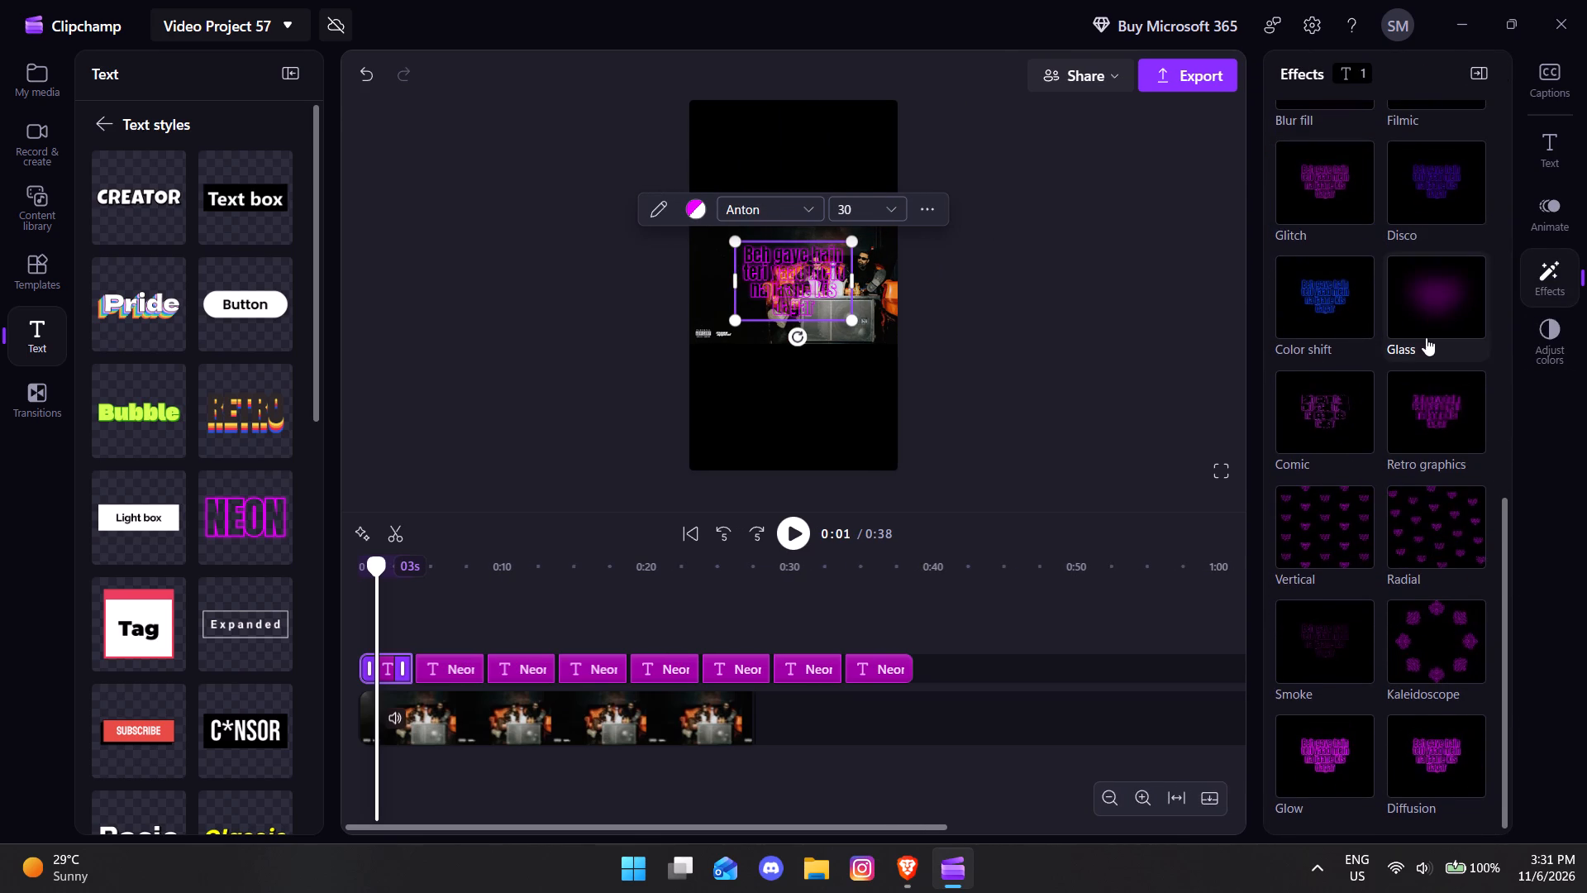
pyautogui.scroll(-2, 1427, 329)
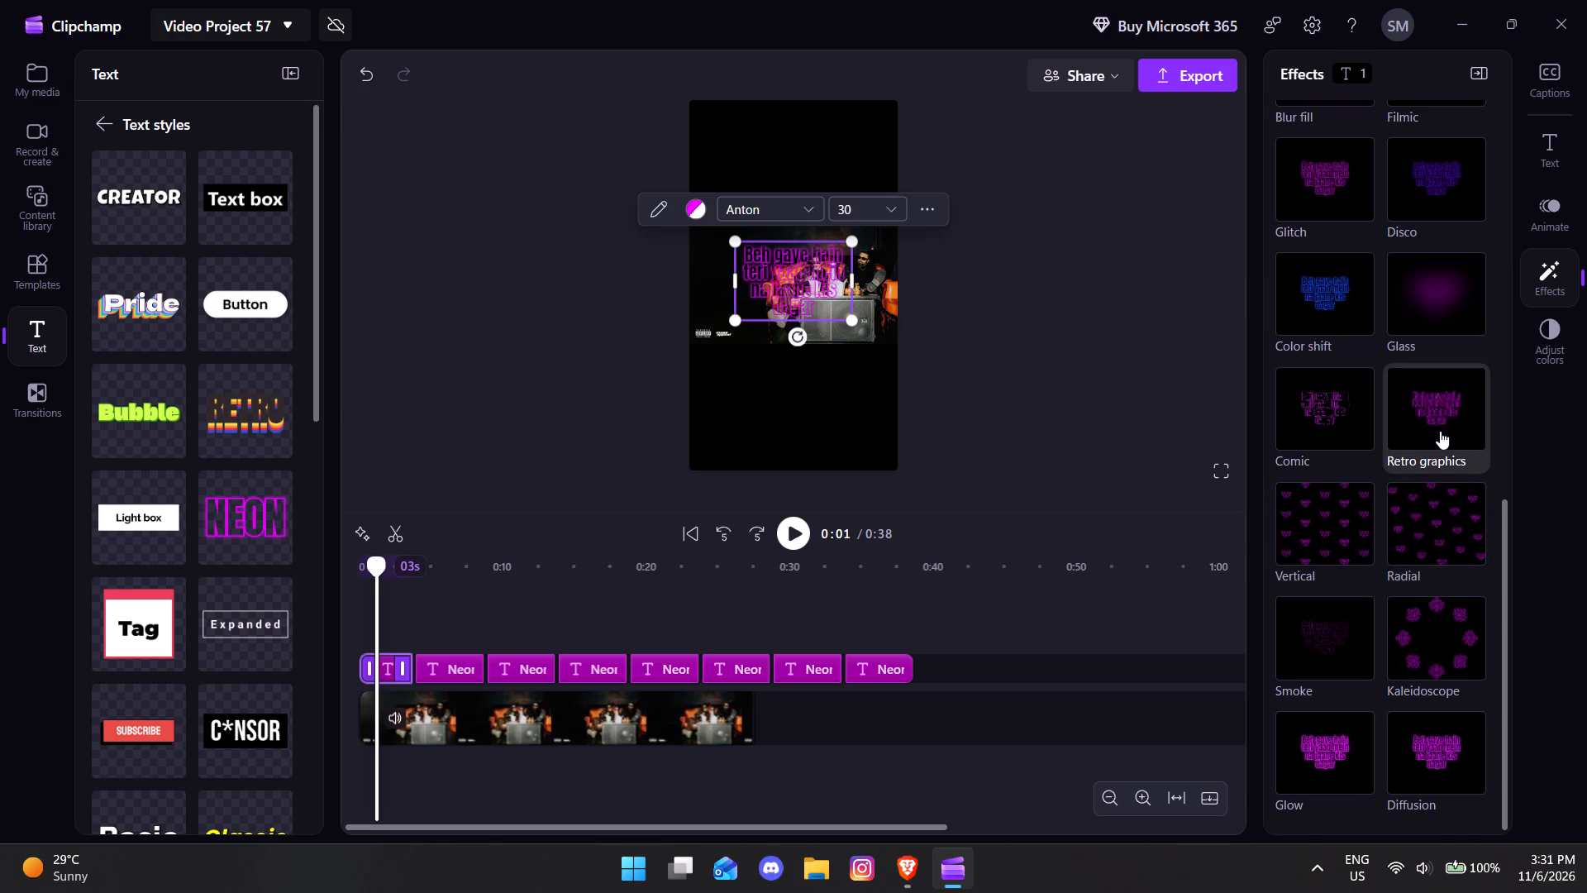
pyautogui.click(1540, 212)
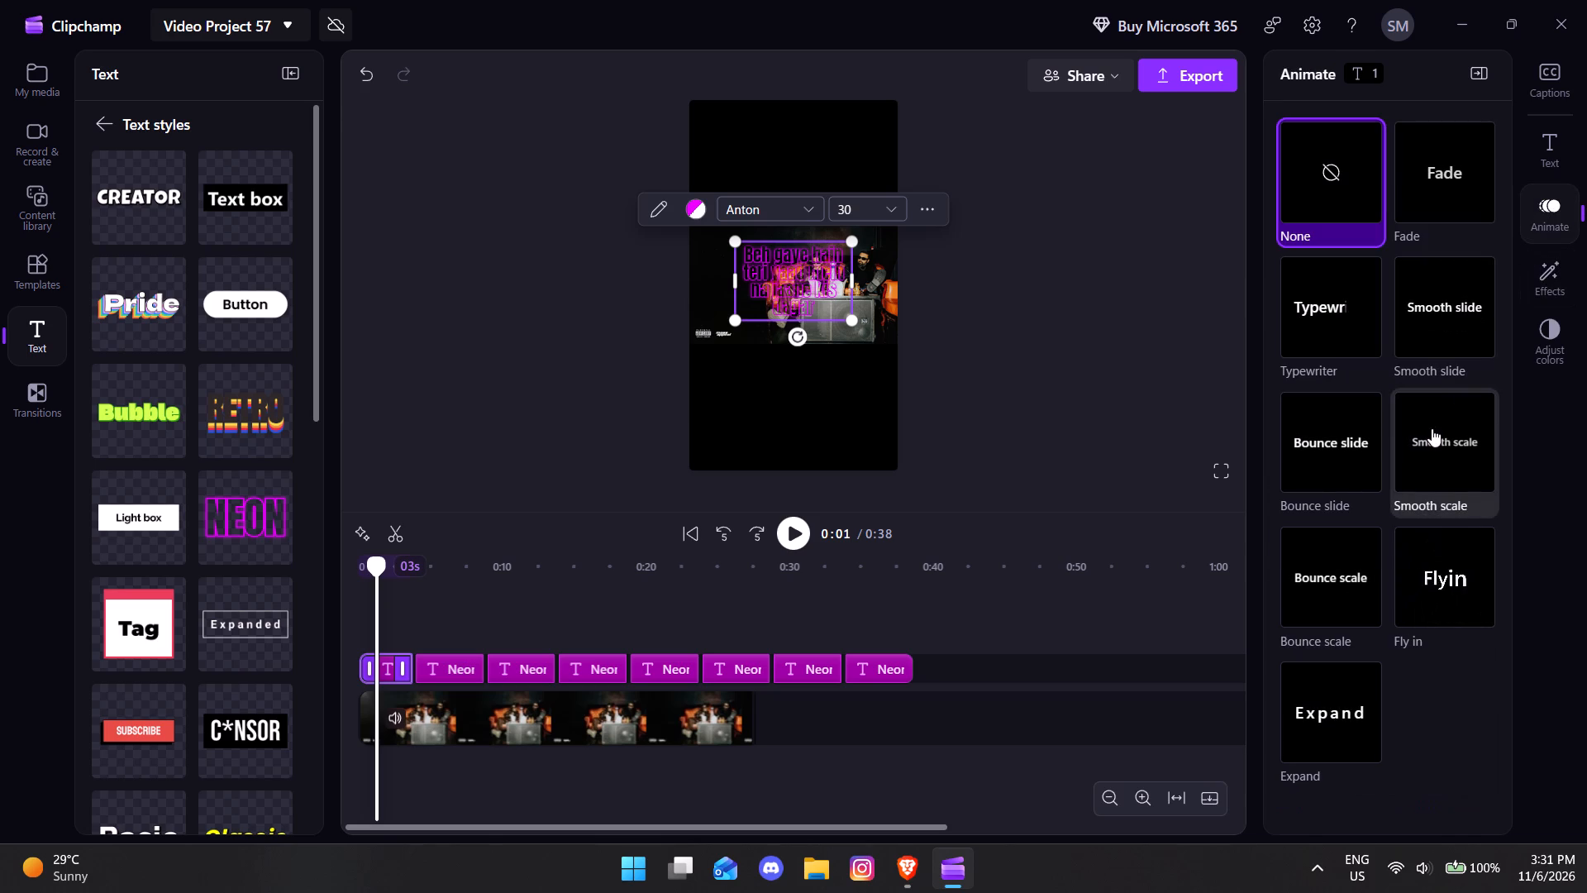
pyautogui.click(1465, 595)
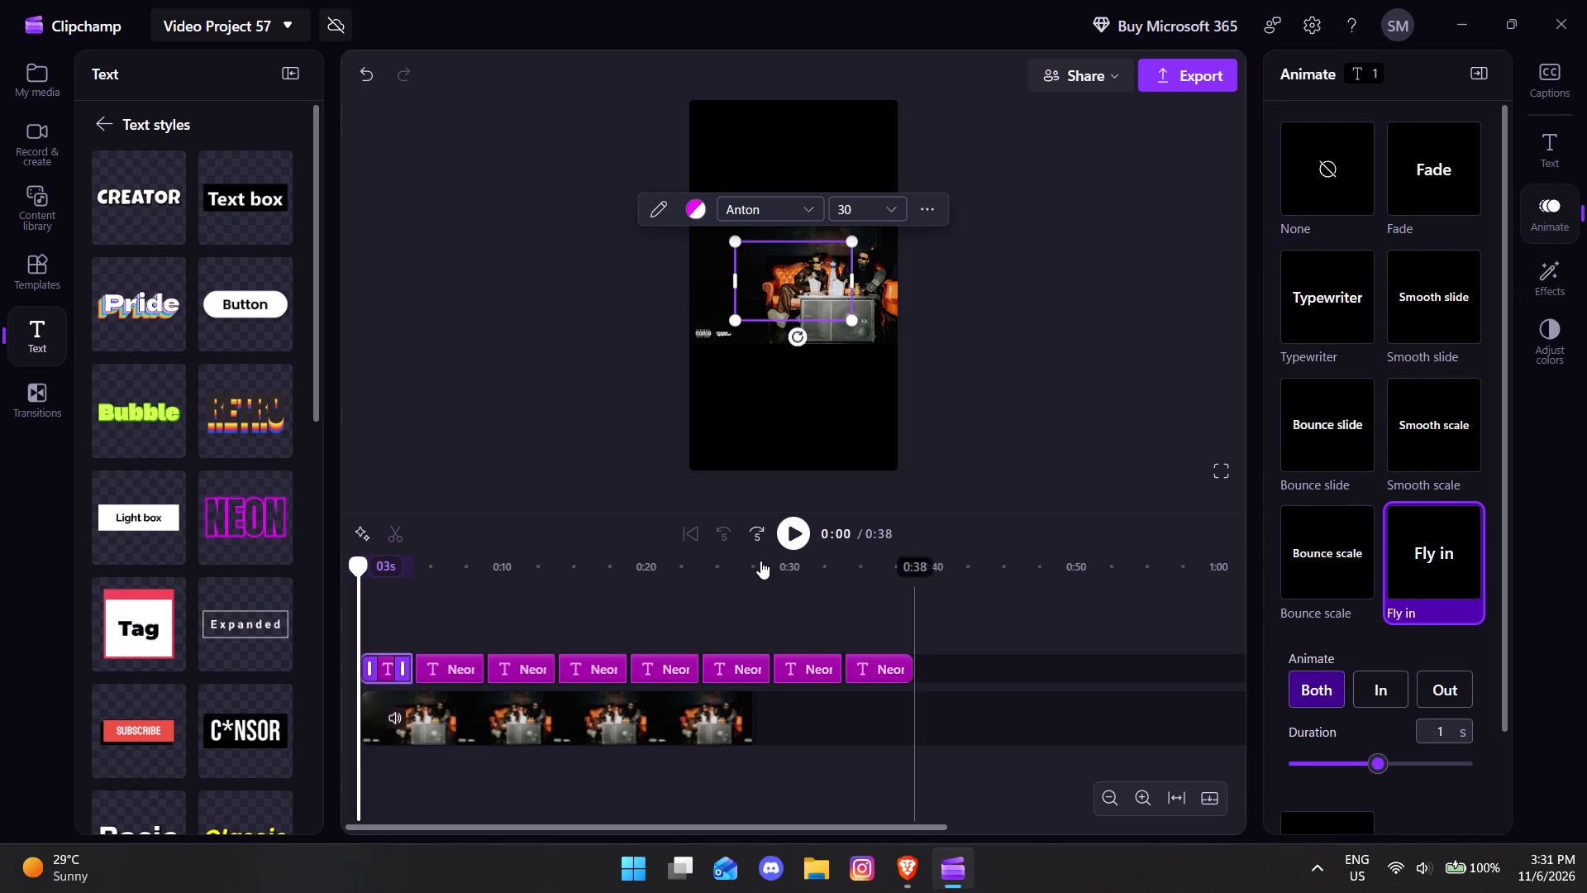
# Play the opening to about 0:04 and extend the first text's end to the playhead, making it about 4 seconds long.
pyautogui.click(795, 530)
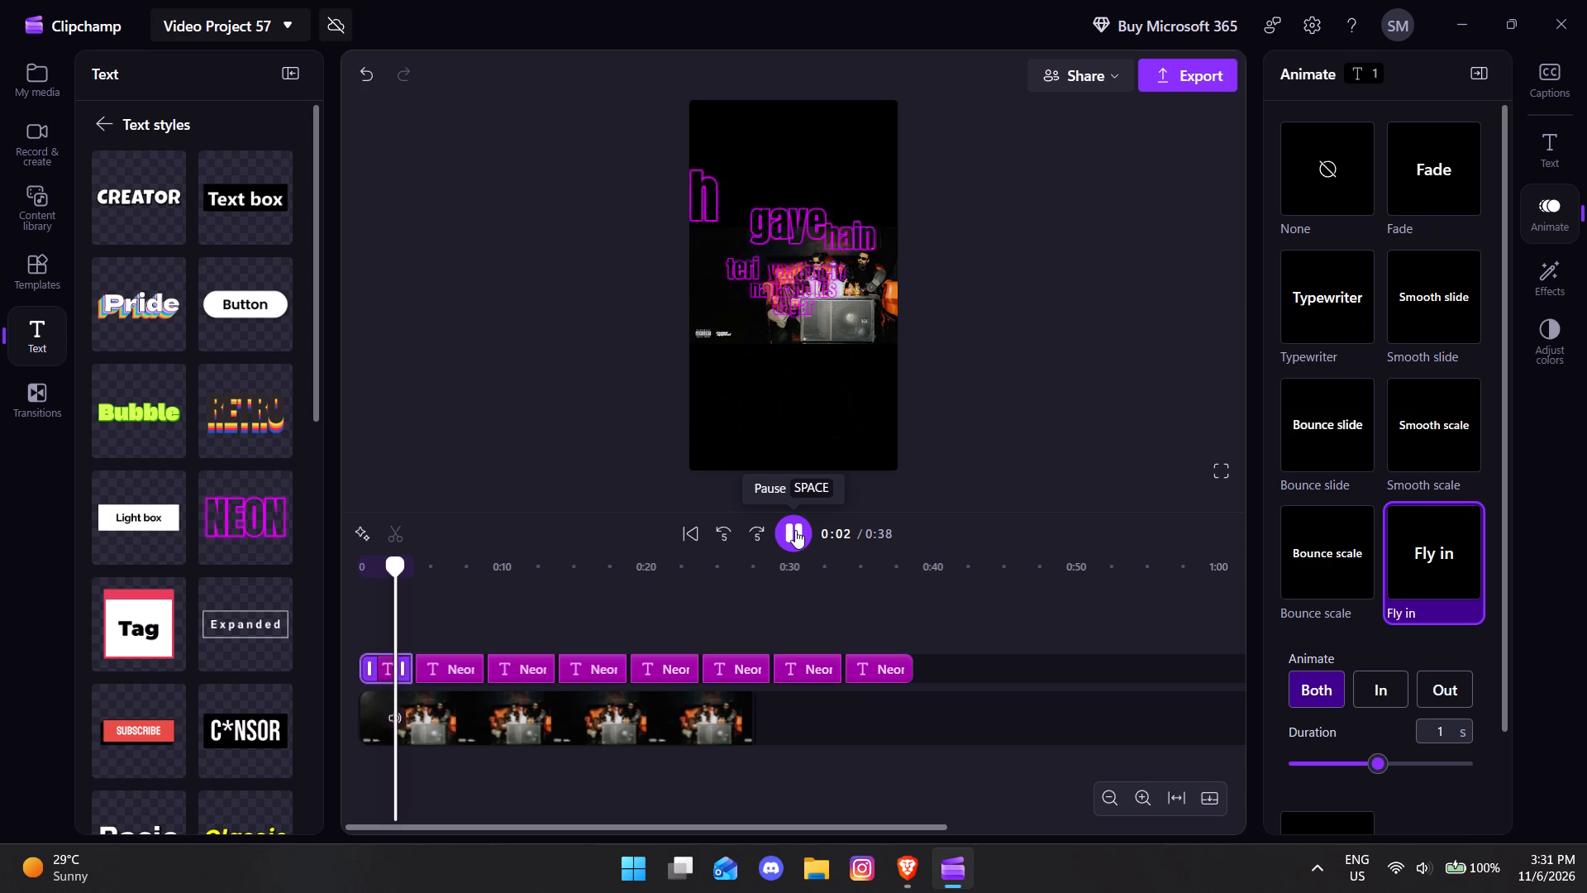
pyautogui.click(795, 530)
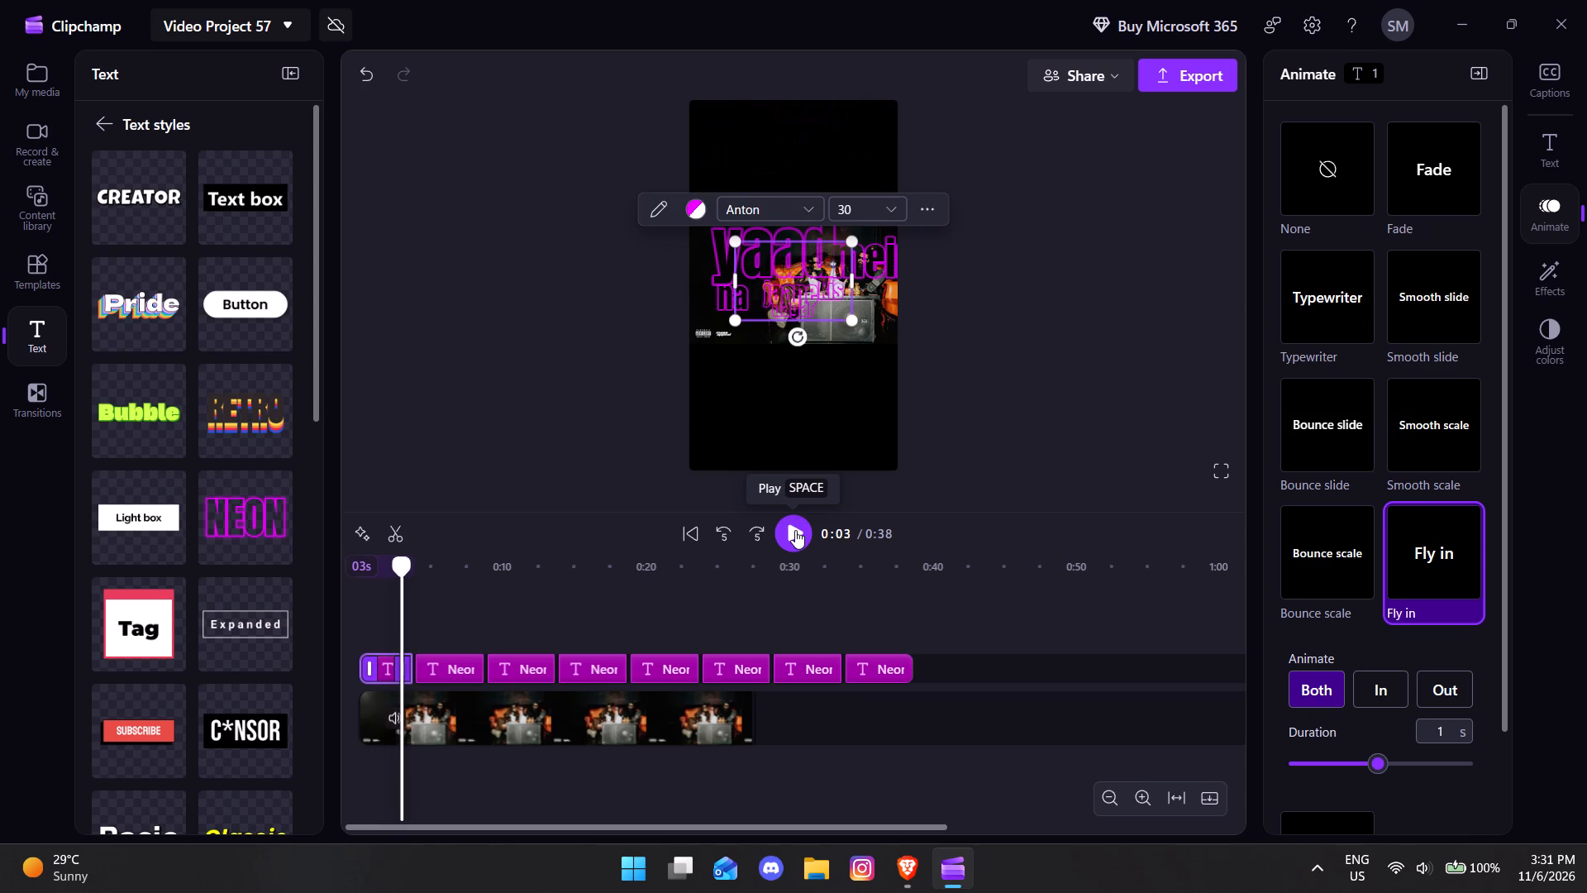
pyautogui.click(795, 530)
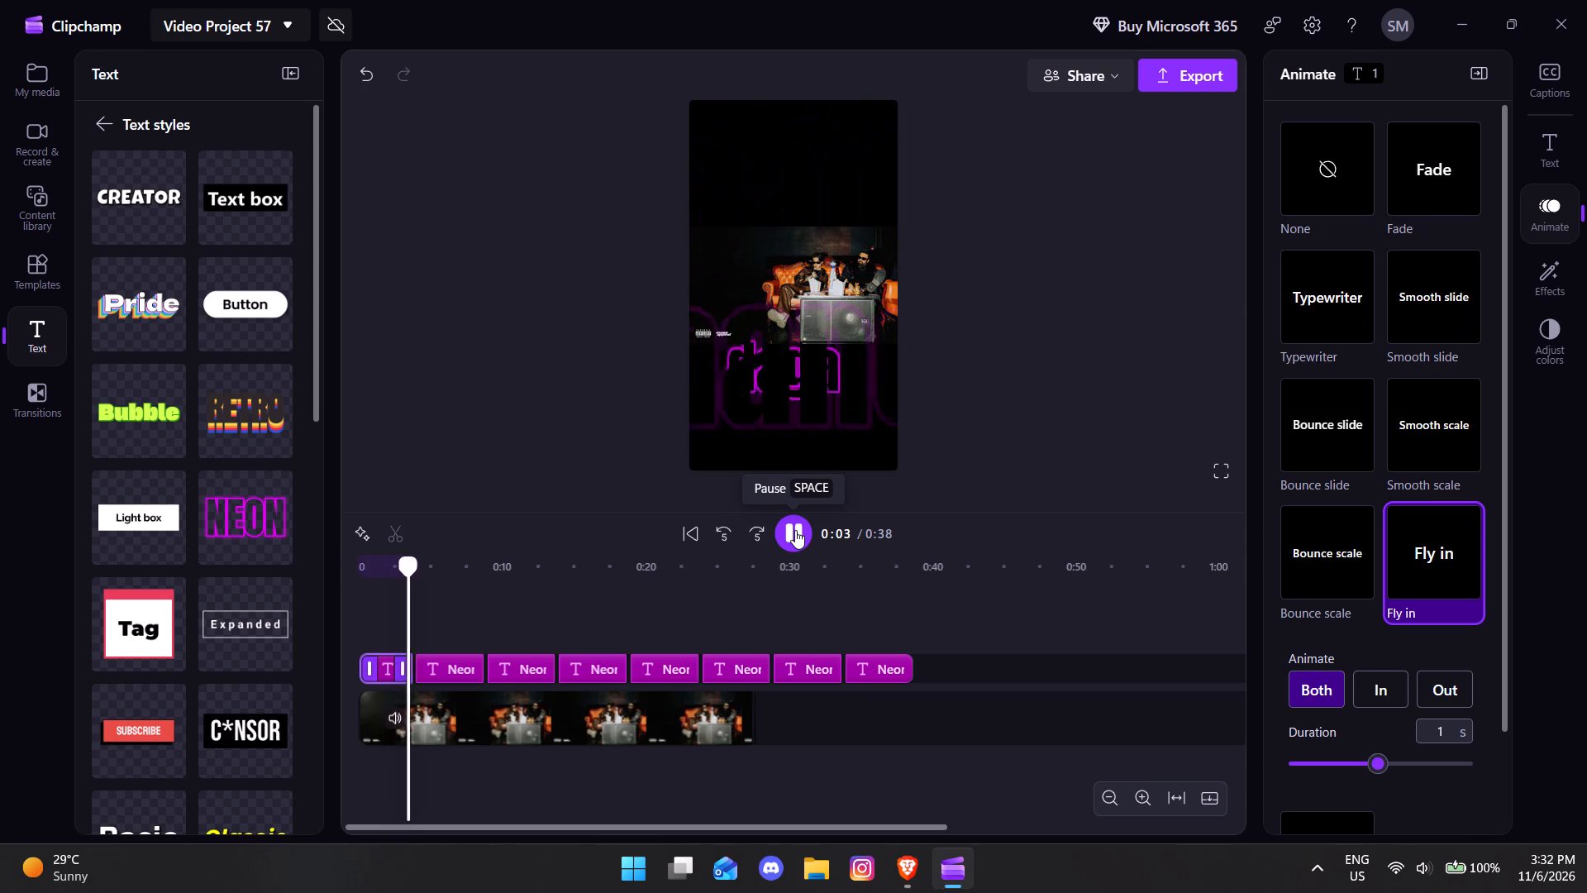
pyautogui.click(795, 530)
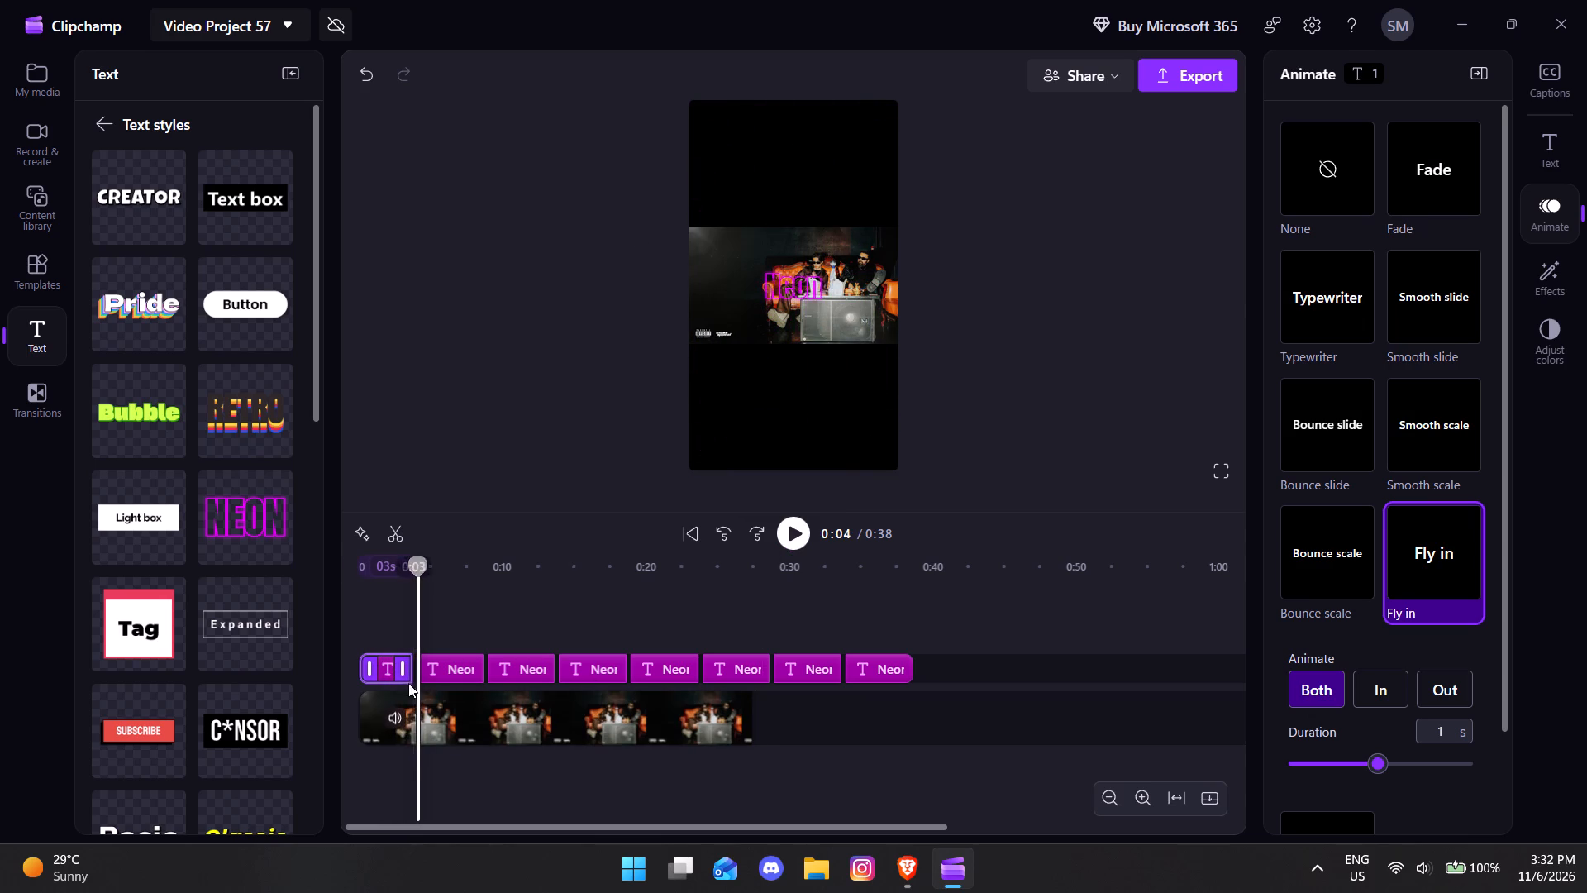
pyautogui.click(406, 674)
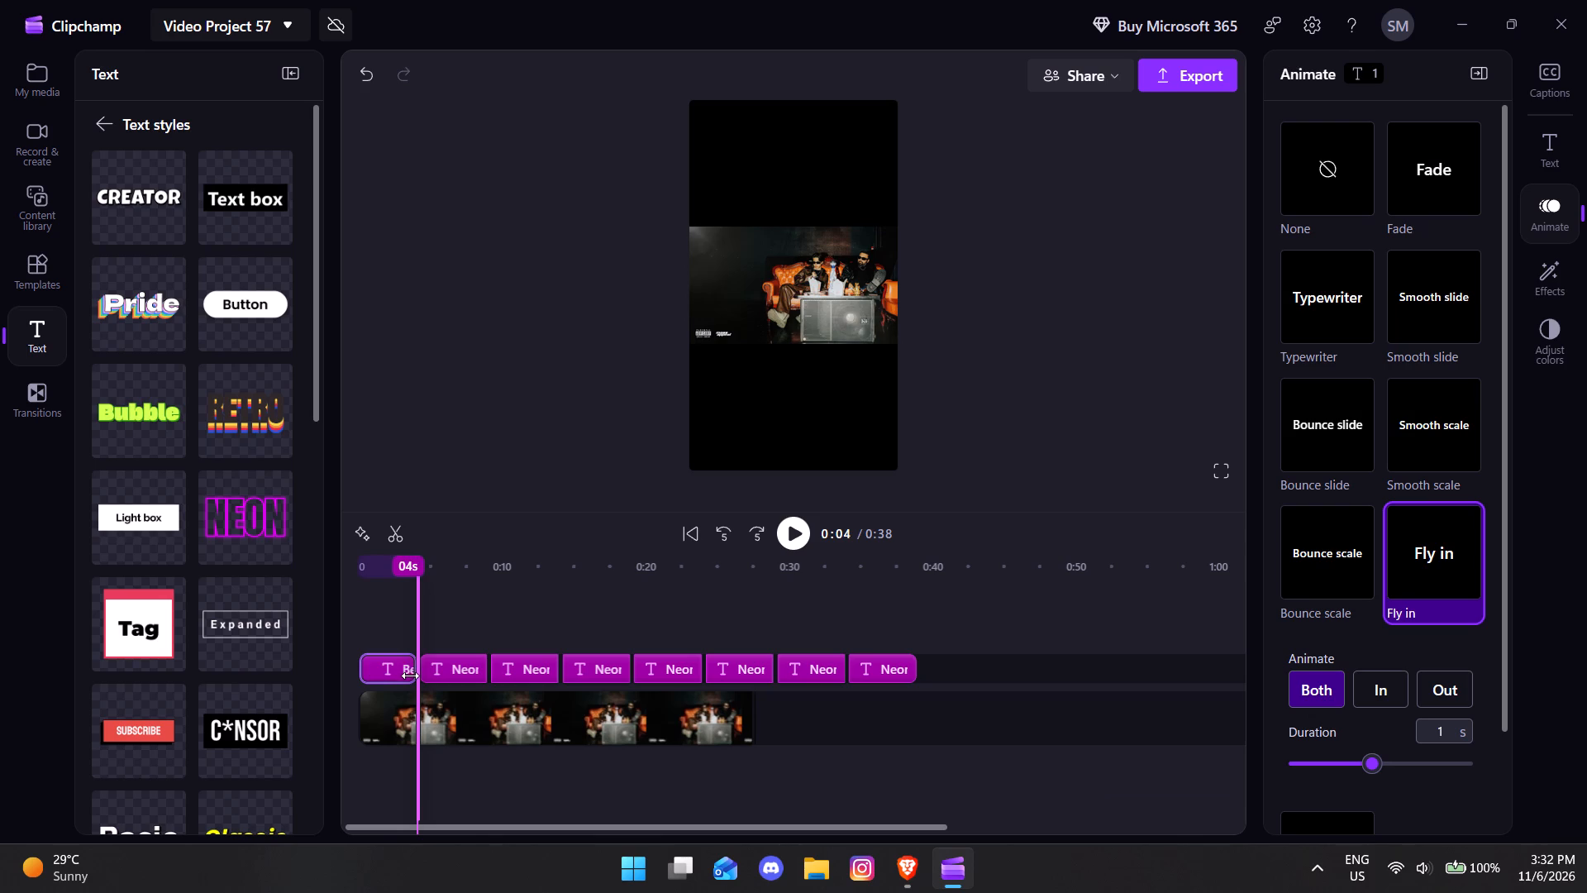
# Place the playhead at 0:06 within the second Neon text and clear its wording.
pyautogui.click(447, 621)
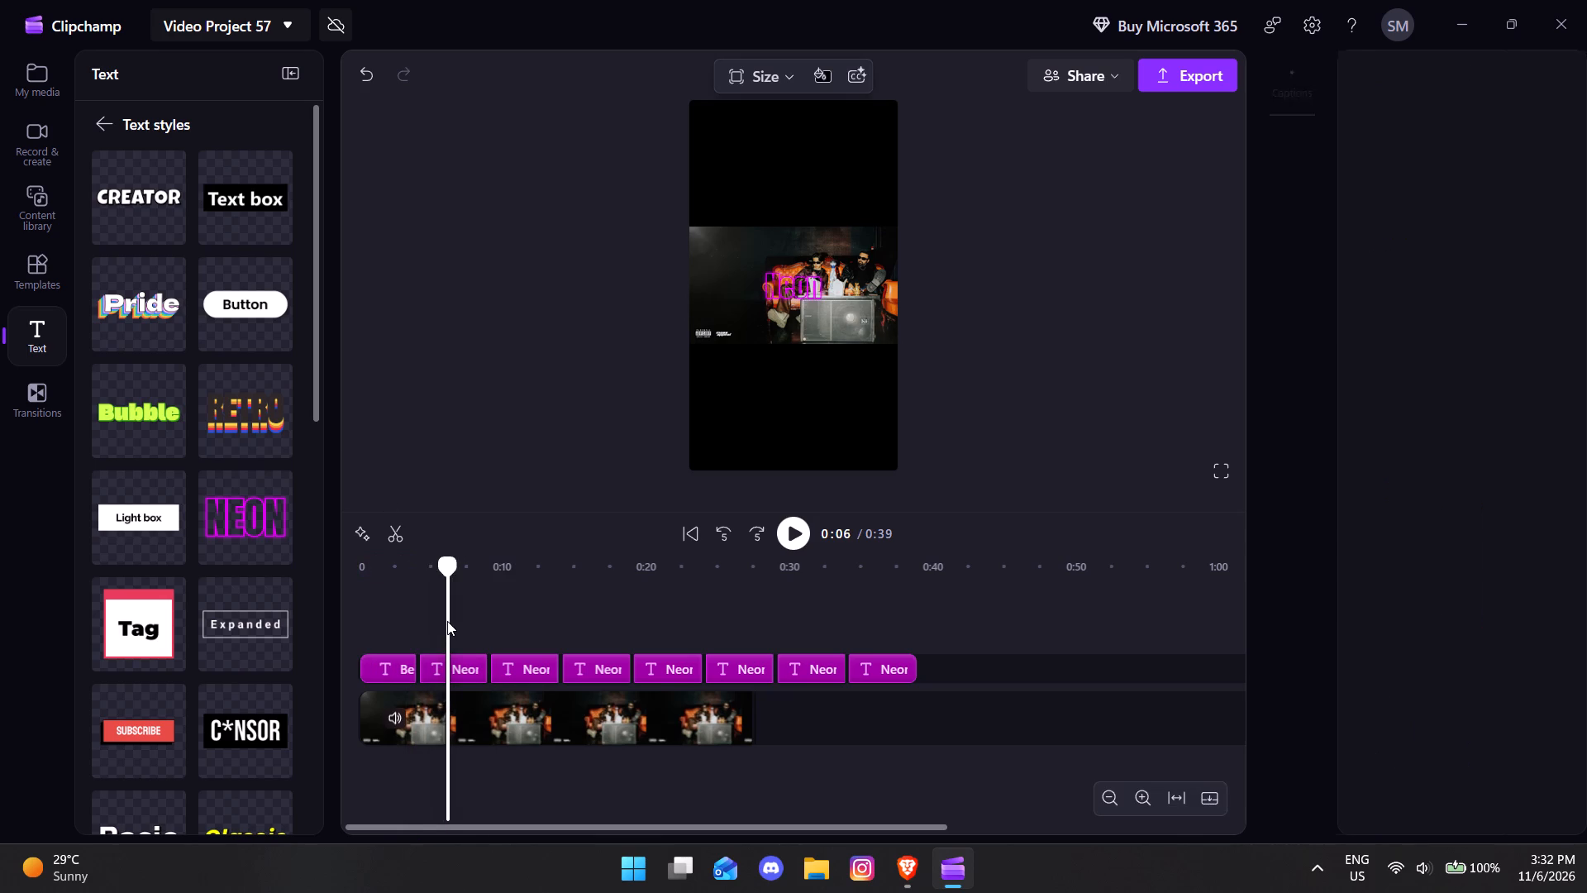
pyautogui.doubleClick(800, 281)
pyautogui.doubleClick(800, 281)
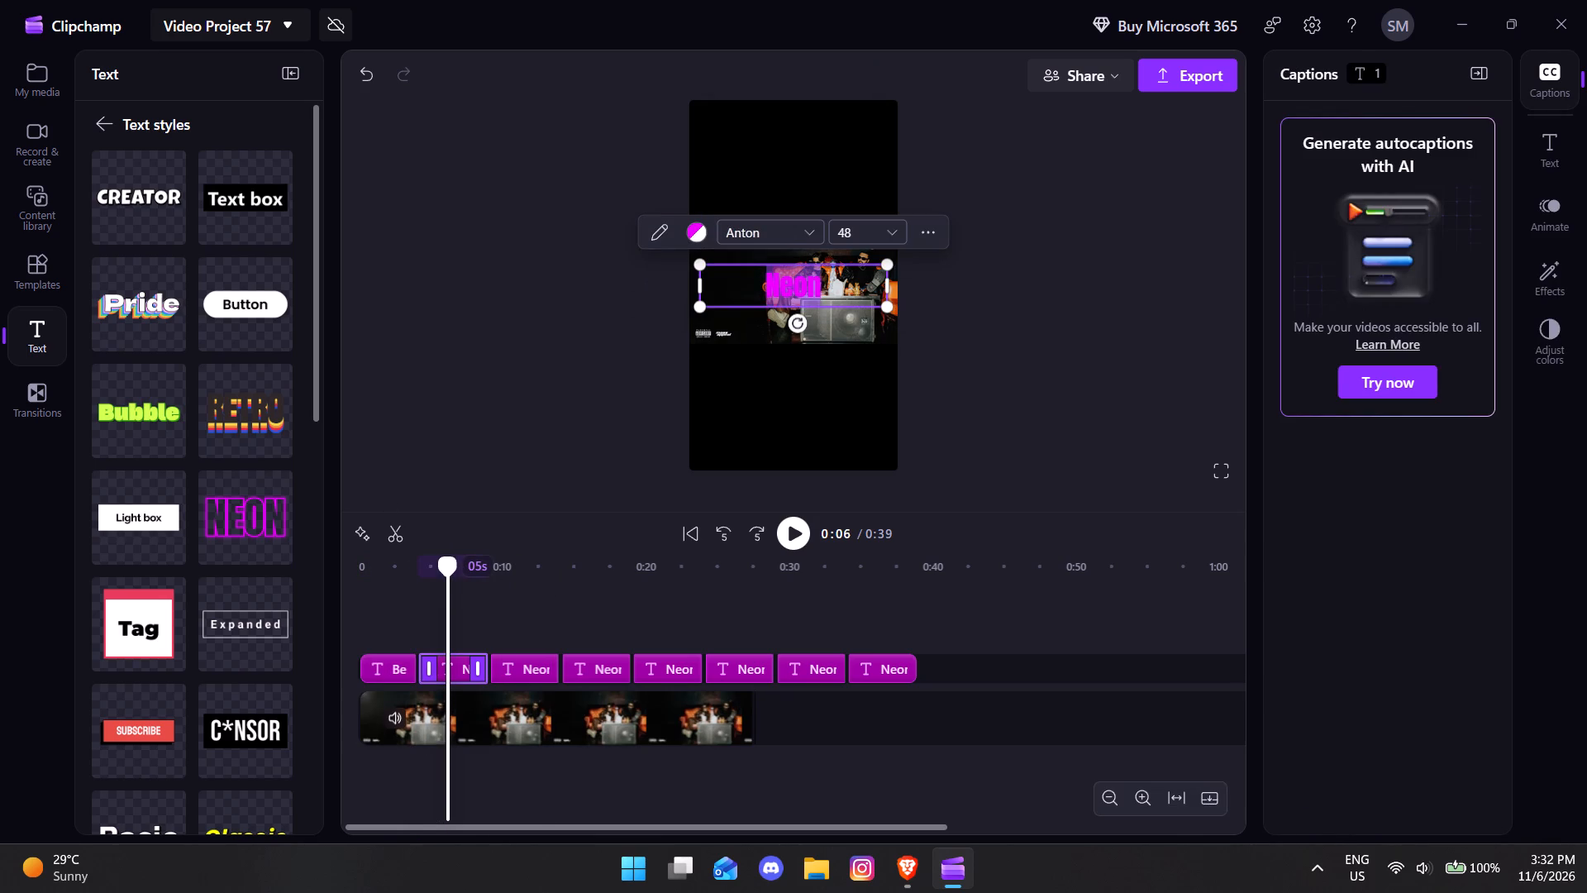
pyautogui.press('BackSpace')
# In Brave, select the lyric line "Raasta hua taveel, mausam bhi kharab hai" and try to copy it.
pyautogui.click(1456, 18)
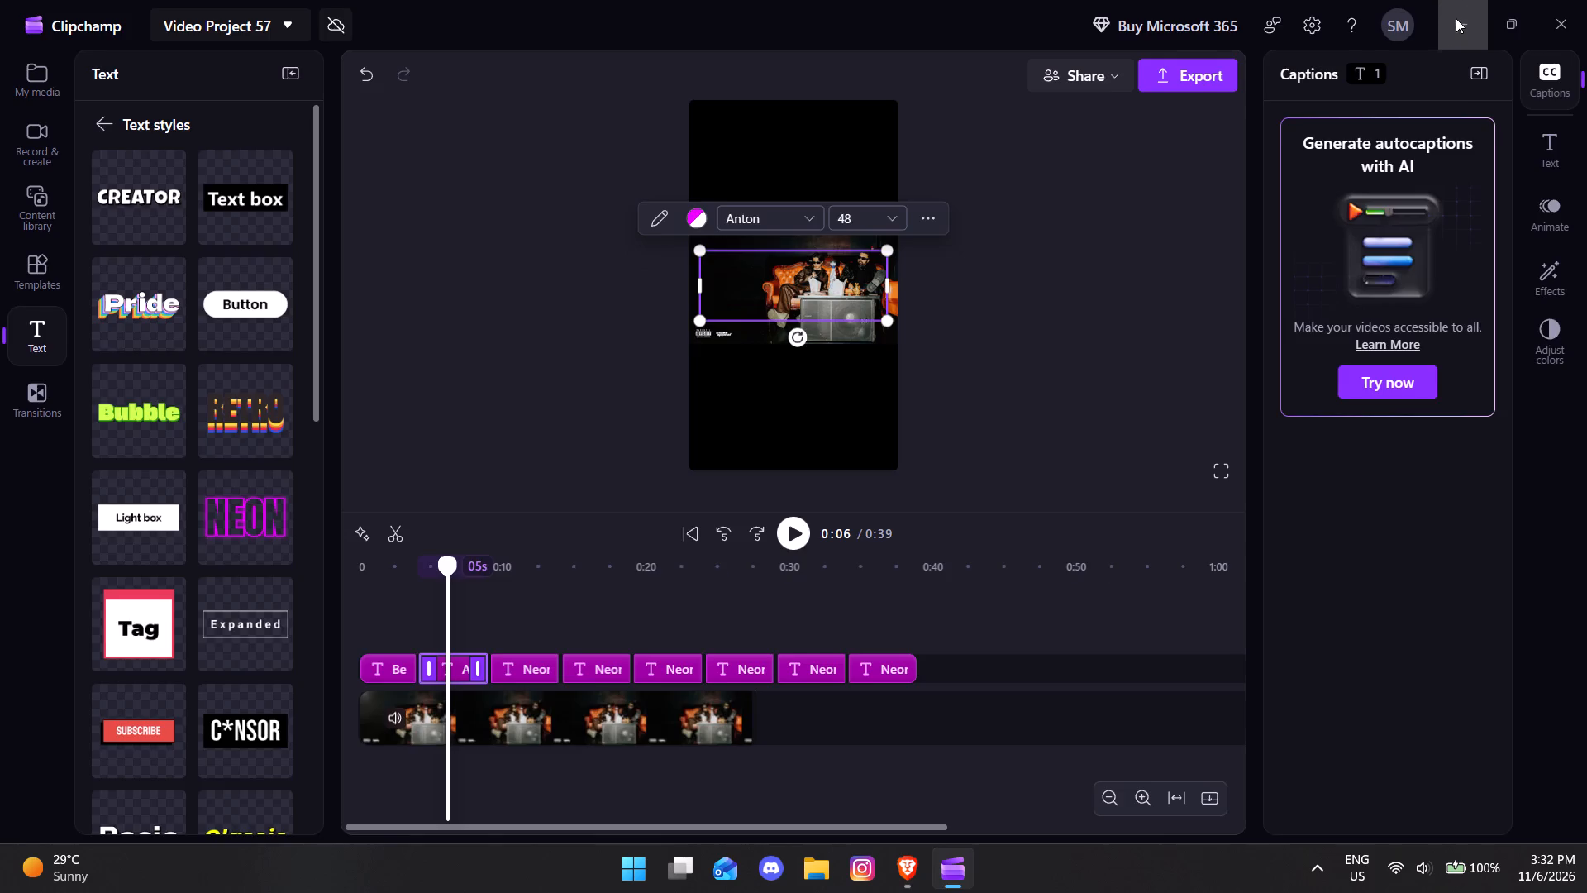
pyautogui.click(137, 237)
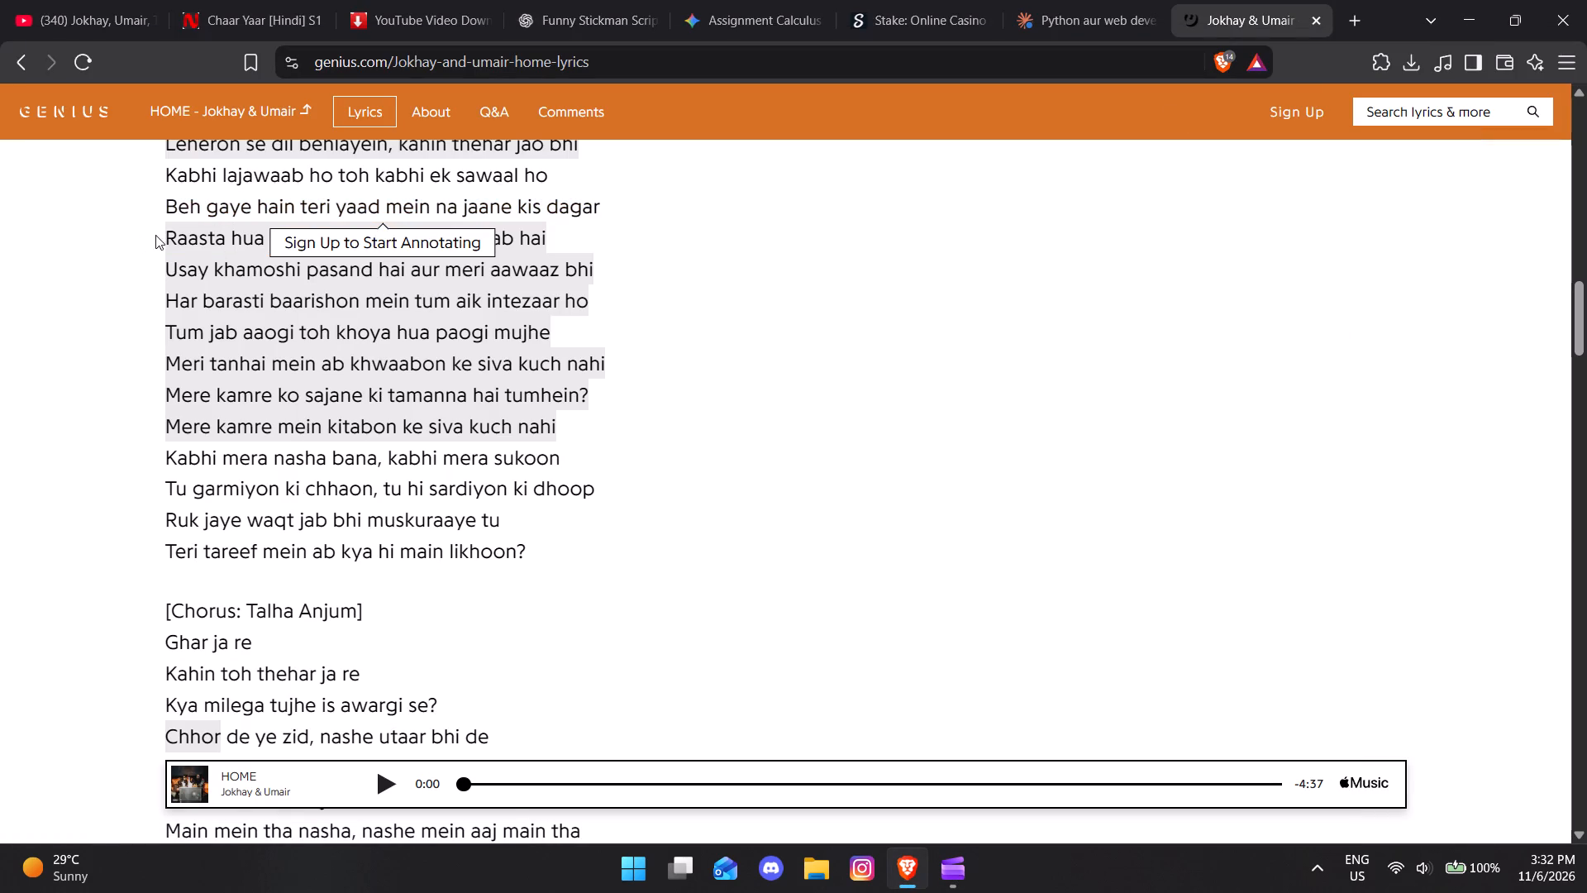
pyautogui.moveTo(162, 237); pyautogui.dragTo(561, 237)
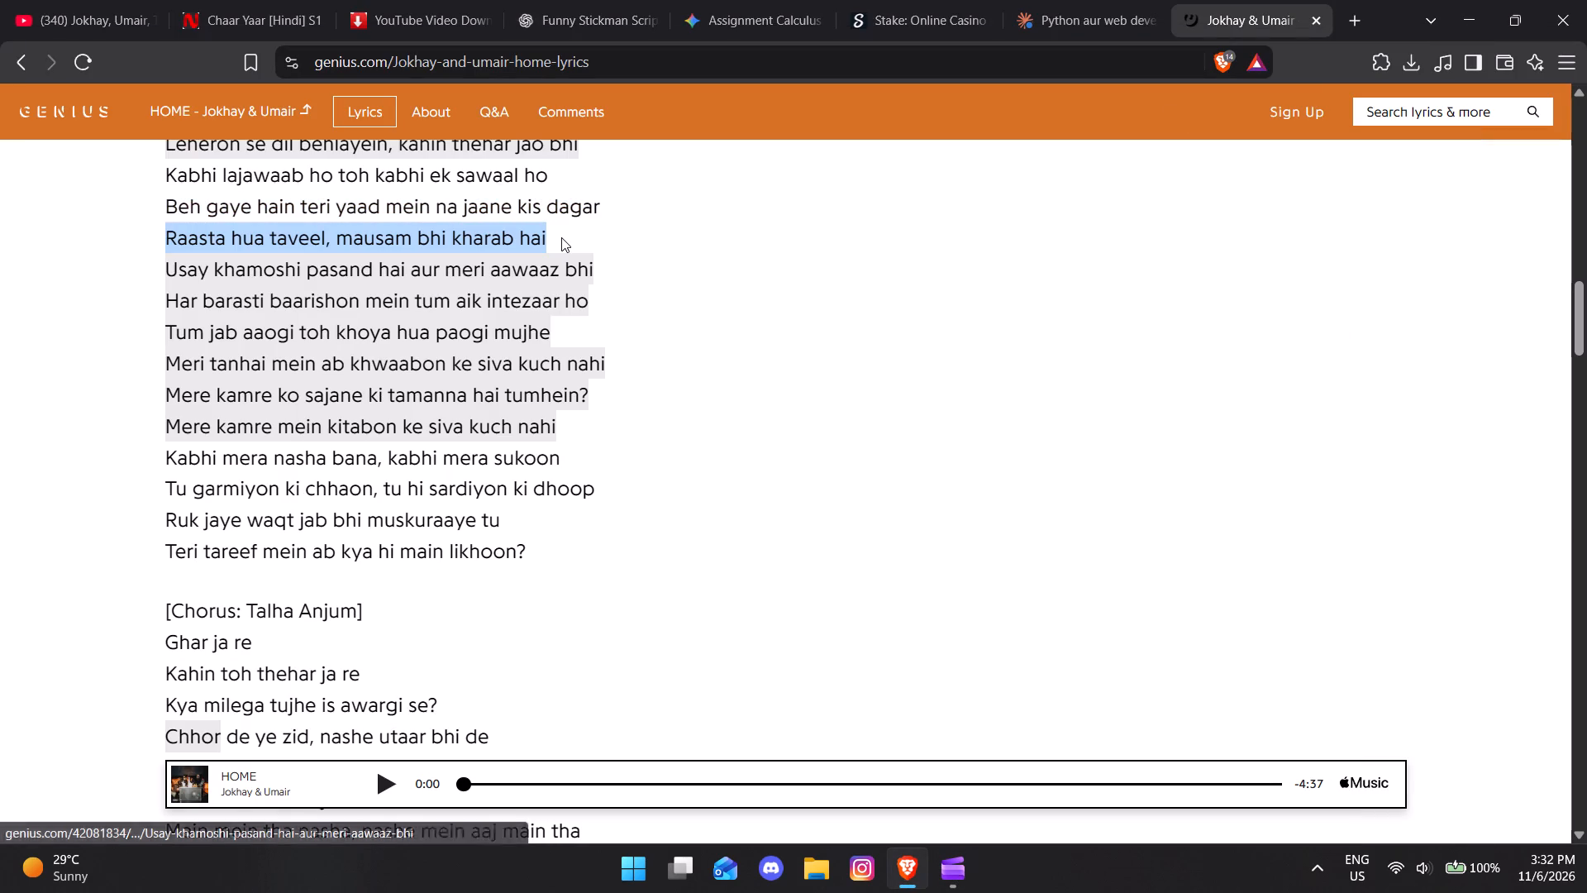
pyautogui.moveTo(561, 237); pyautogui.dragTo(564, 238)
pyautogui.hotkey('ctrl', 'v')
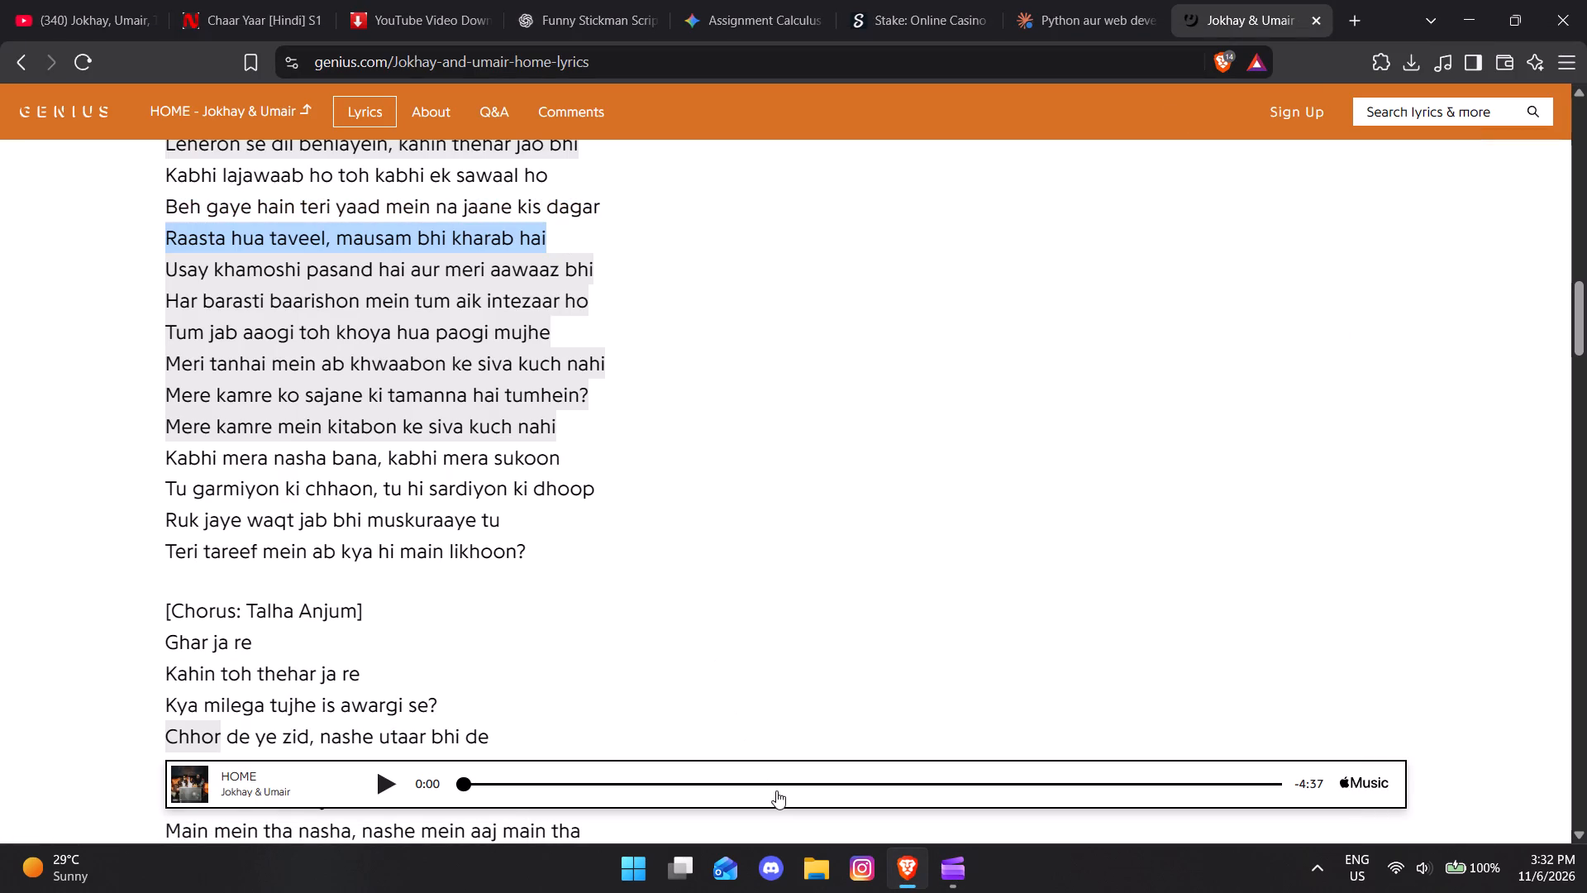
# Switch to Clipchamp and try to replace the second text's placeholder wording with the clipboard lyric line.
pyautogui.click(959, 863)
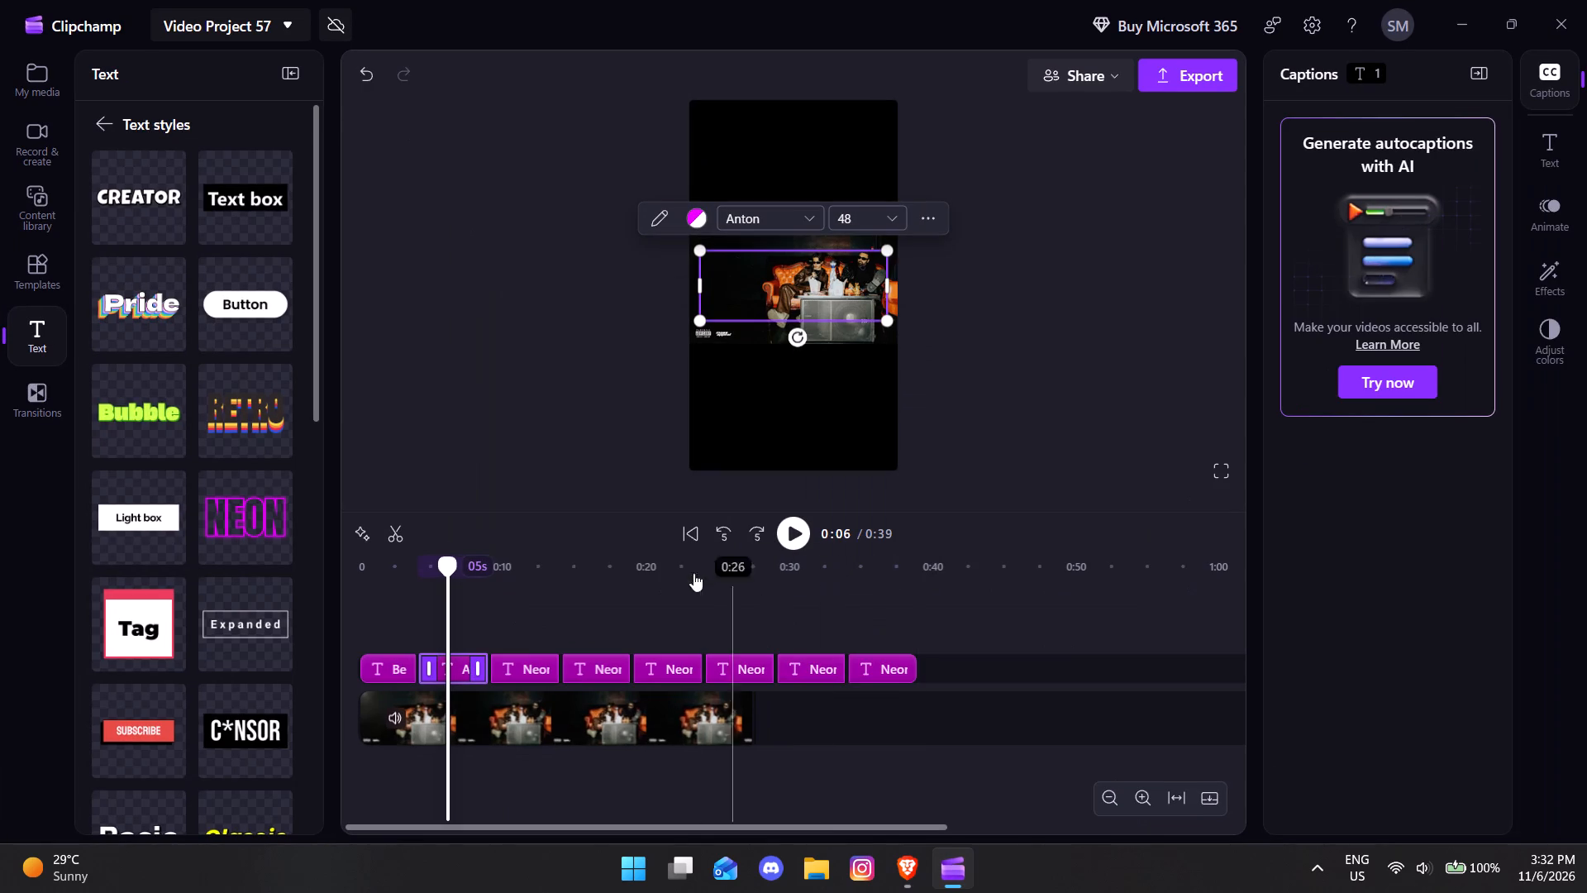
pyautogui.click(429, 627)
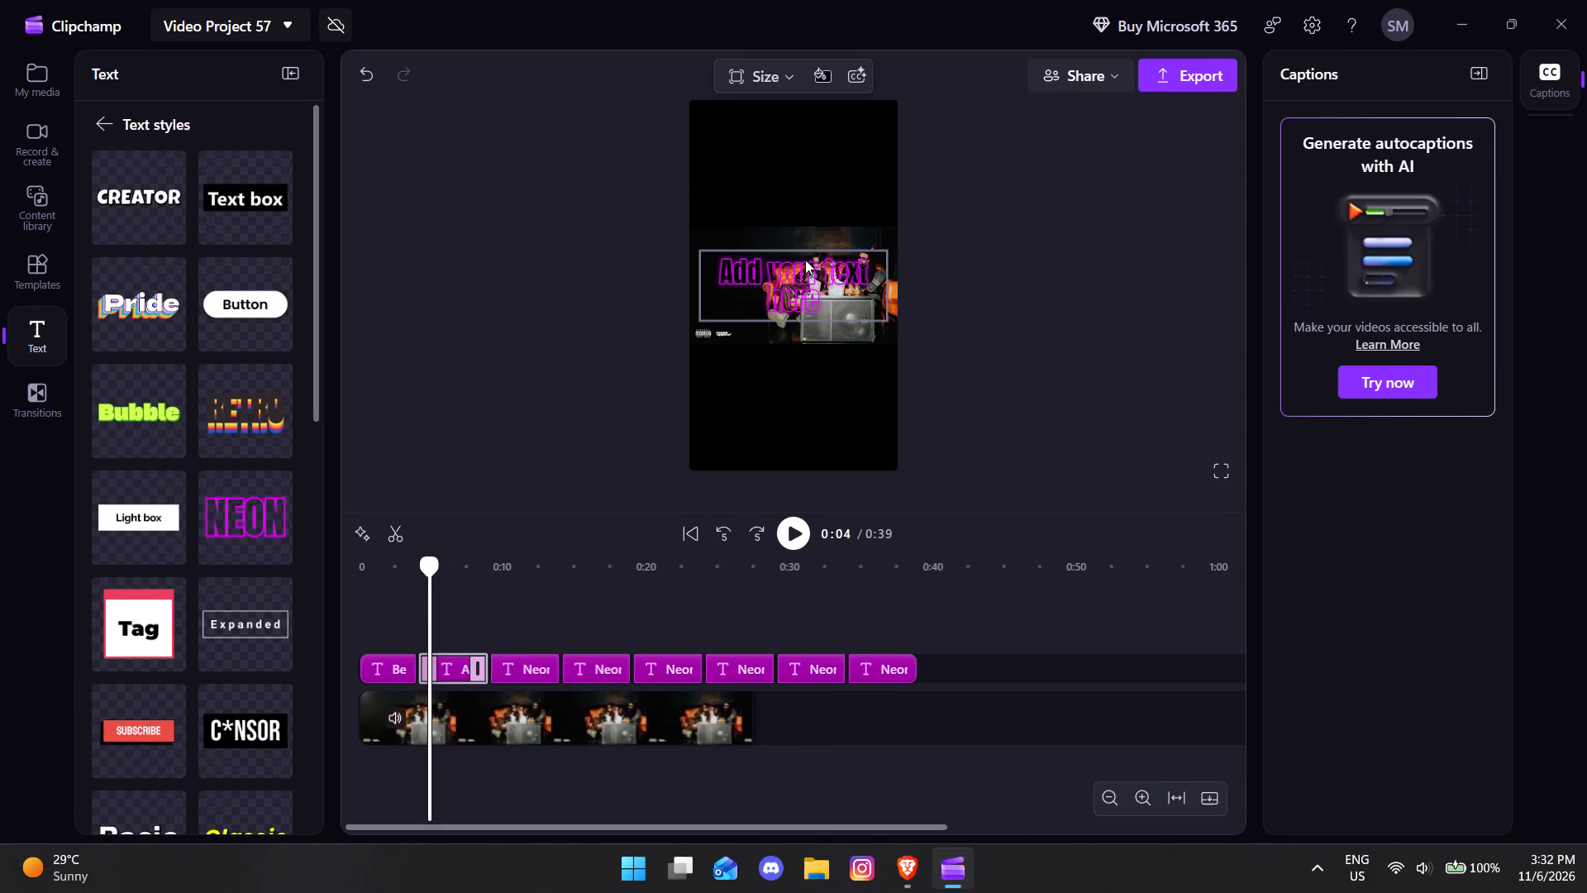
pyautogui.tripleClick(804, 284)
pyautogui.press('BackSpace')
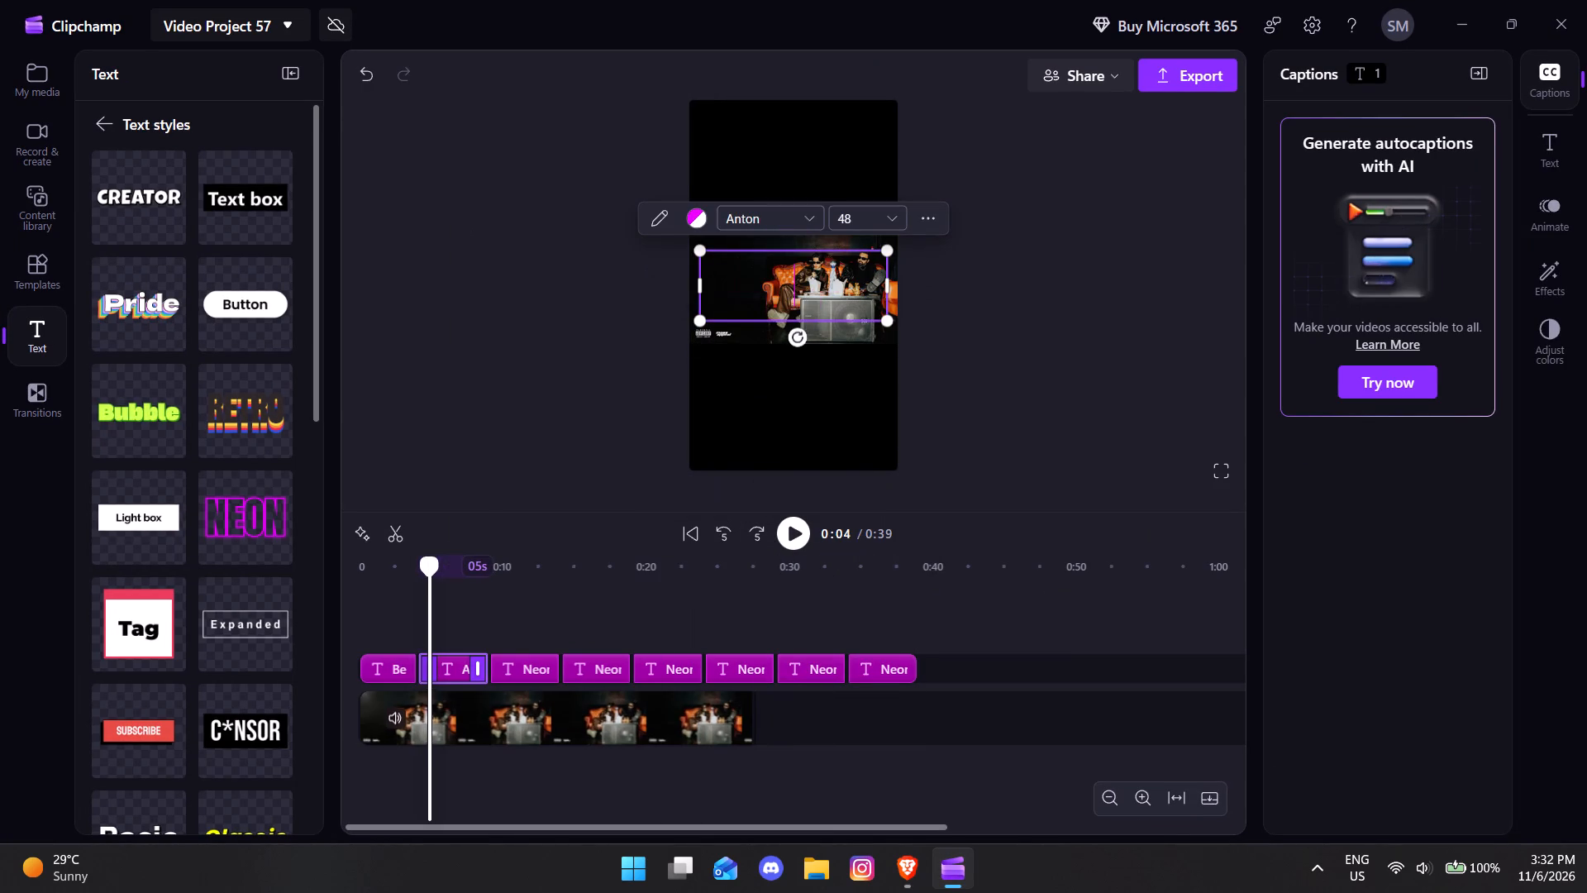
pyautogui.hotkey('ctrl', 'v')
# Shrink the second text to font size 32 and move it to about the centre of the video image.
pyautogui.click(884, 346)
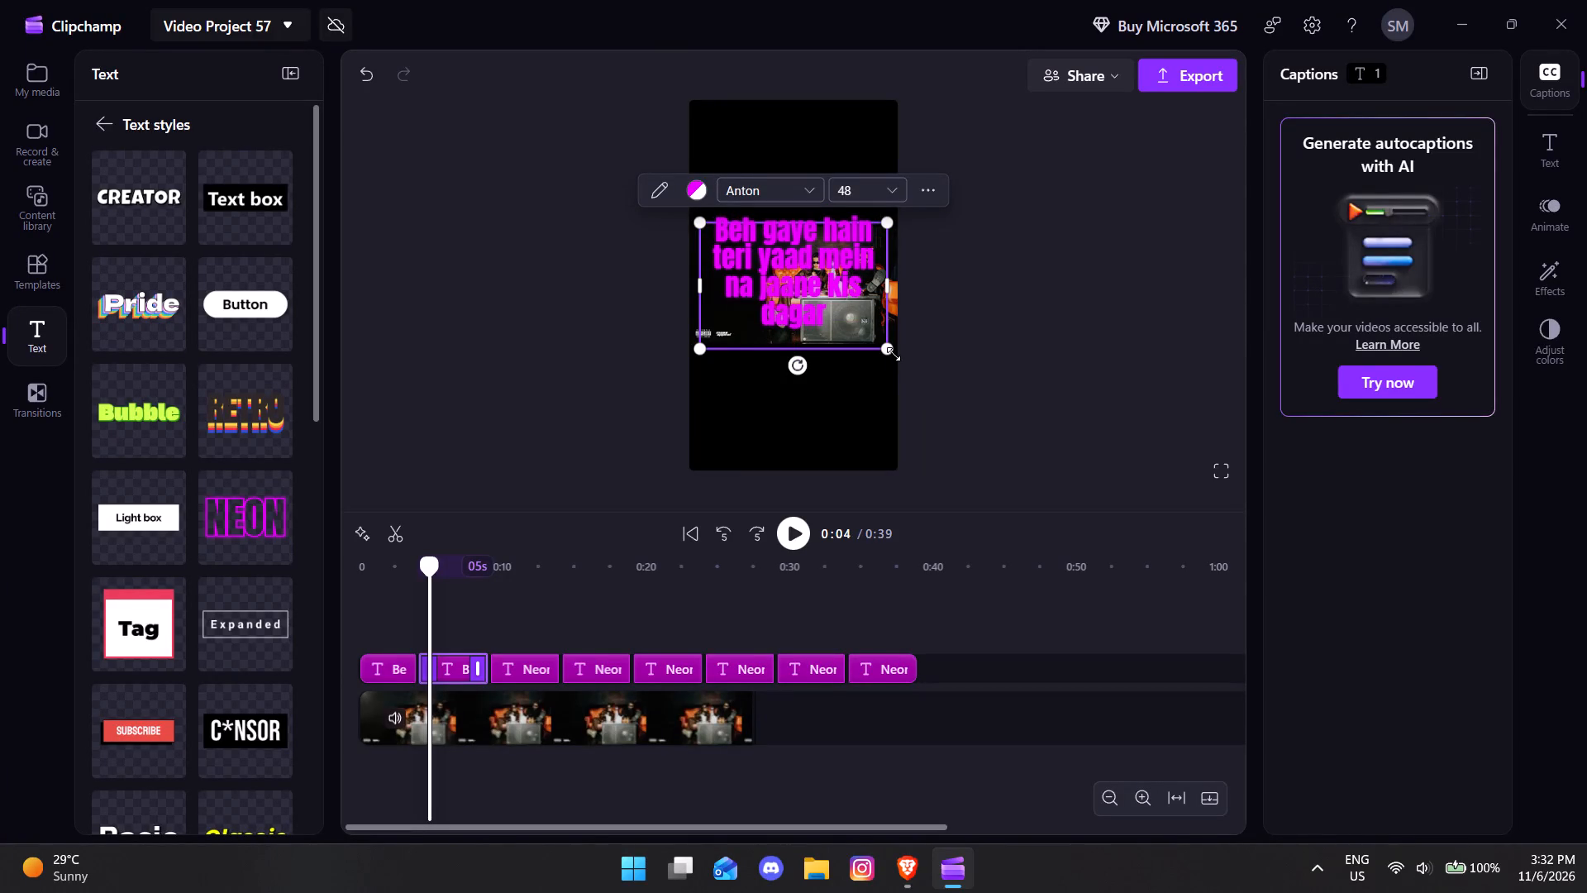
pyautogui.moveTo(894, 354); pyautogui.dragTo(834, 306)
pyautogui.moveTo(759, 254); pyautogui.dragTo(801, 277)
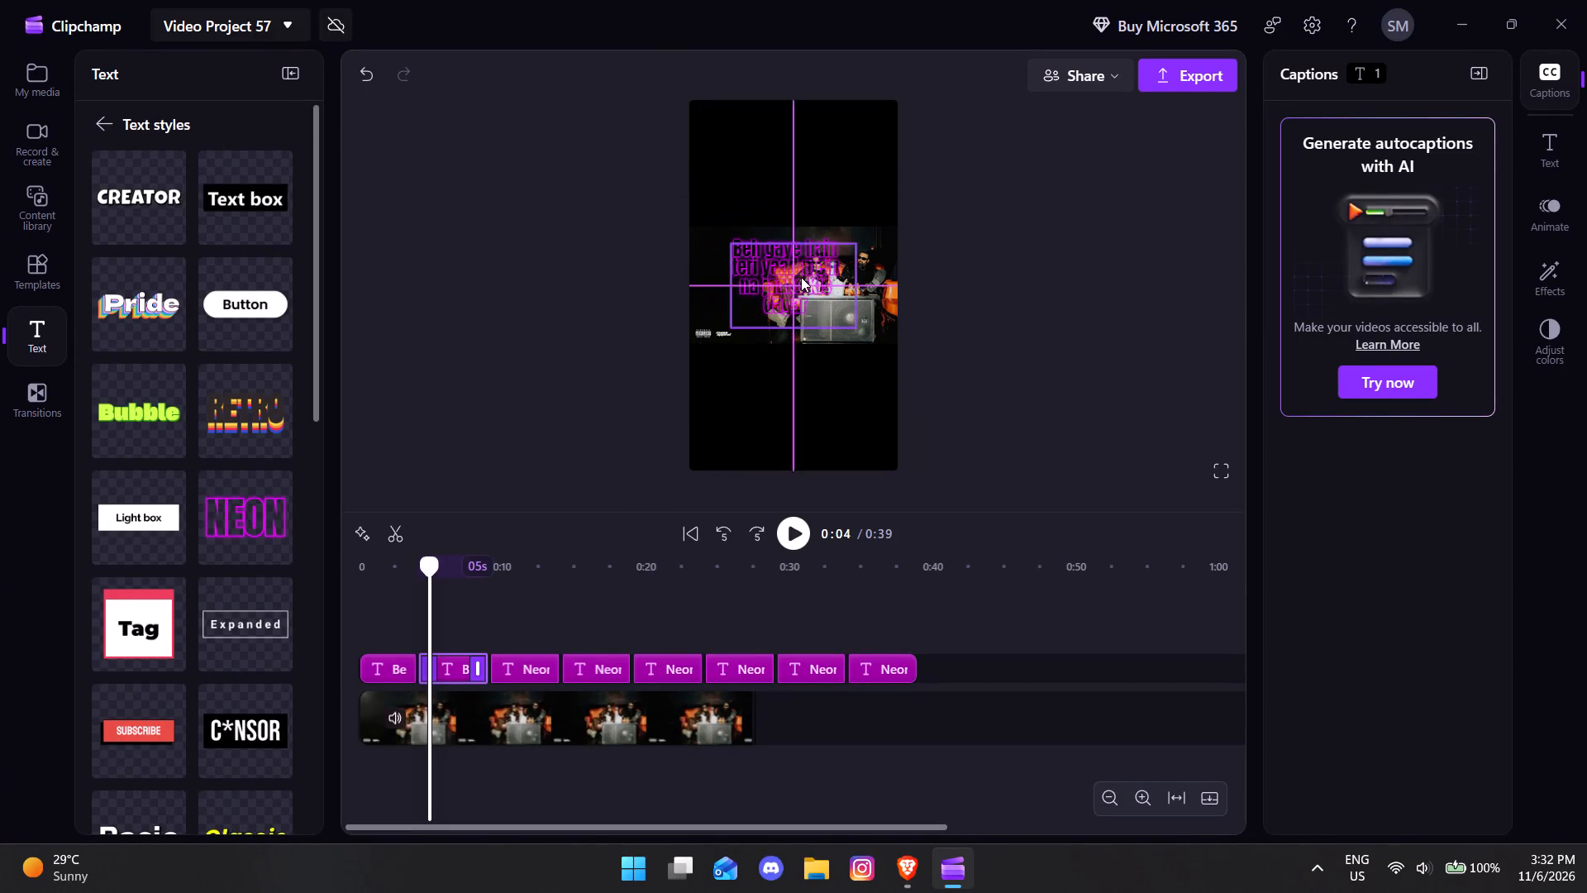
pyautogui.moveTo(801, 277); pyautogui.dragTo(794, 273)
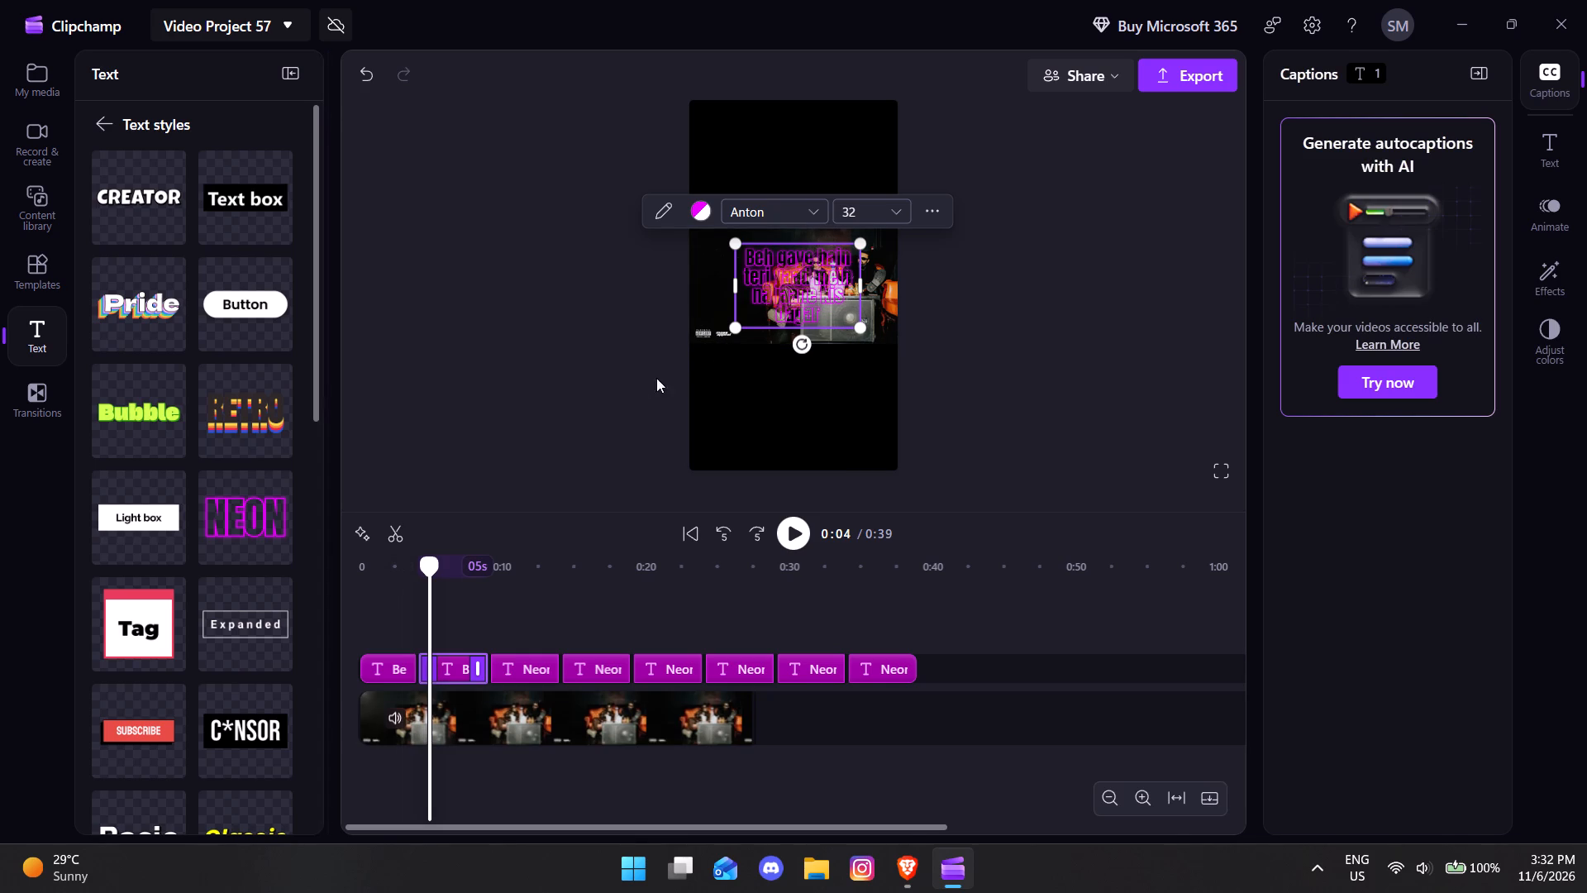
# Clear the pasted lyric line from the second text.
pyautogui.tripleClick(802, 300)
pyautogui.press('BackSpace')
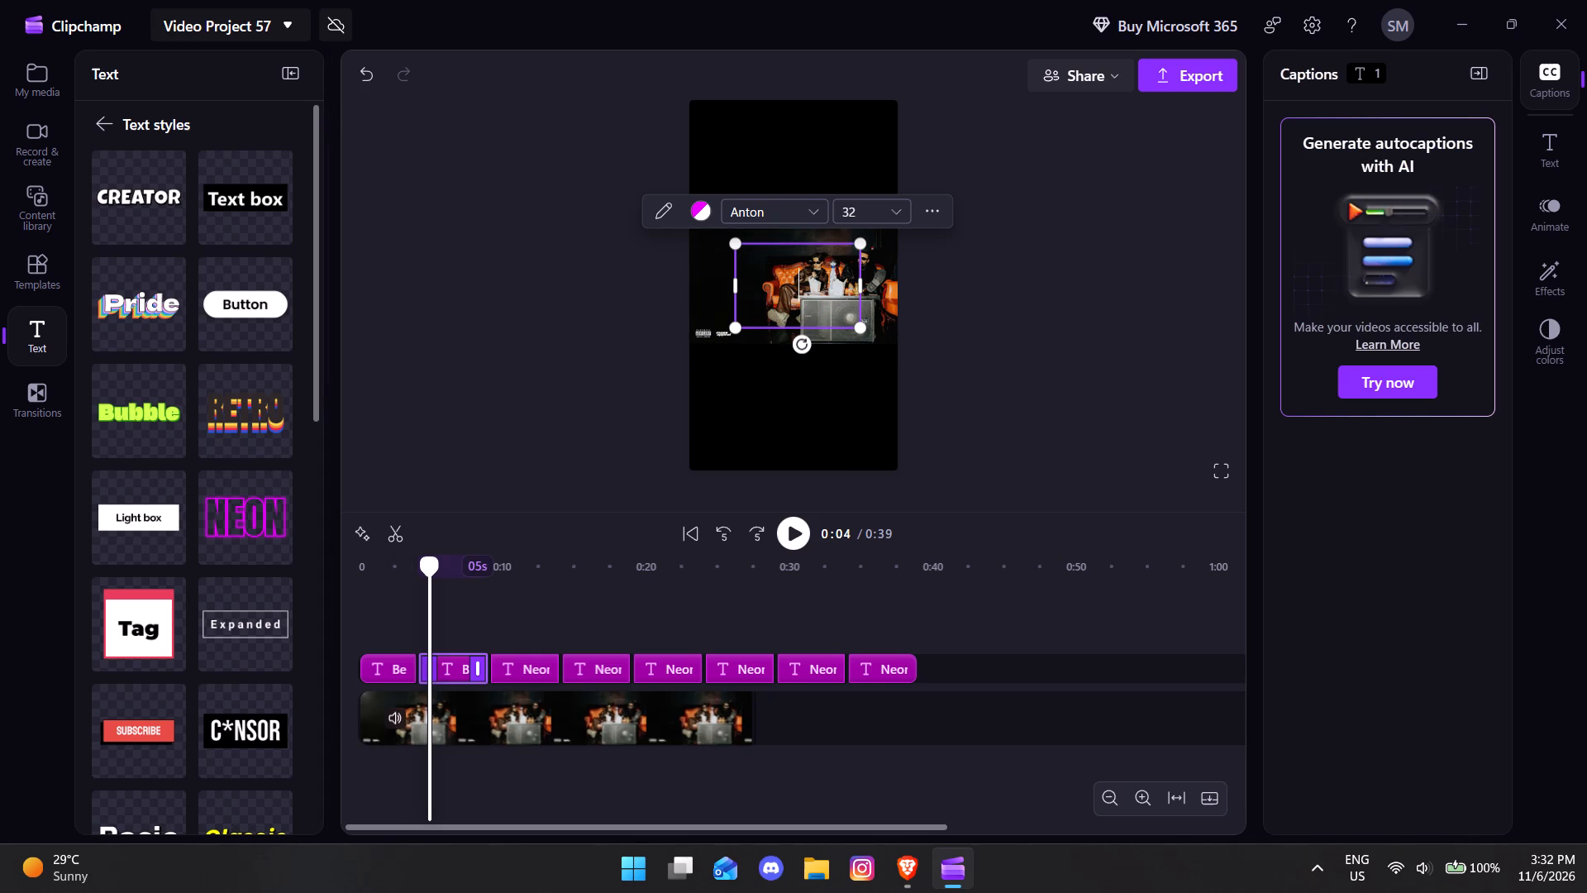
# Play the video from the start through the first text, pausing at about 0:04.
pyautogui.click(368, 605)
pyautogui.click(802, 530)
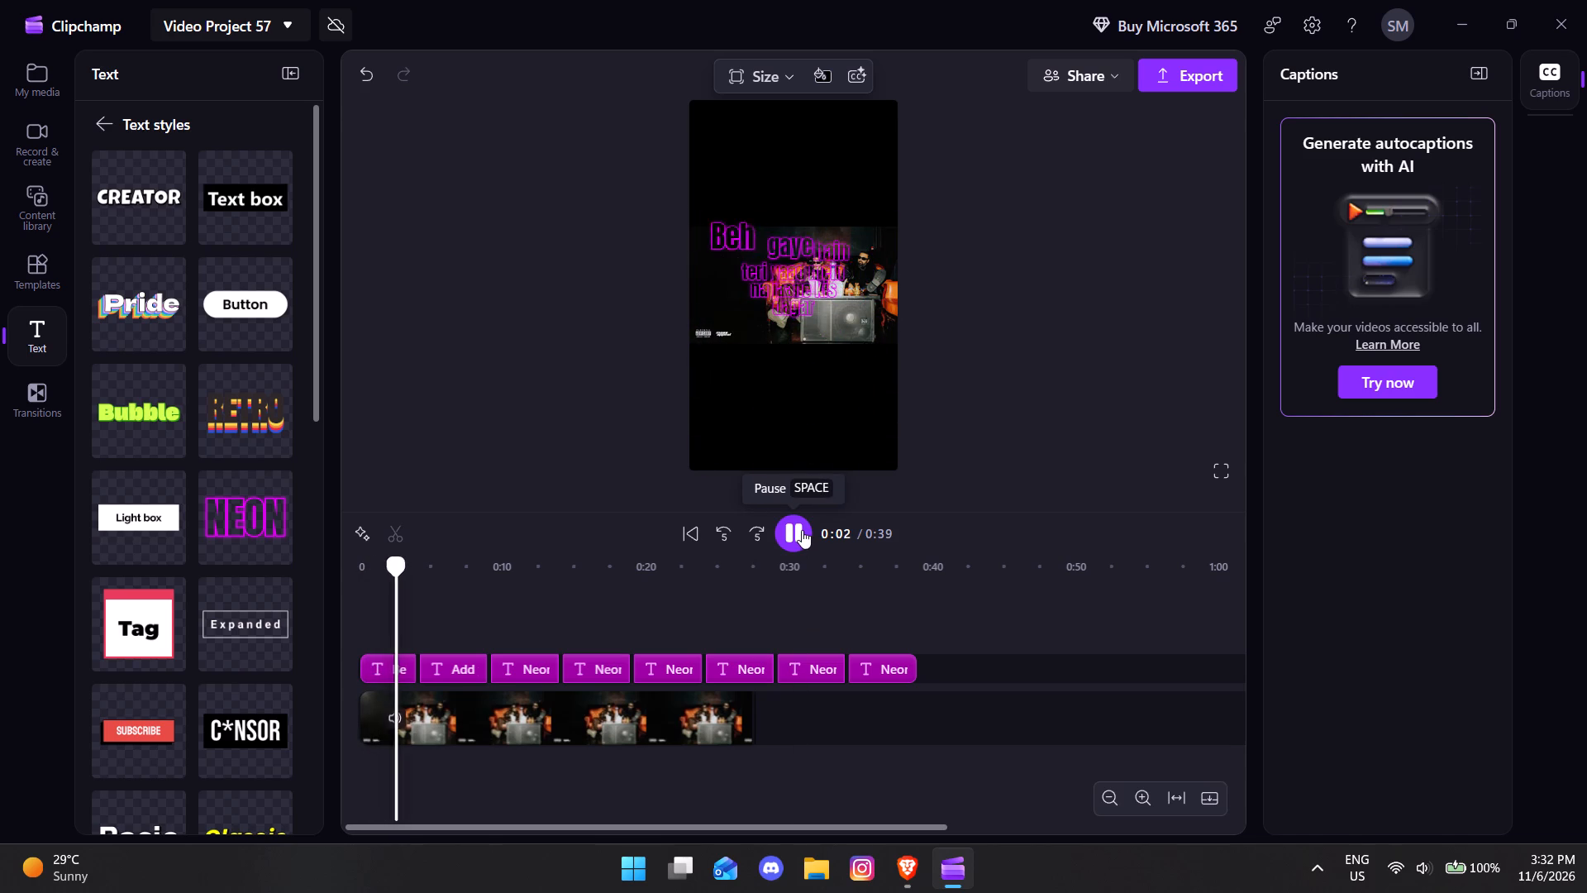
pyautogui.click(802, 530)
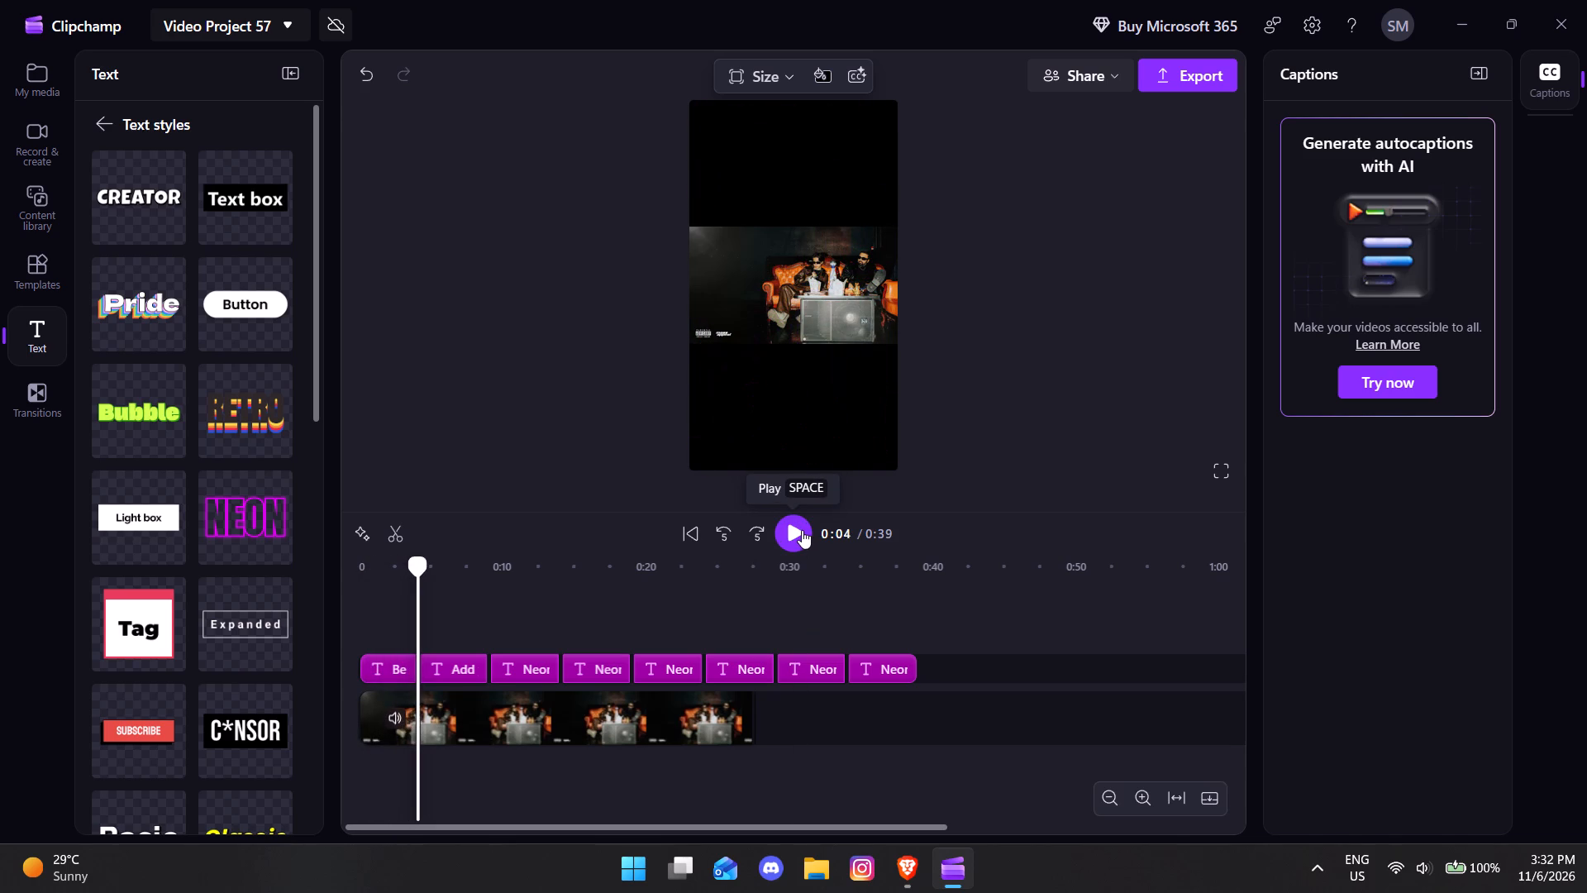
# In Brave, copy the lyric line "Raasta hua taveel, mausam bhi kharab hai".
pyautogui.click(1465, 15)
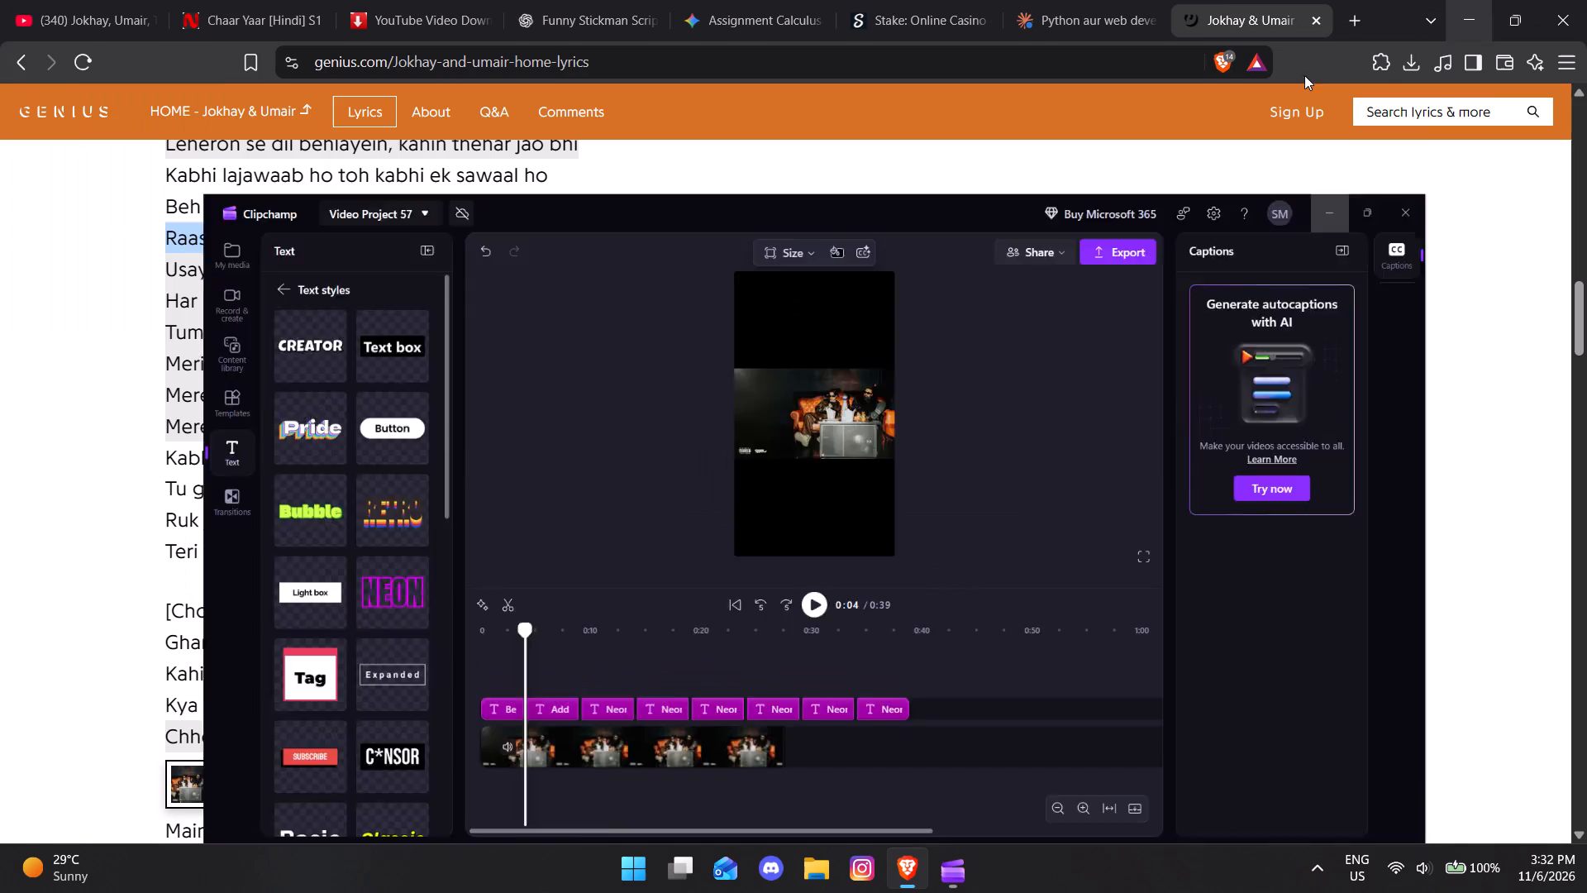
pyautogui.moveTo(153, 236); pyautogui.dragTo(314, 236)
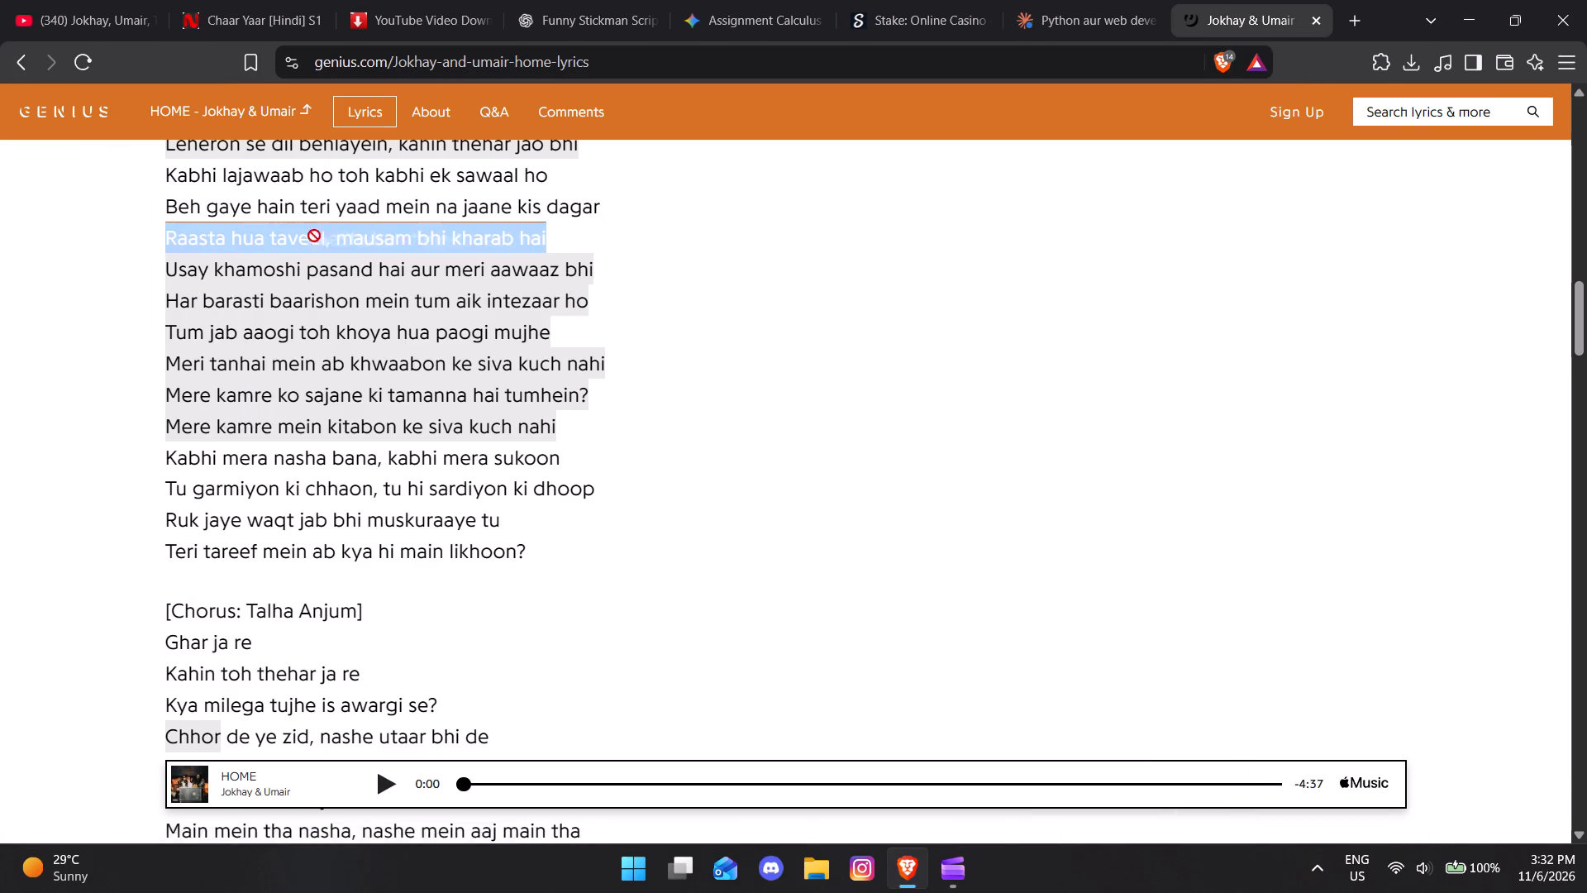
pyautogui.moveTo(314, 236); pyautogui.dragTo(498, 243)
pyautogui.click(550, 245)
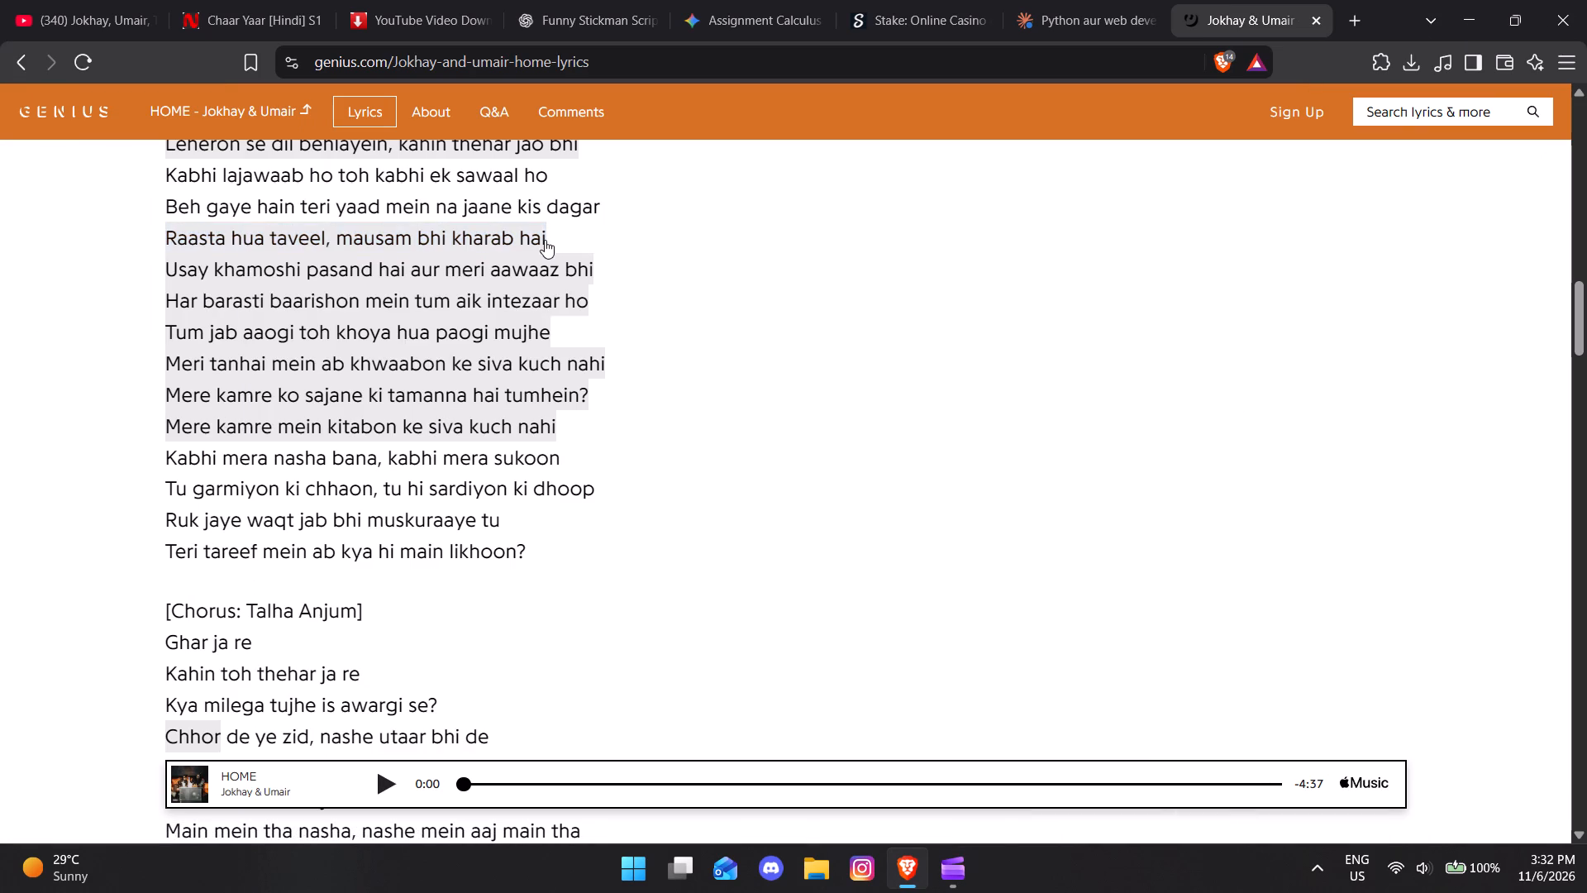
pyautogui.moveTo(545, 240); pyautogui.dragTo(502, 242)
pyautogui.moveTo(502, 242); pyautogui.dragTo(574, 230)
pyautogui.click(574, 230)
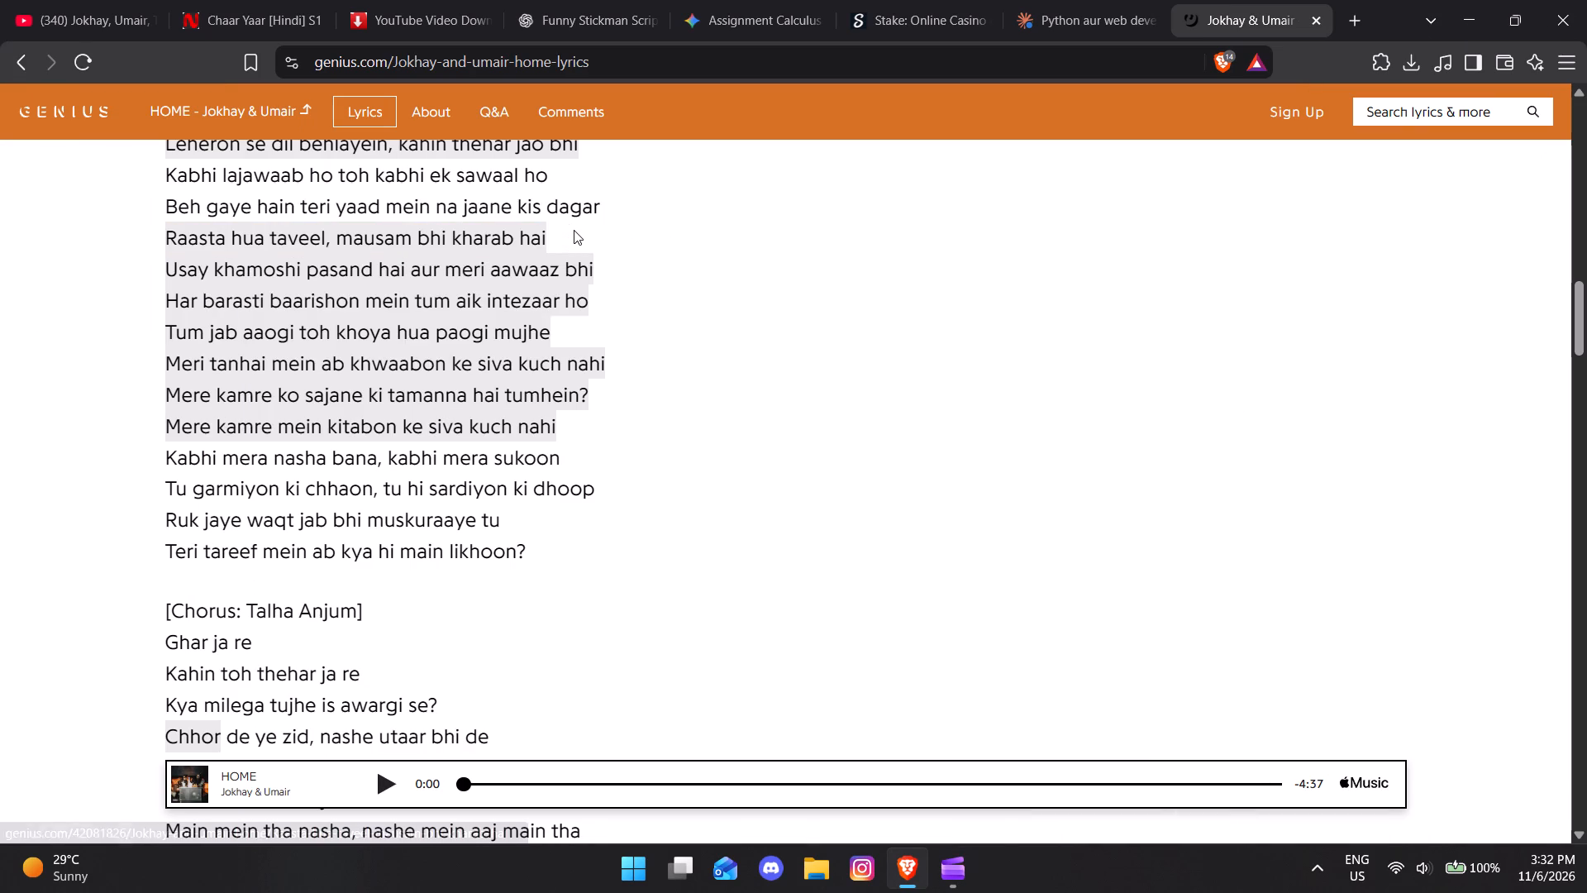
pyautogui.moveTo(566, 238); pyautogui.dragTo(154, 235)
pyautogui.hotkey('ctrl', 'c')
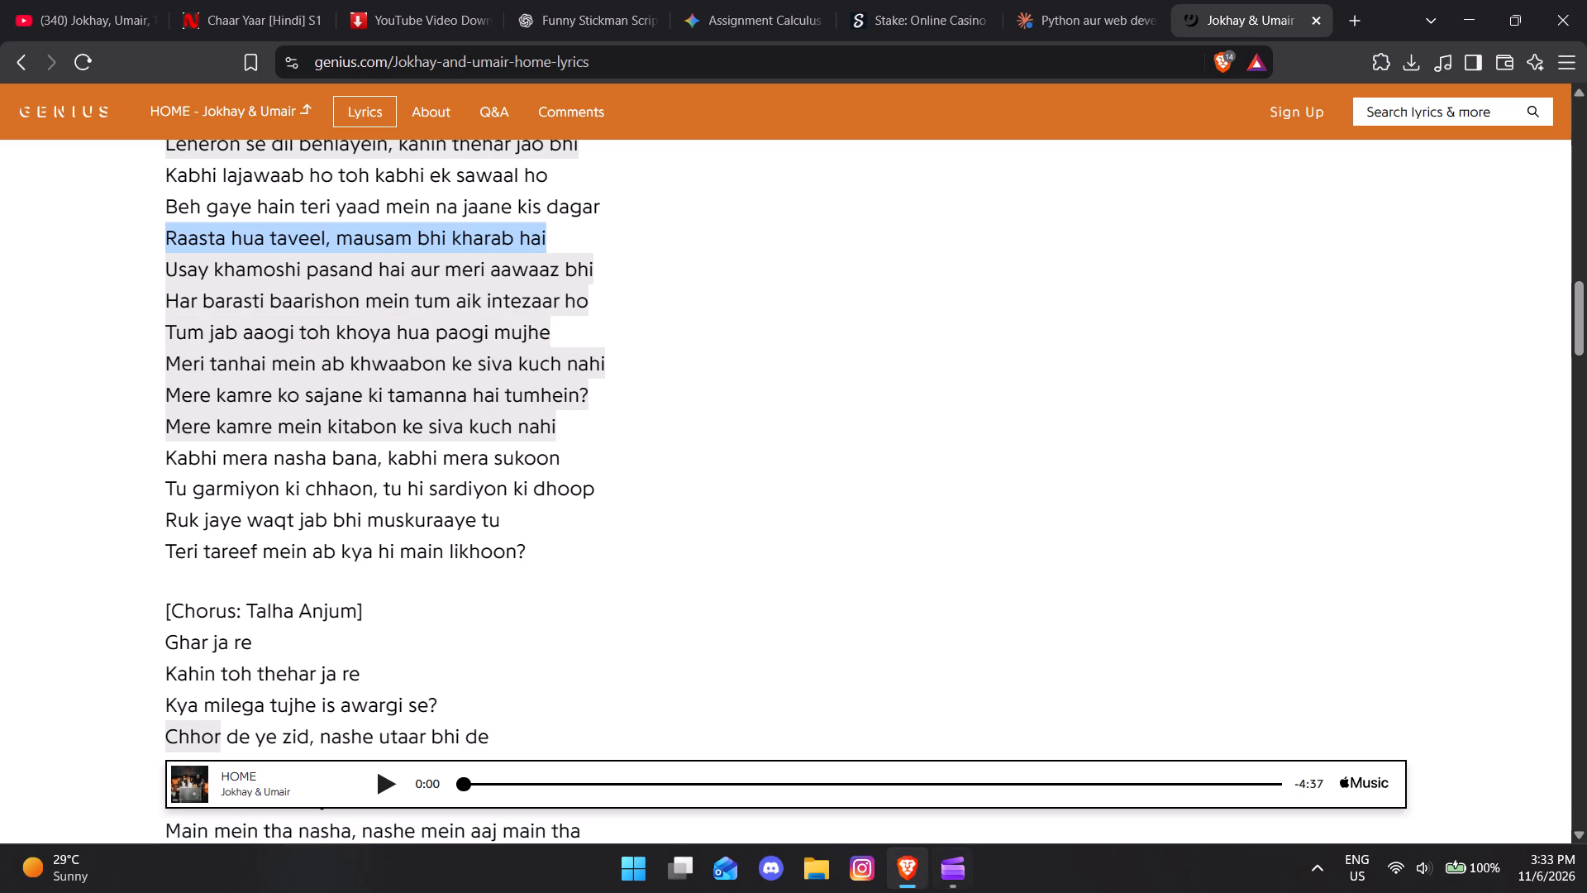
# Back in Clipchamp, replace the second text's placeholder with the copied line "Raasta hua taveel, mausam bhi kharab hai".
pyautogui.click(940, 862)
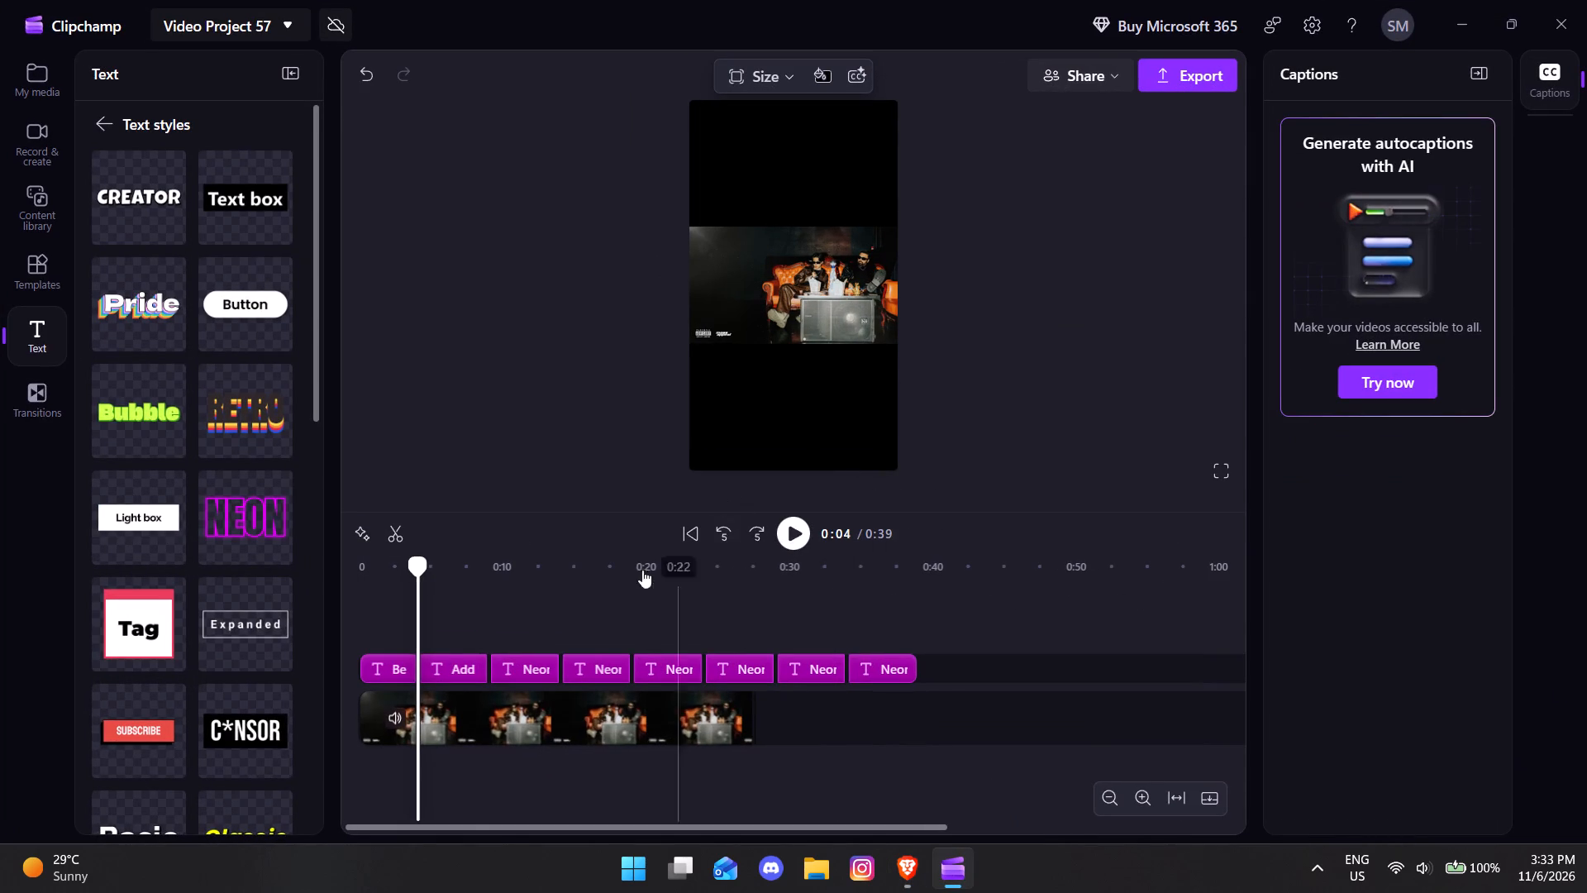
pyautogui.click(463, 633)
pyautogui.click(450, 657)
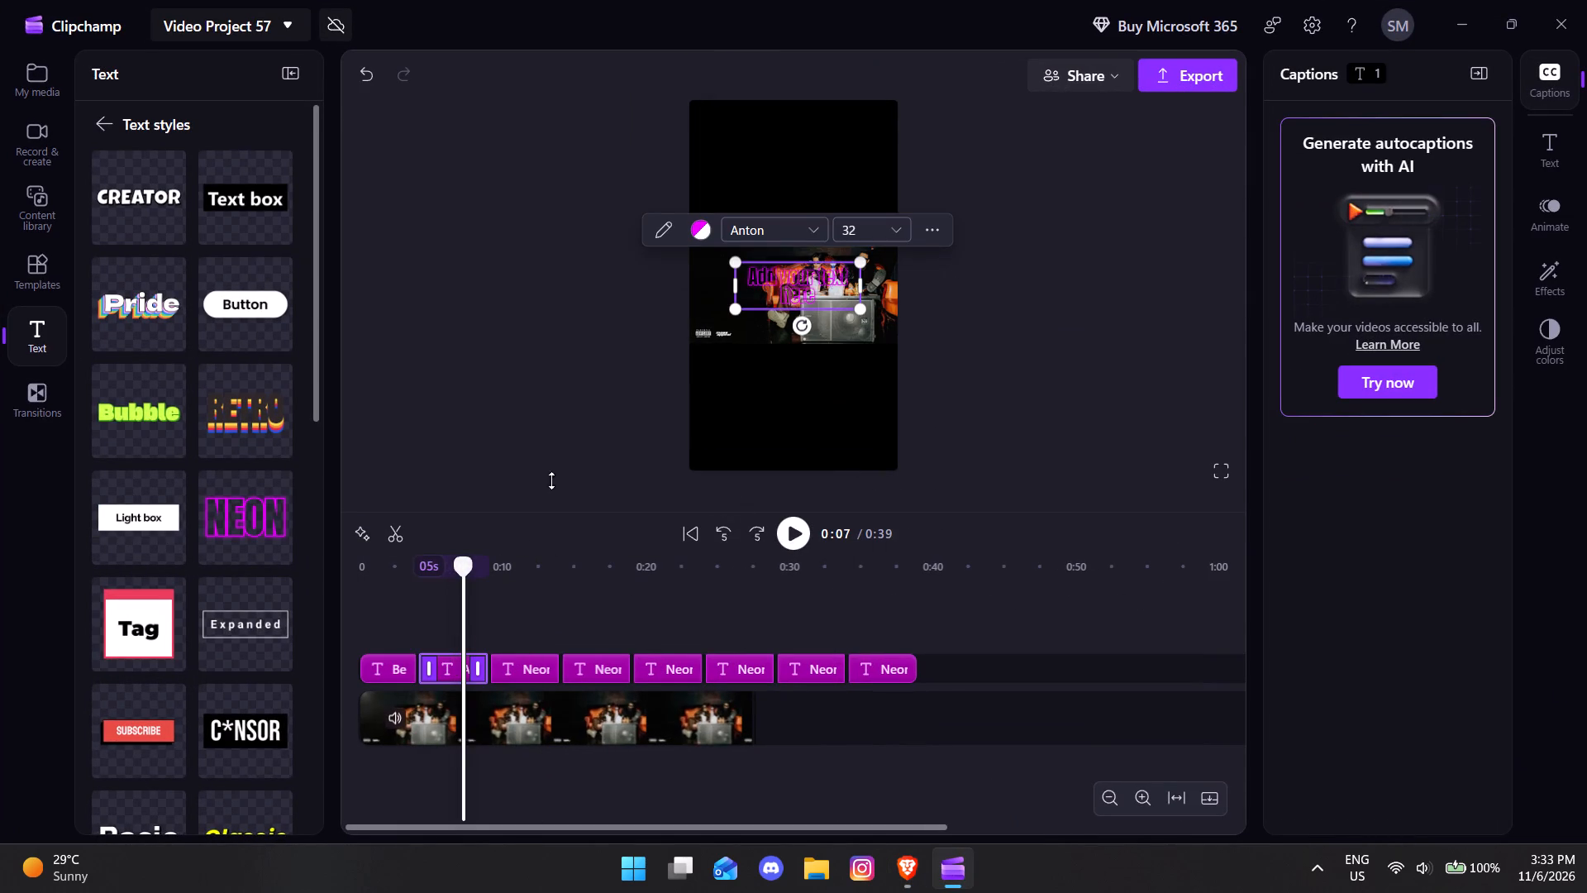
pyautogui.doubleClick(827, 278)
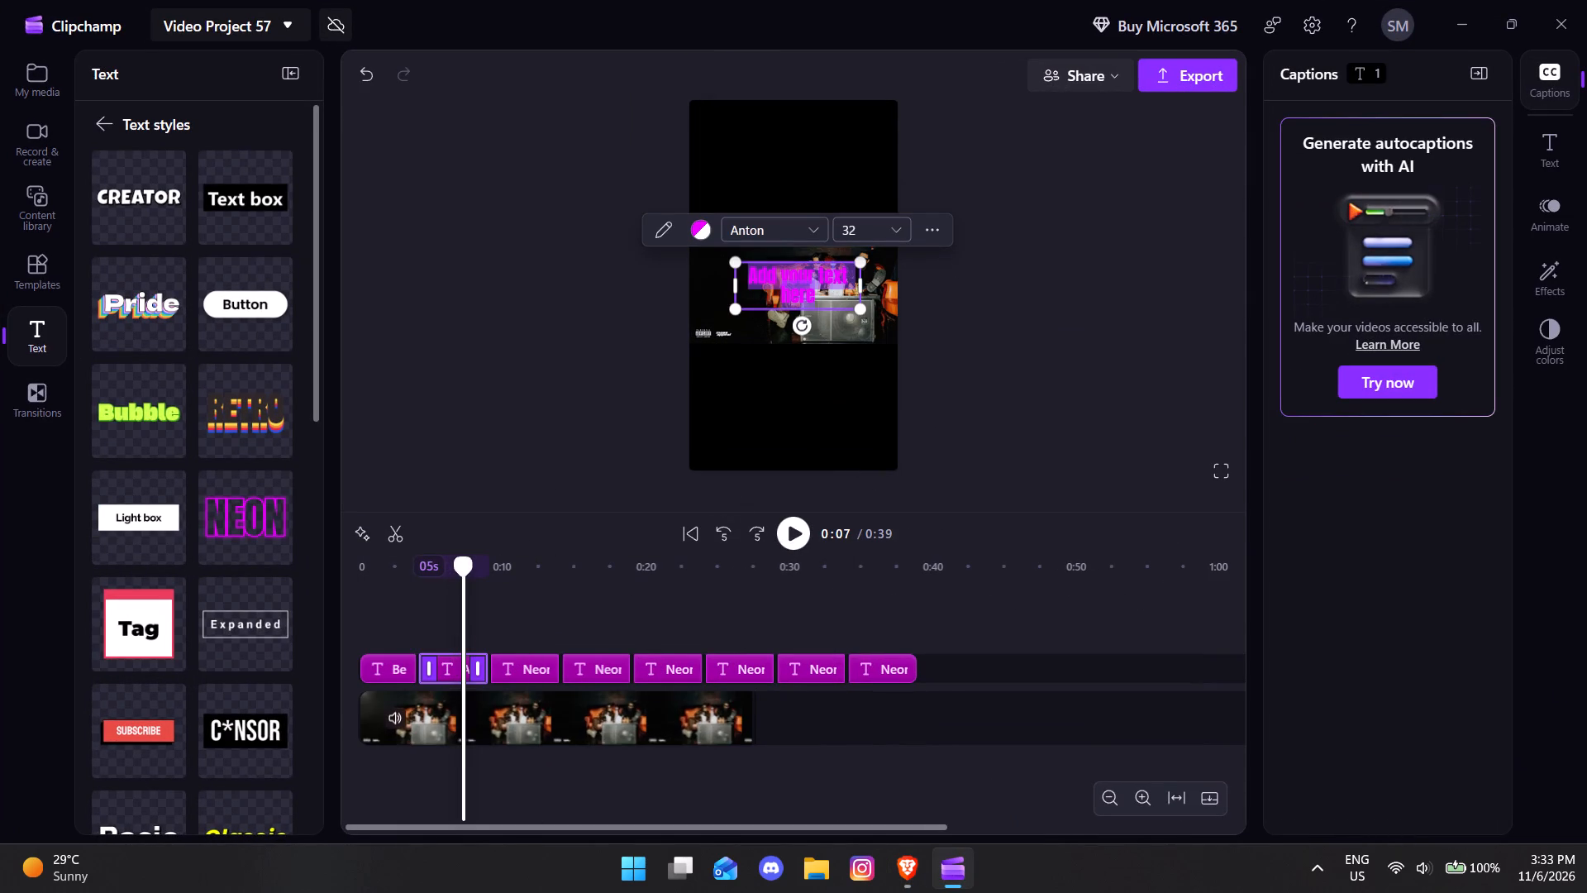
pyautogui.press('BackSpace')
pyautogui.hotkey('ctrl', 'v')
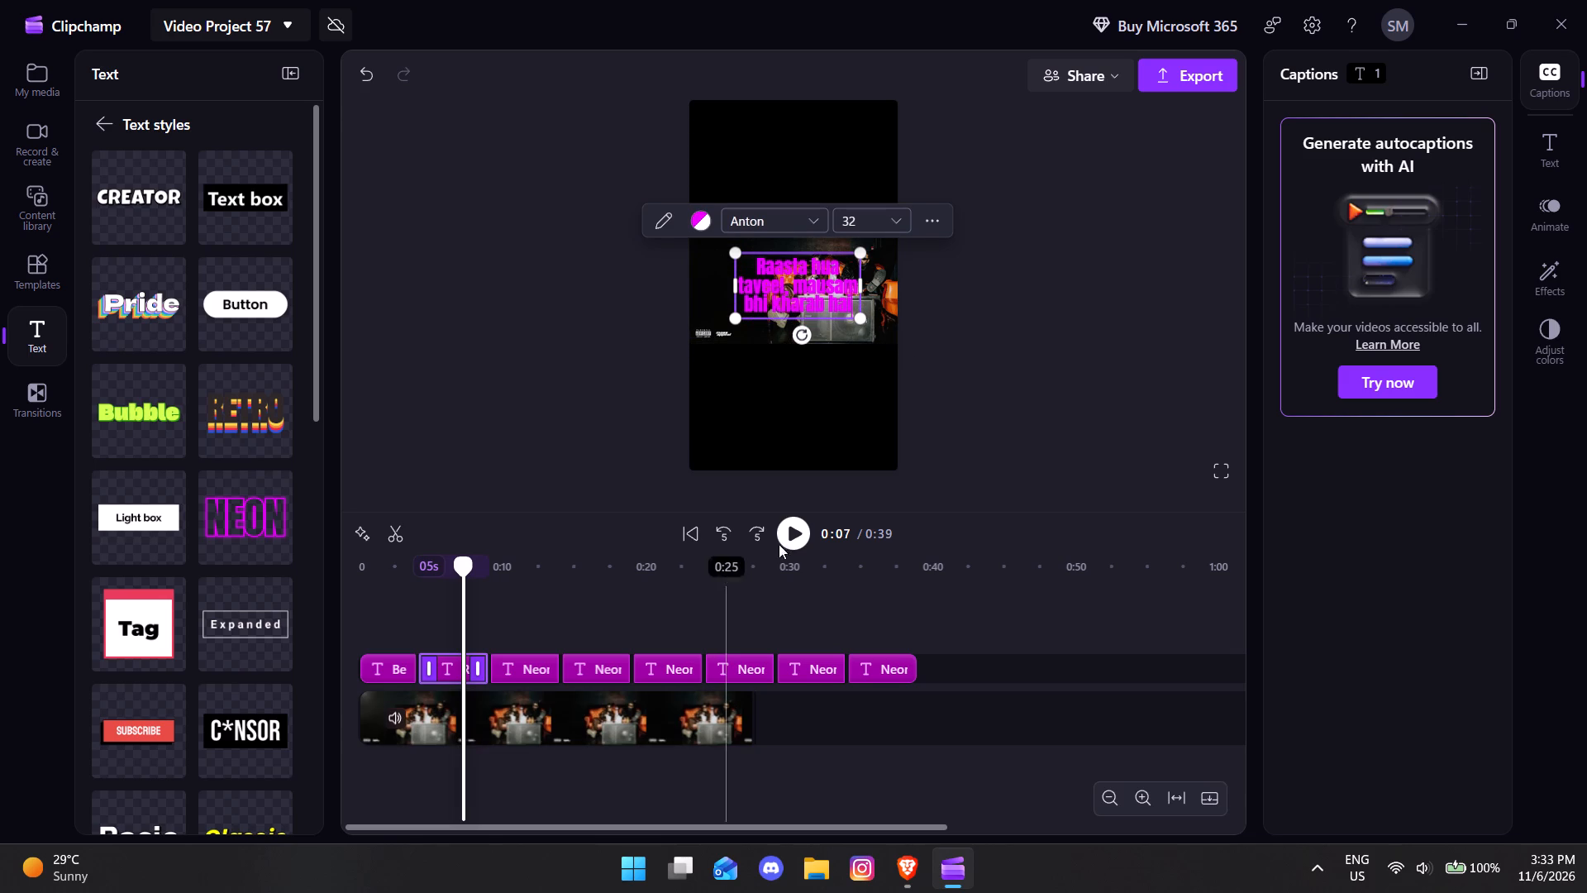
# Apply the Fly in animation to the second text.
pyautogui.click(1546, 217)
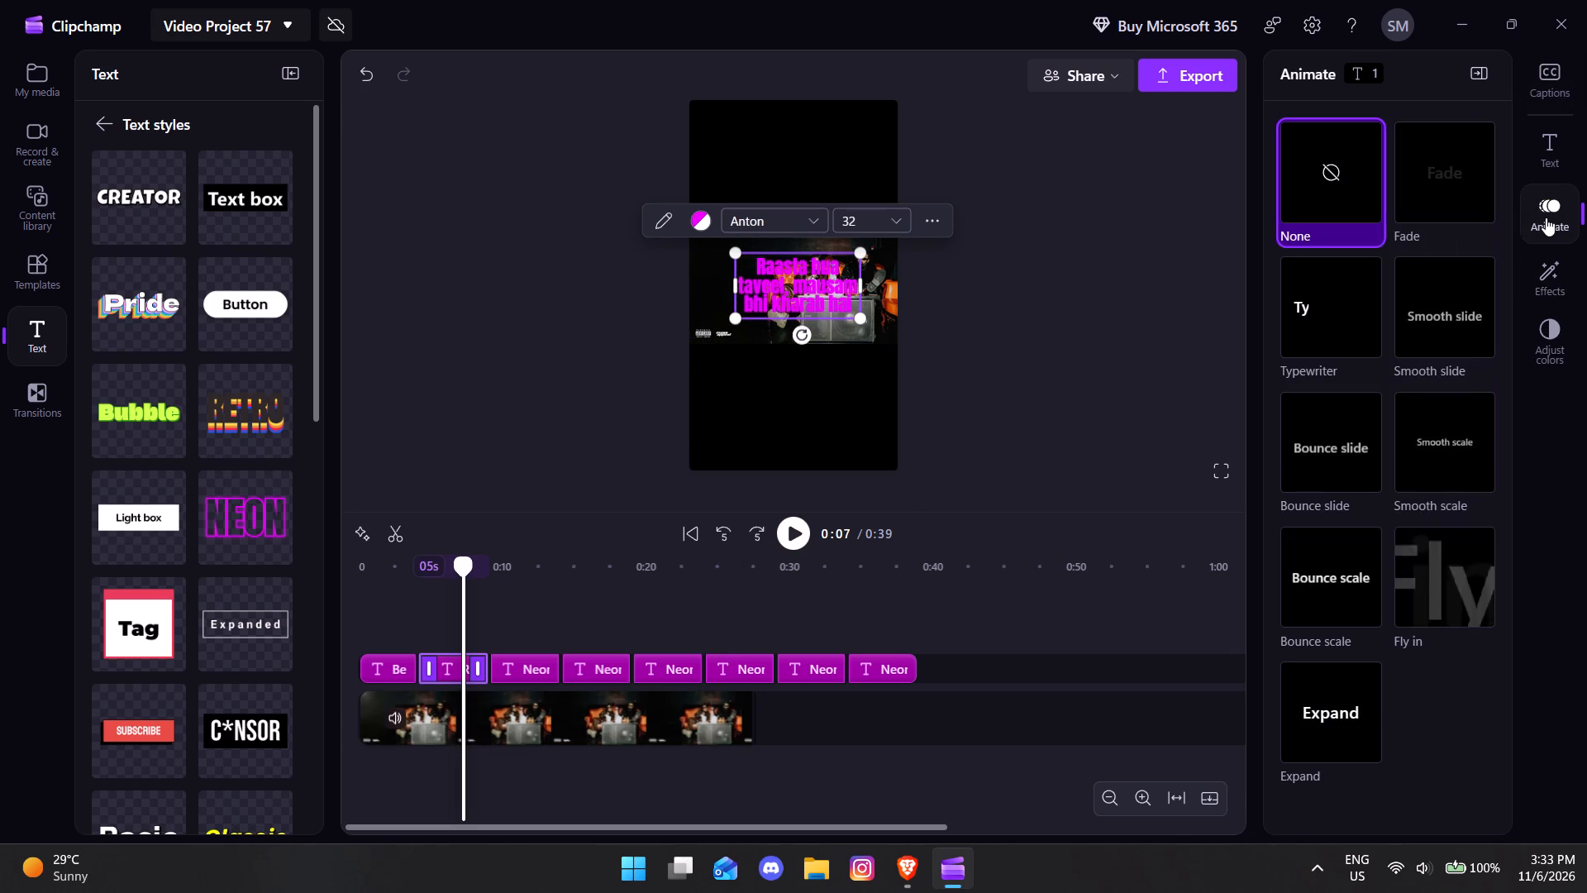
pyautogui.click(1456, 578)
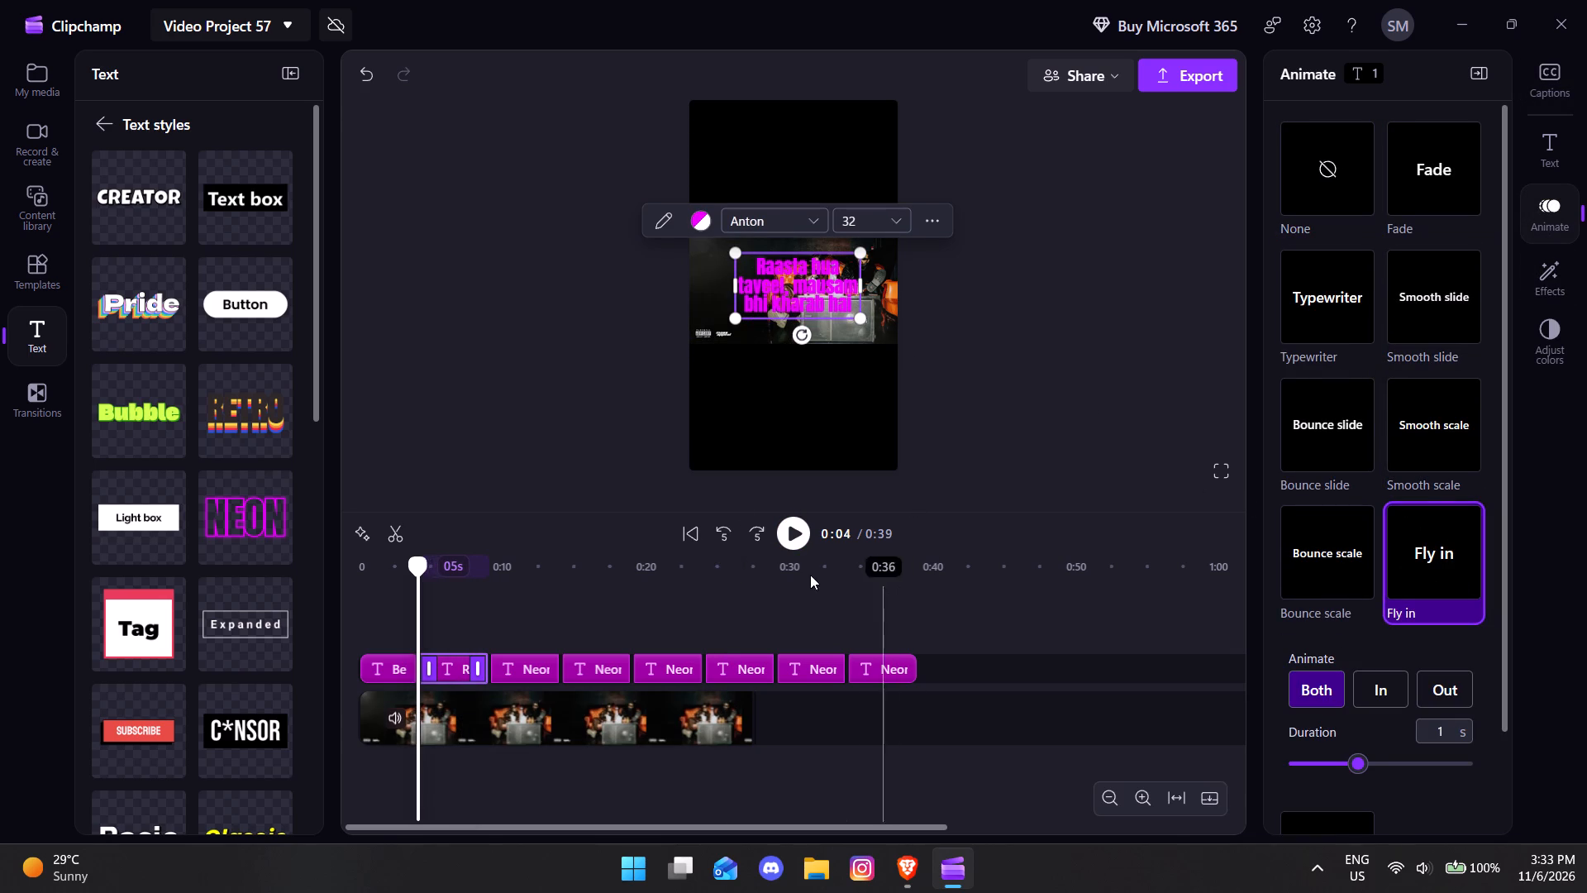
# Play through the second text, trim its end to about 0:07, and close the gap before the third text.
pyautogui.click(790, 540)
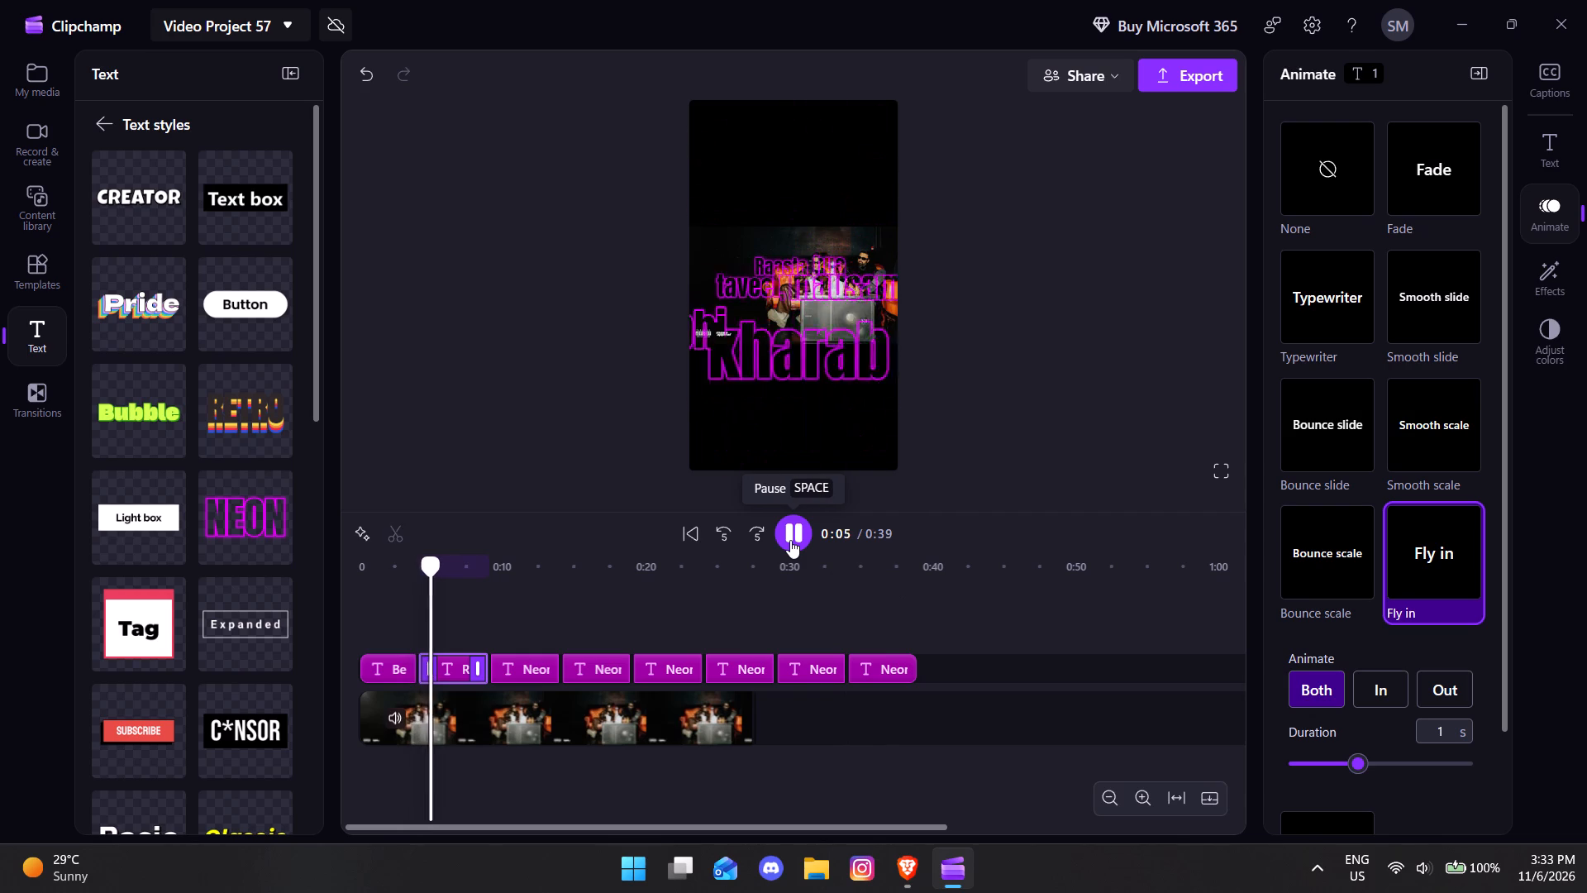
pyautogui.click(790, 540)
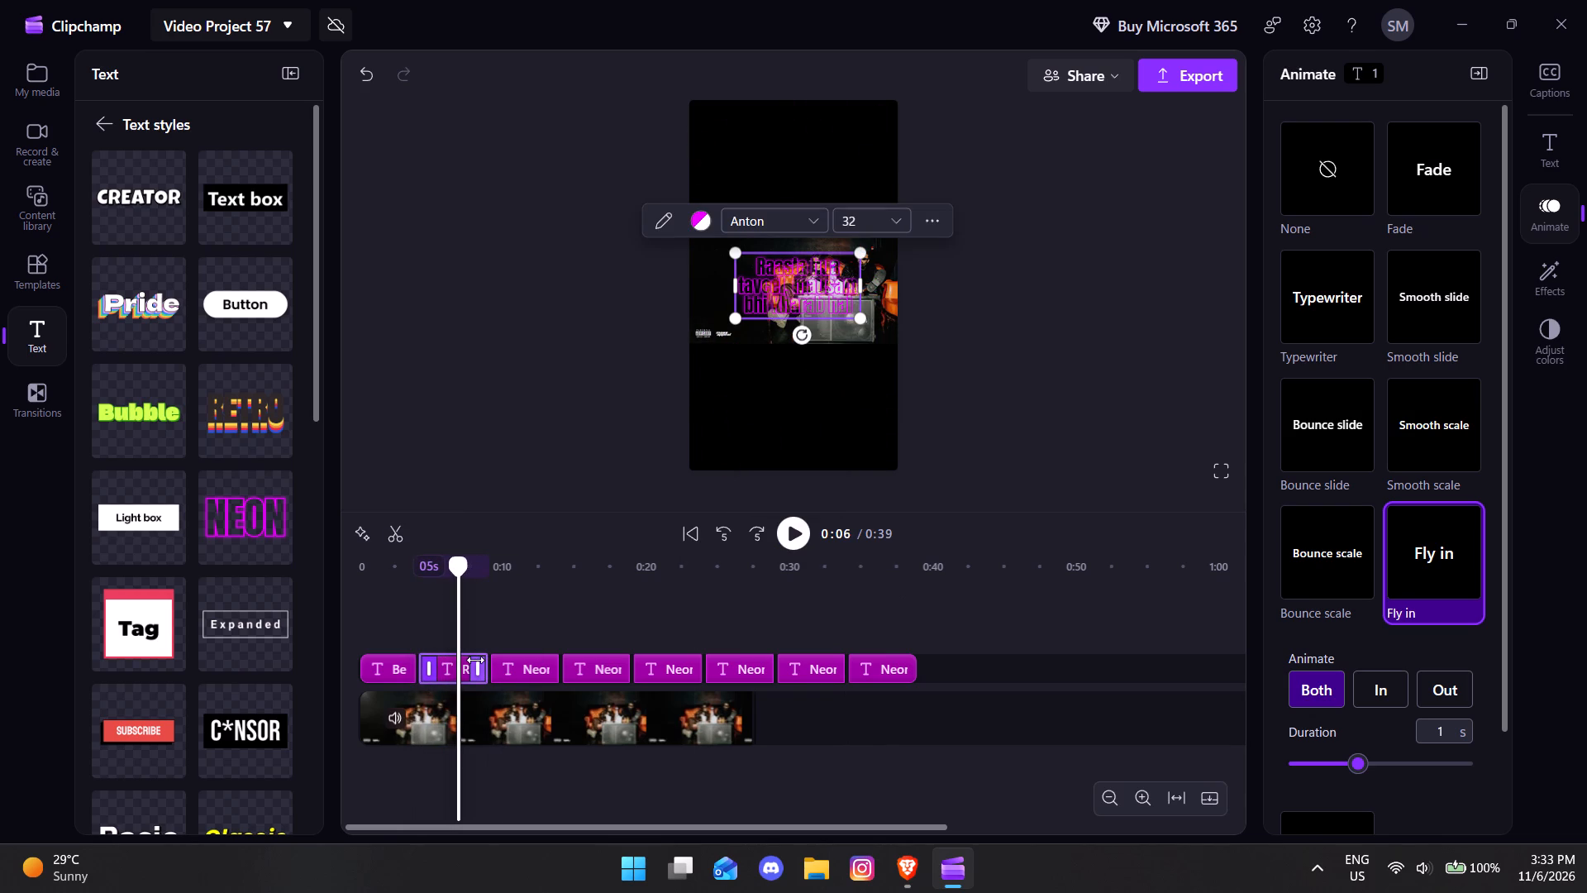
pyautogui.moveTo(475, 669); pyautogui.dragTo(446, 670)
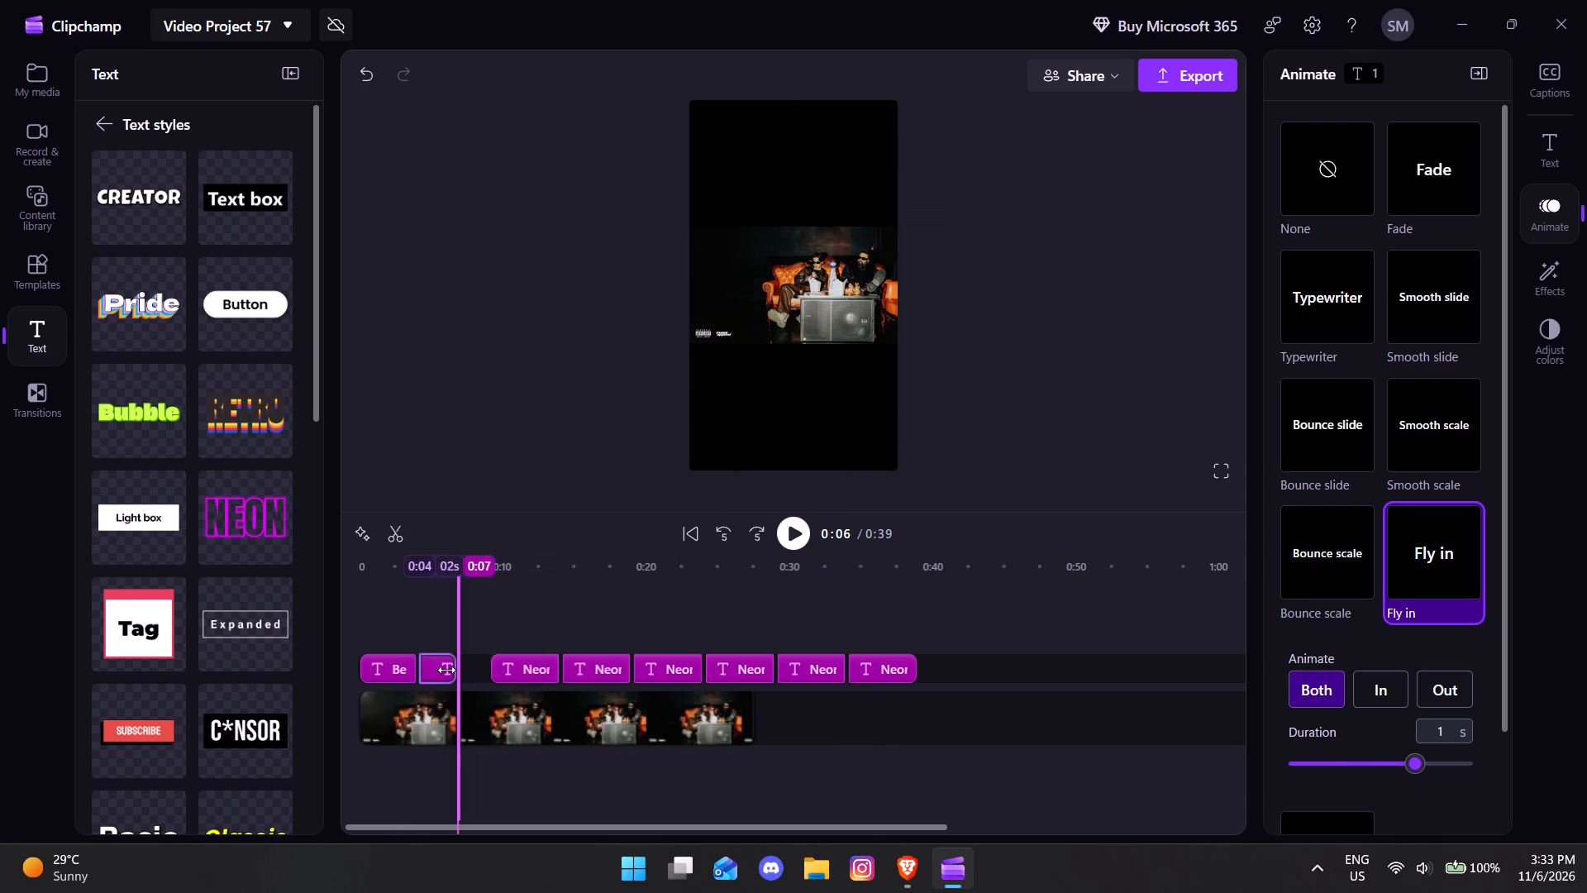
pyautogui.moveTo(446, 670); pyautogui.dragTo(448, 671)
pyautogui.click(477, 670)
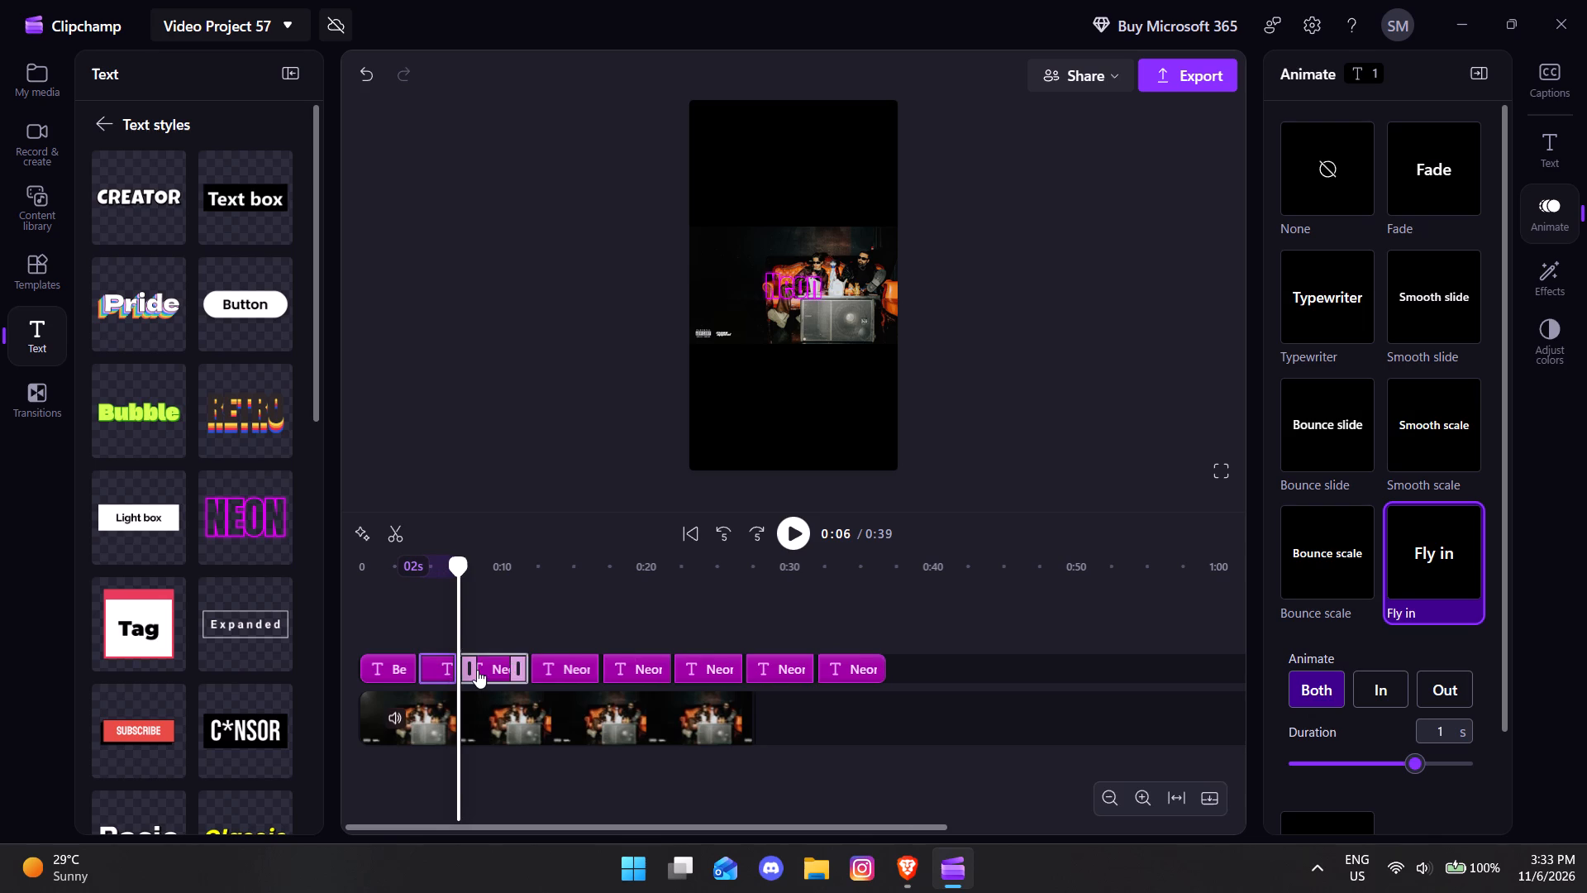
# In Brave, copy the lyric line "Usay khamoshi pasand hai aur meri aawaaz bhi".
pyautogui.click(1461, 30)
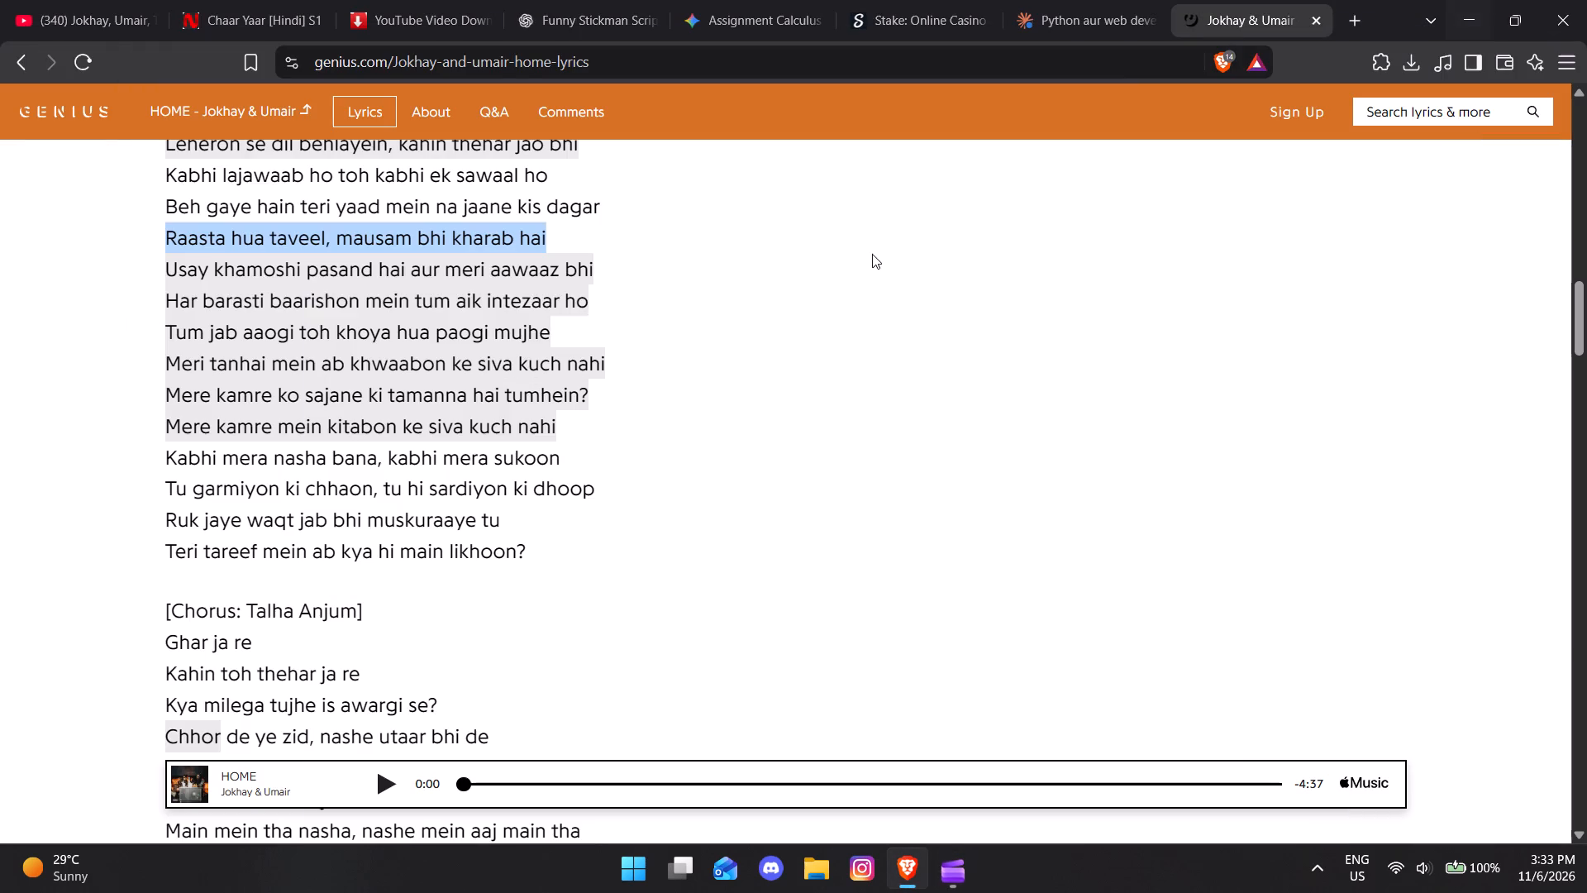
pyautogui.doubleClick(626, 259)
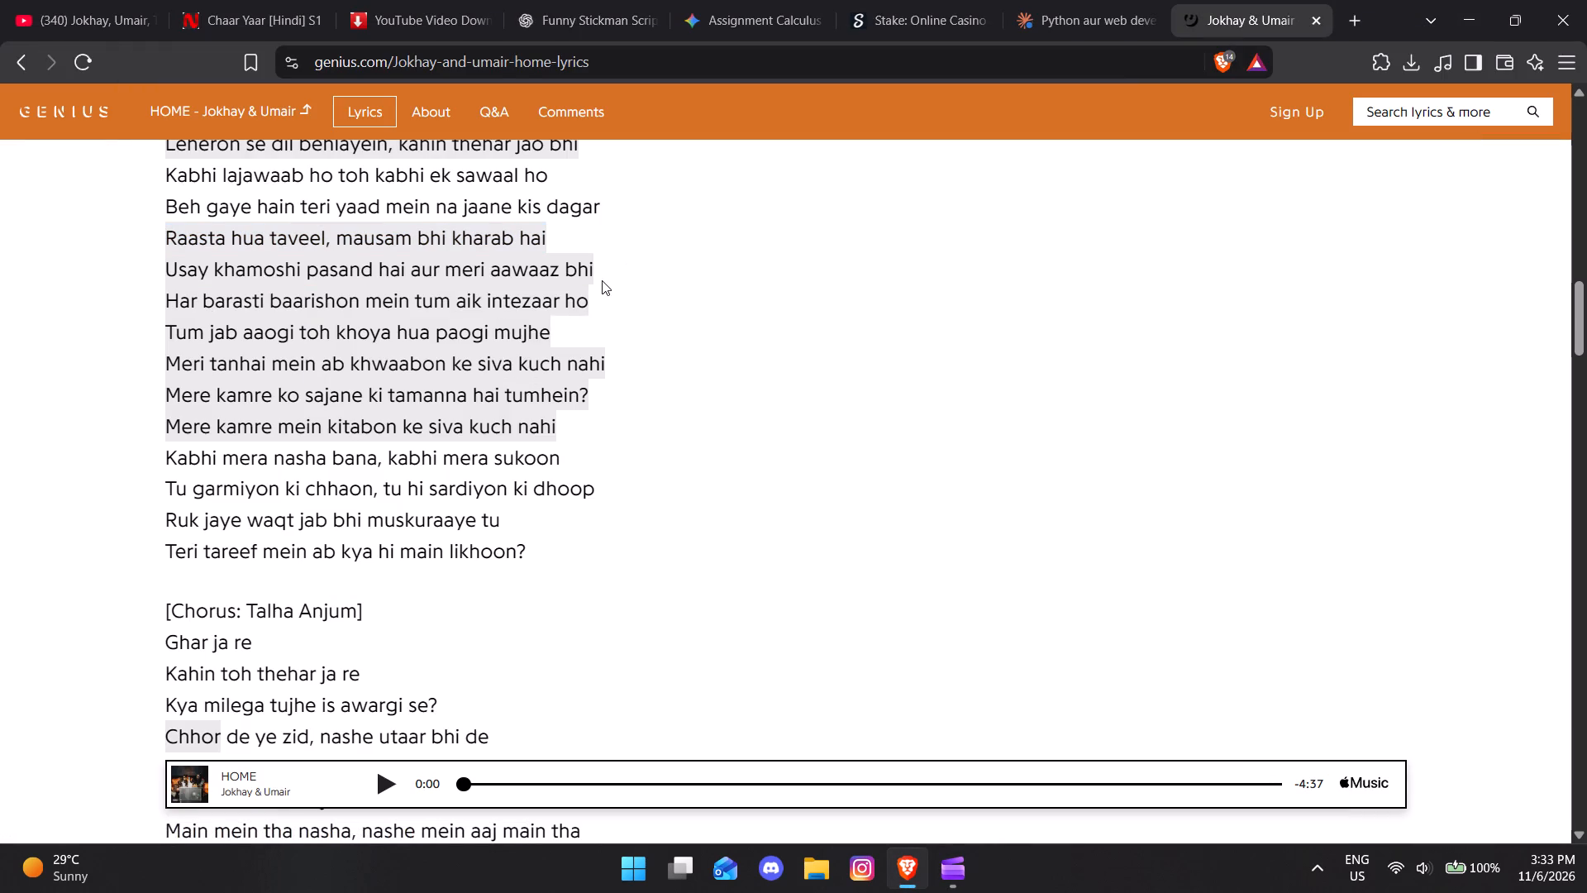
pyautogui.moveTo(601, 261); pyautogui.dragTo(201, 274)
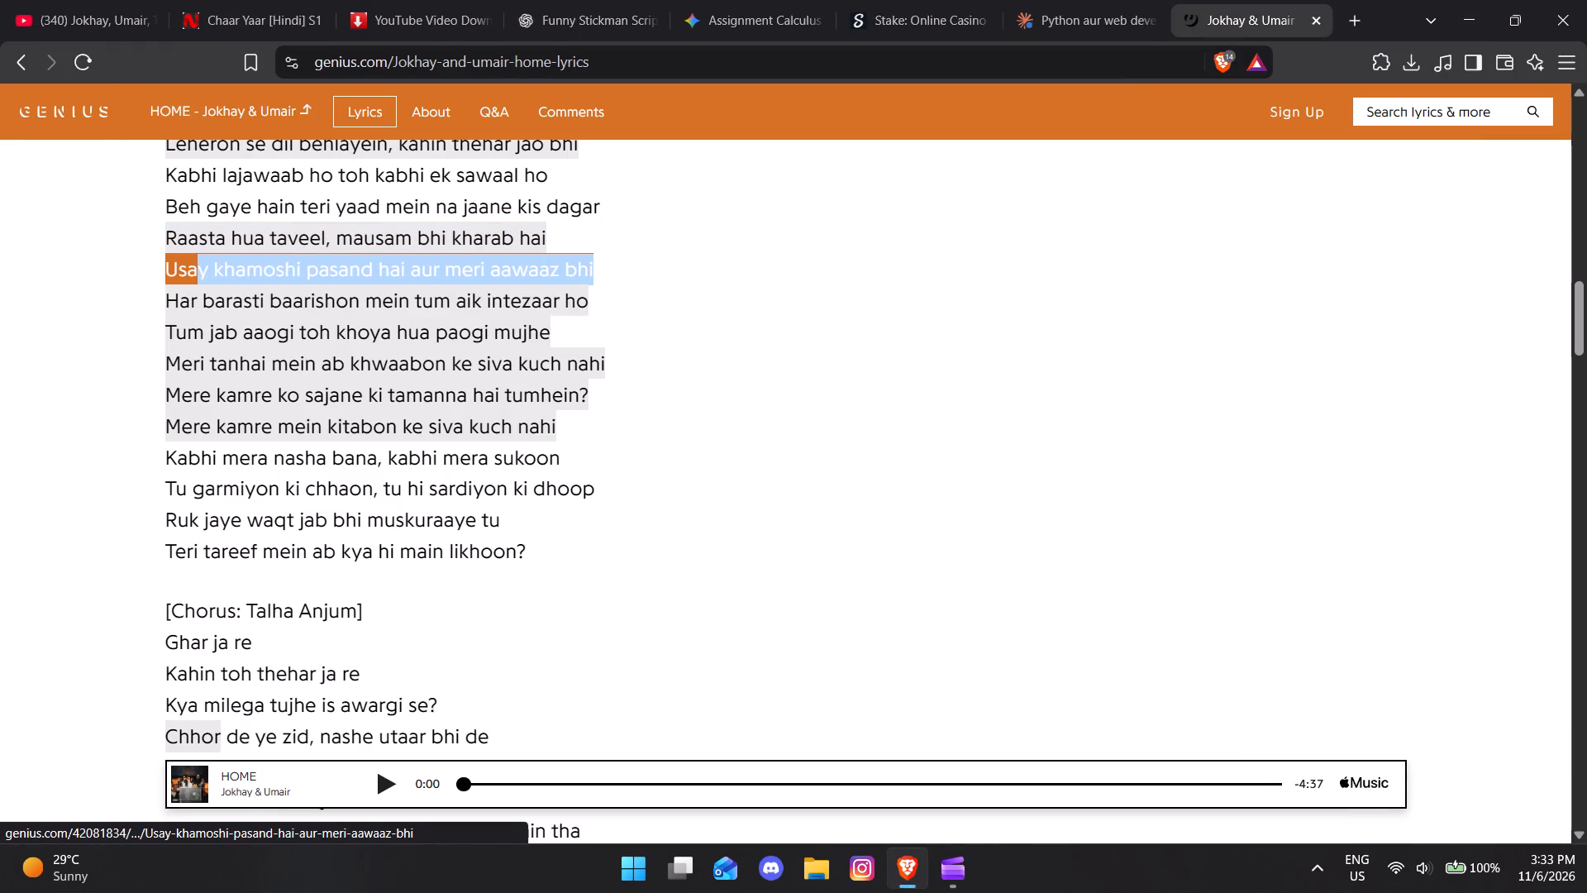
pyautogui.moveTo(201, 274); pyautogui.dragTo(162, 270)
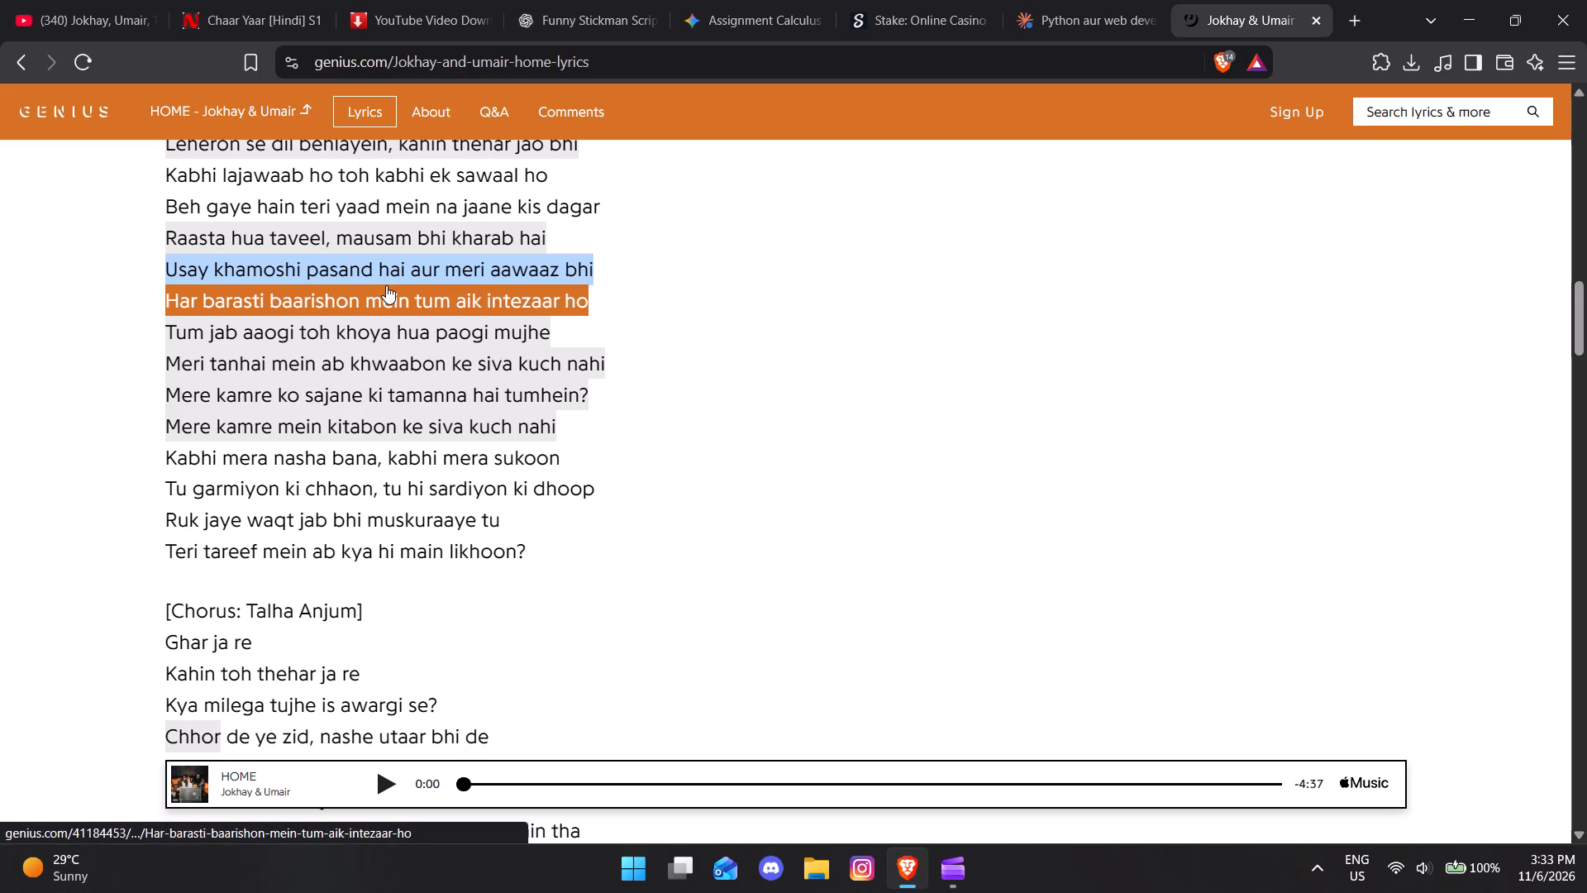
pyautogui.hotkey('ctrl', 'c')
# In Clipchamp, replace the third text's "Neon" placeholder with the copied line "Usay khamoshi pasand hai aur meri aawaaz bhi".
pyautogui.click(951, 881)
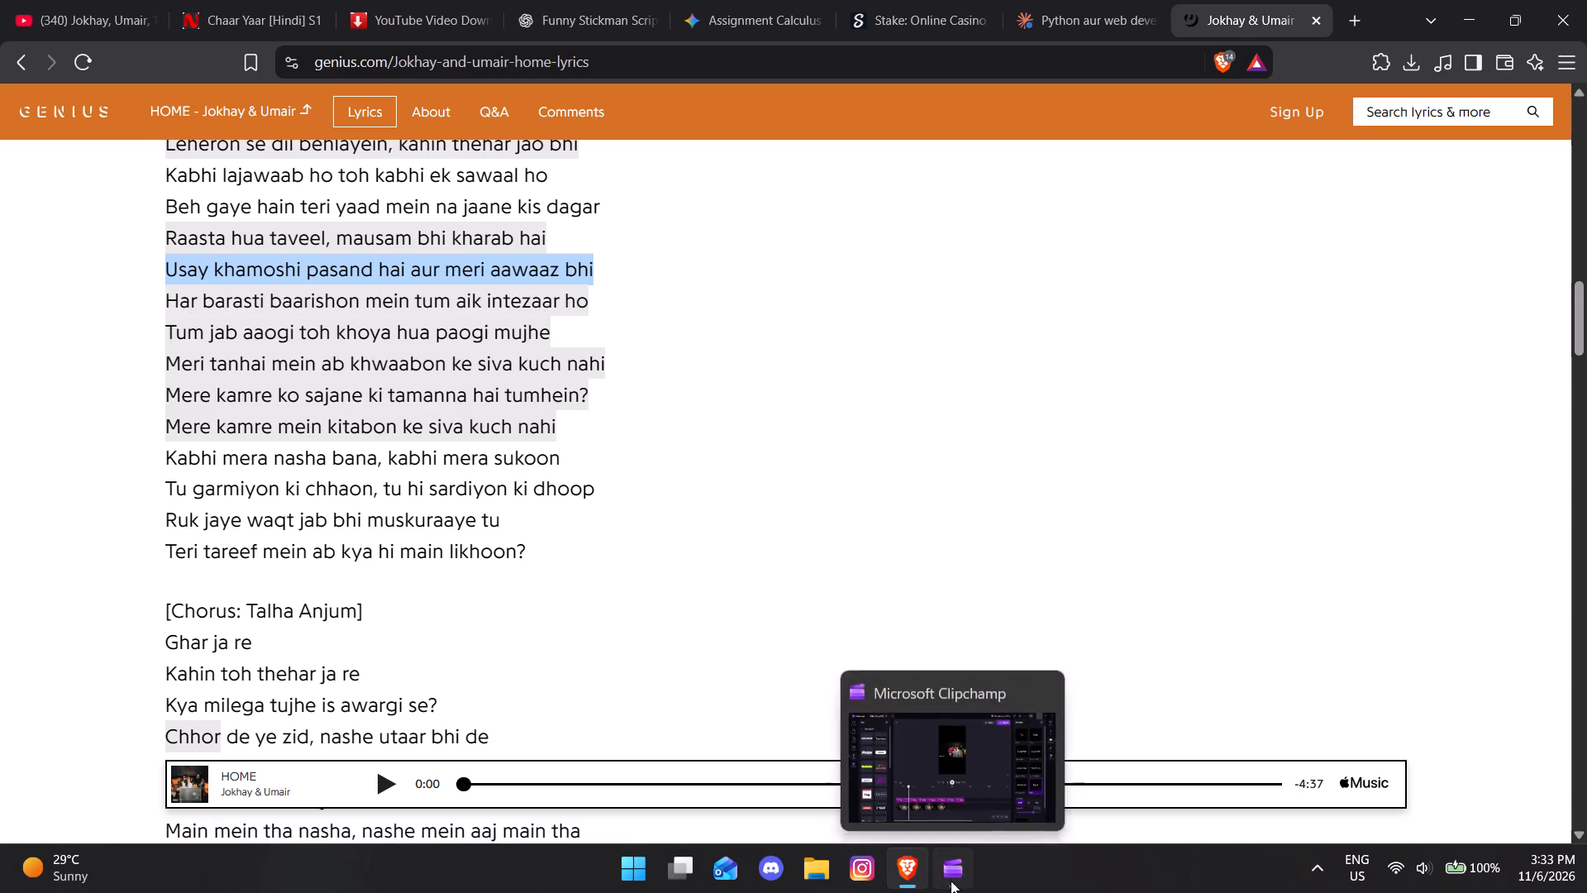
pyautogui.click(800, 285)
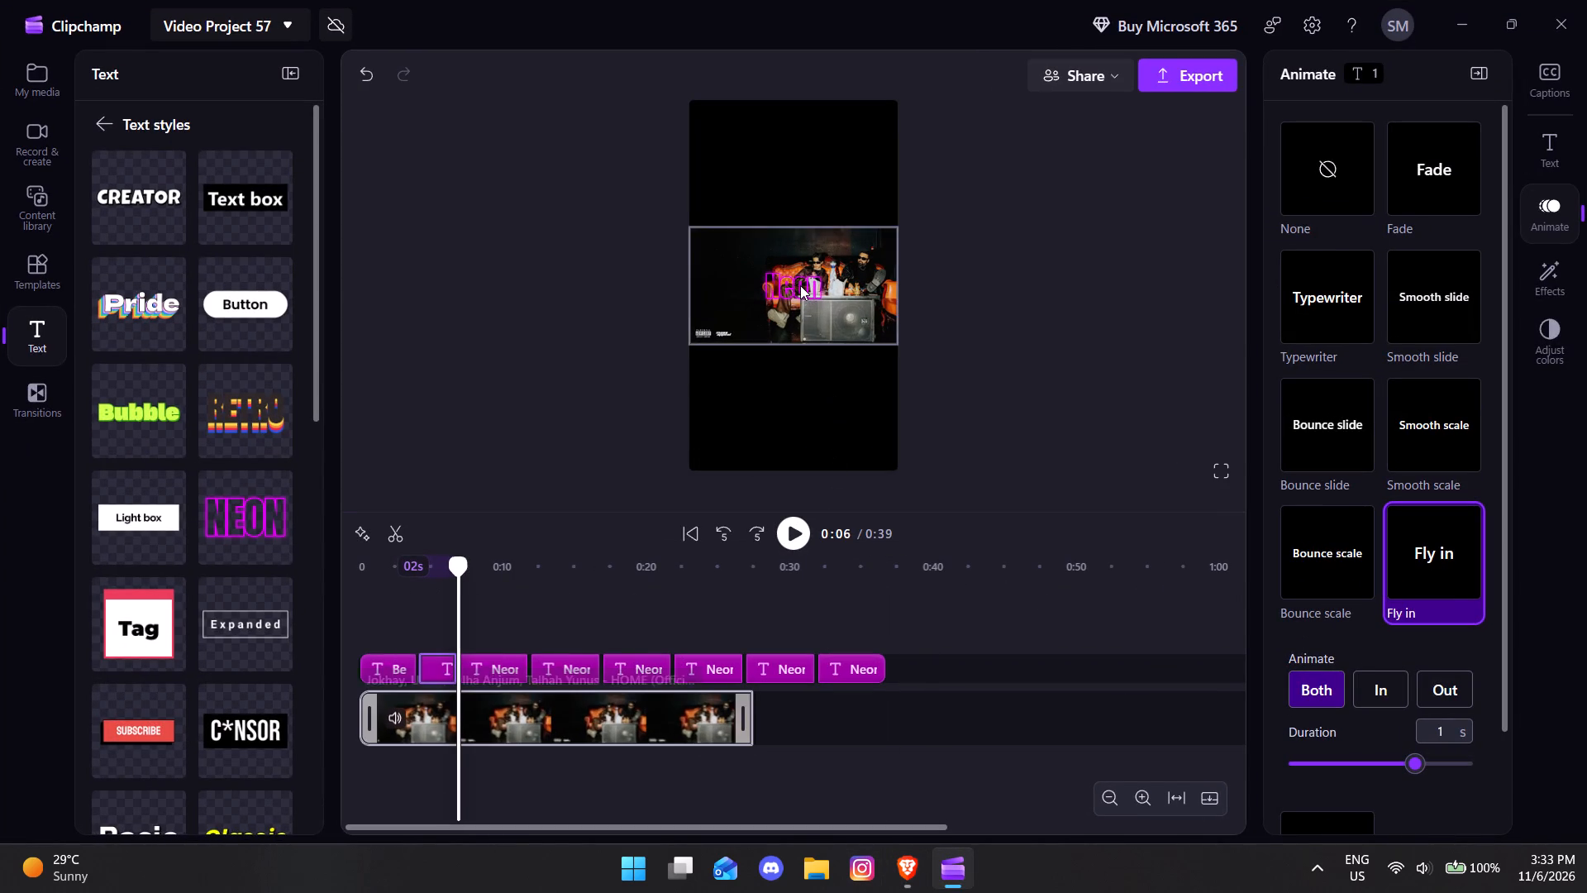
pyautogui.click(488, 663)
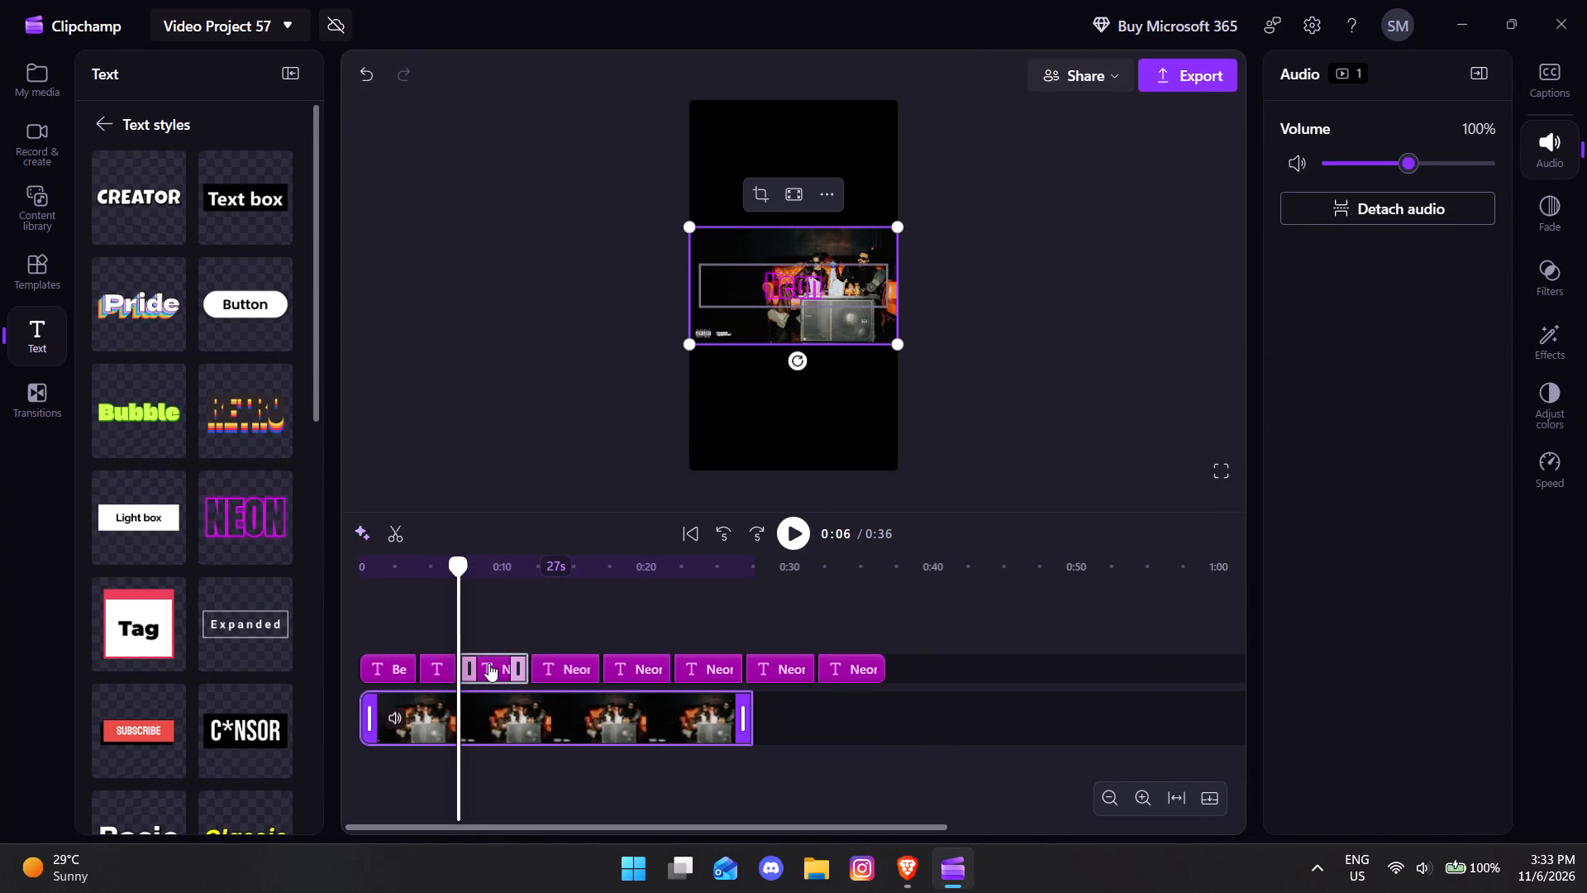
pyautogui.doubleClick(802, 294)
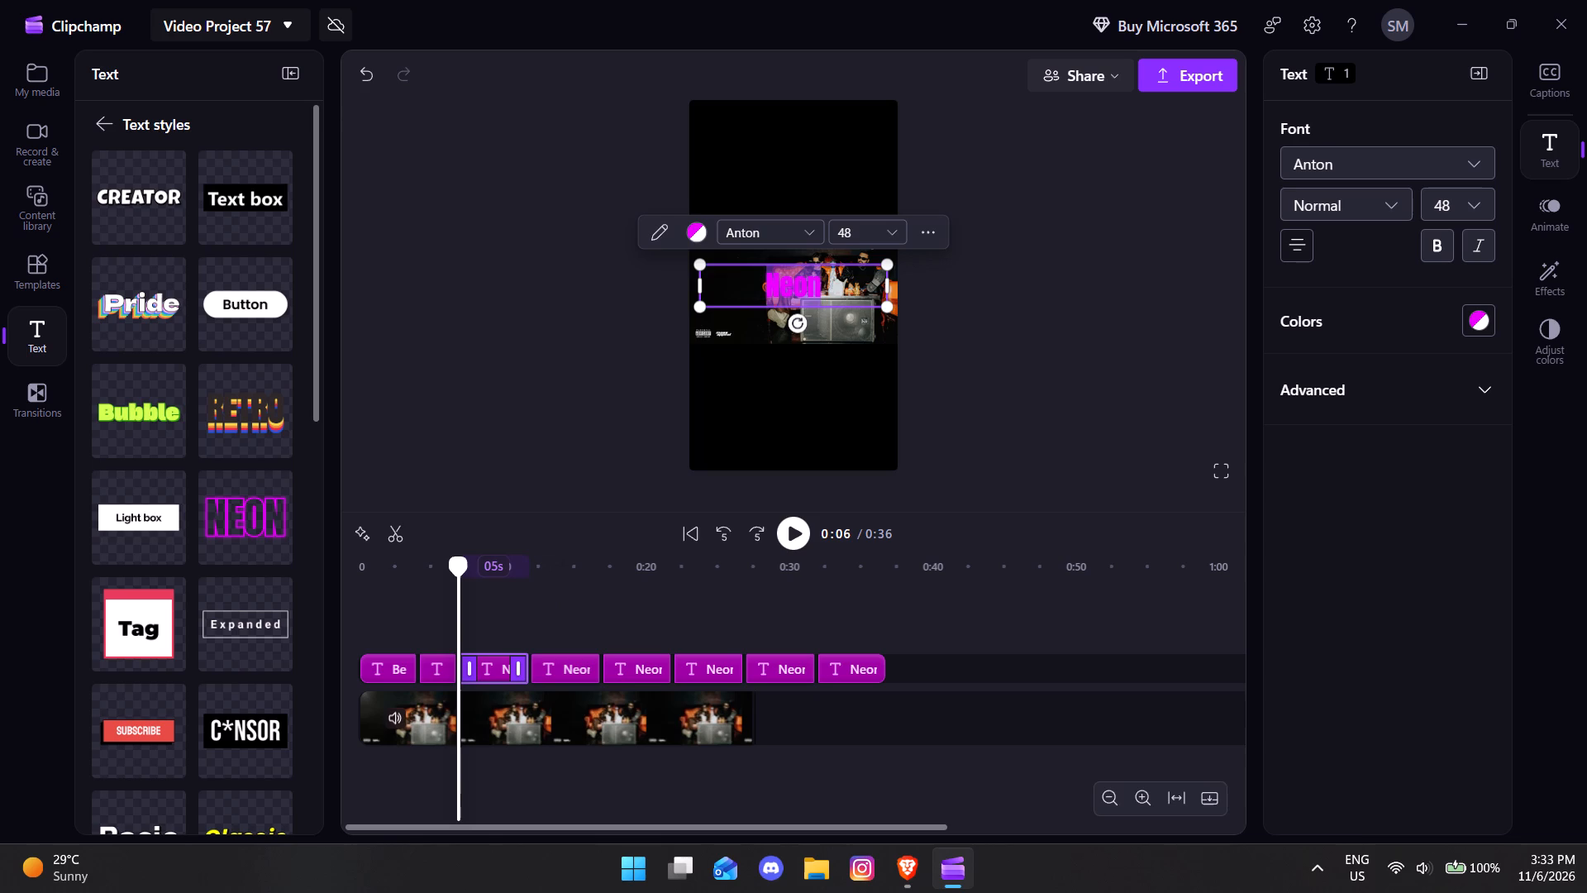
pyautogui.press('BackSpace')
pyautogui.hotkey('ctrl', 'v')
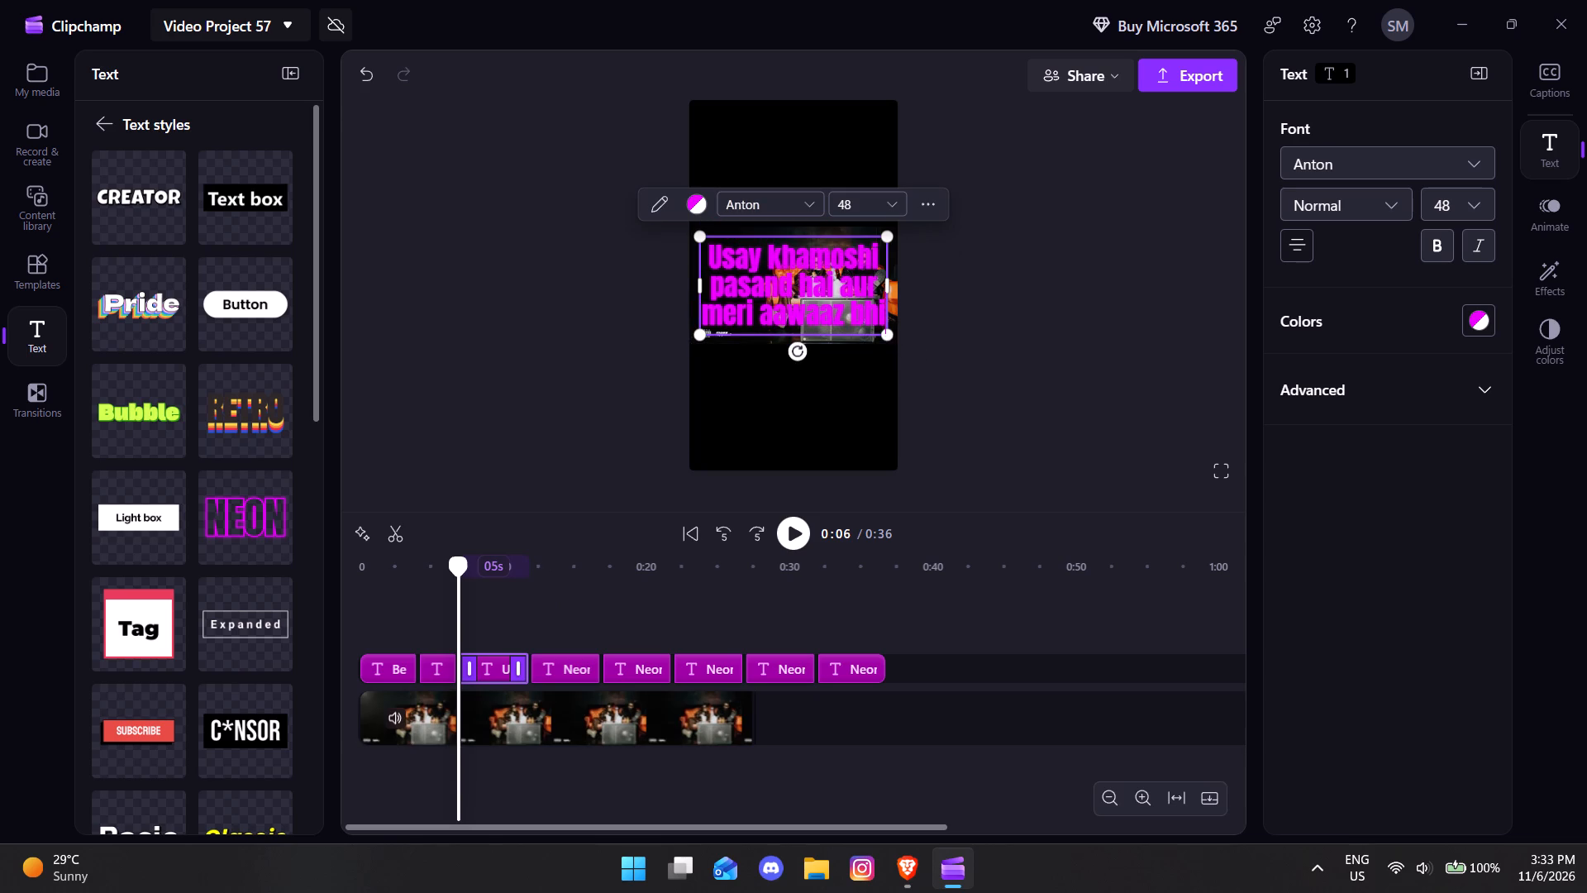
# Shrink the third text to font size 35 and move it to about the centre of the video image.
pyautogui.moveTo(886, 336); pyautogui.dragTo(835, 308)
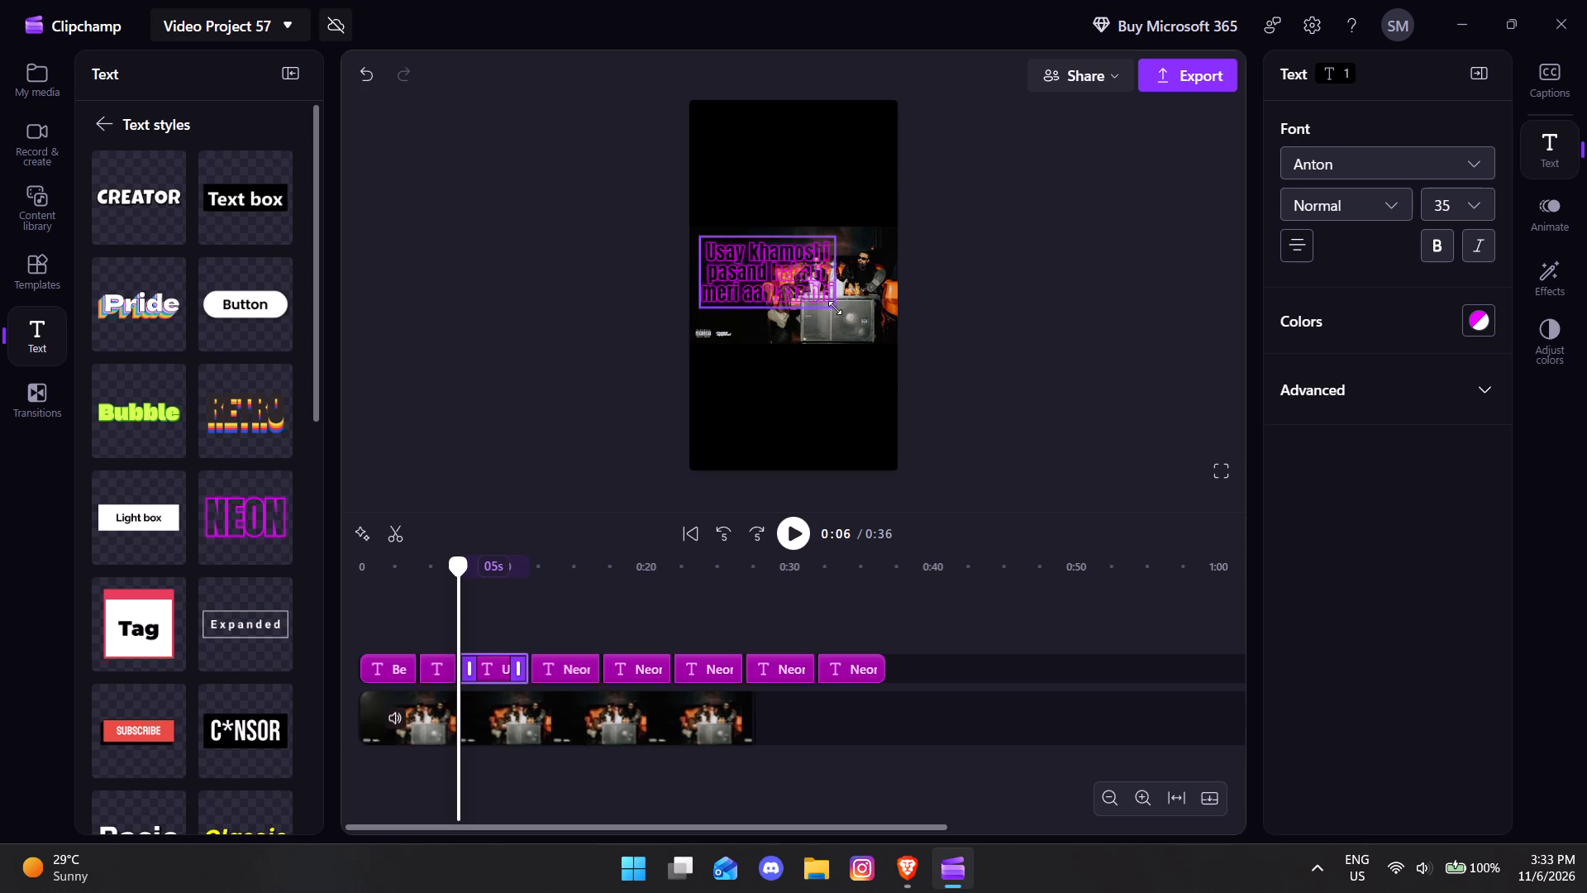
pyautogui.moveTo(835, 308); pyautogui.dragTo(836, 308)
pyautogui.moveTo(772, 260); pyautogui.dragTo(797, 273)
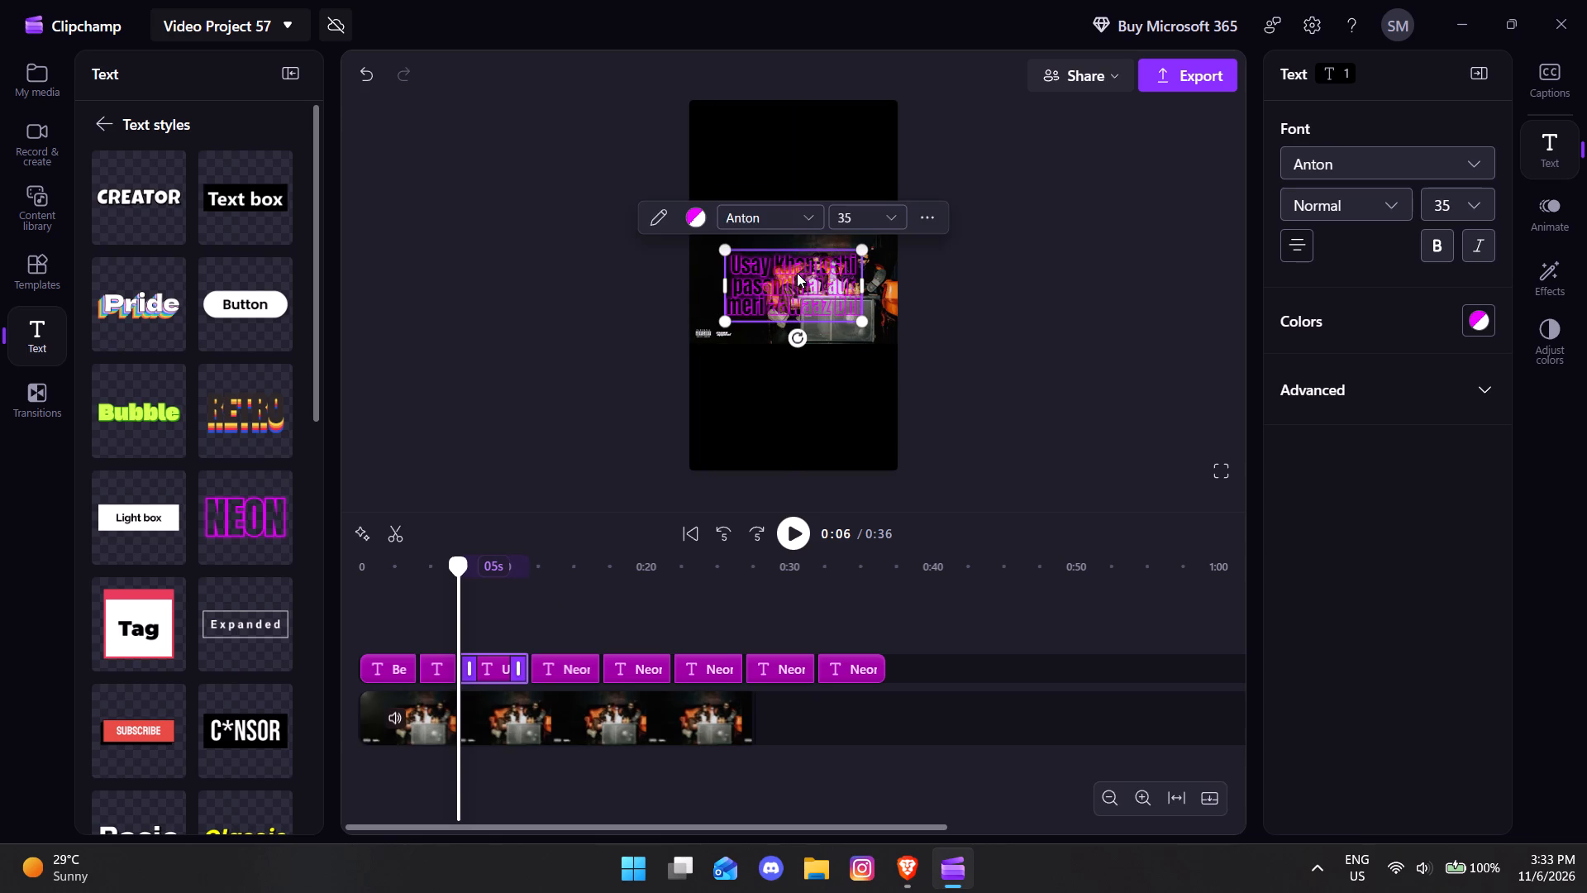
# Apply the Fly in animation to the third text.
pyautogui.click(1546, 222)
pyautogui.click(1461, 554)
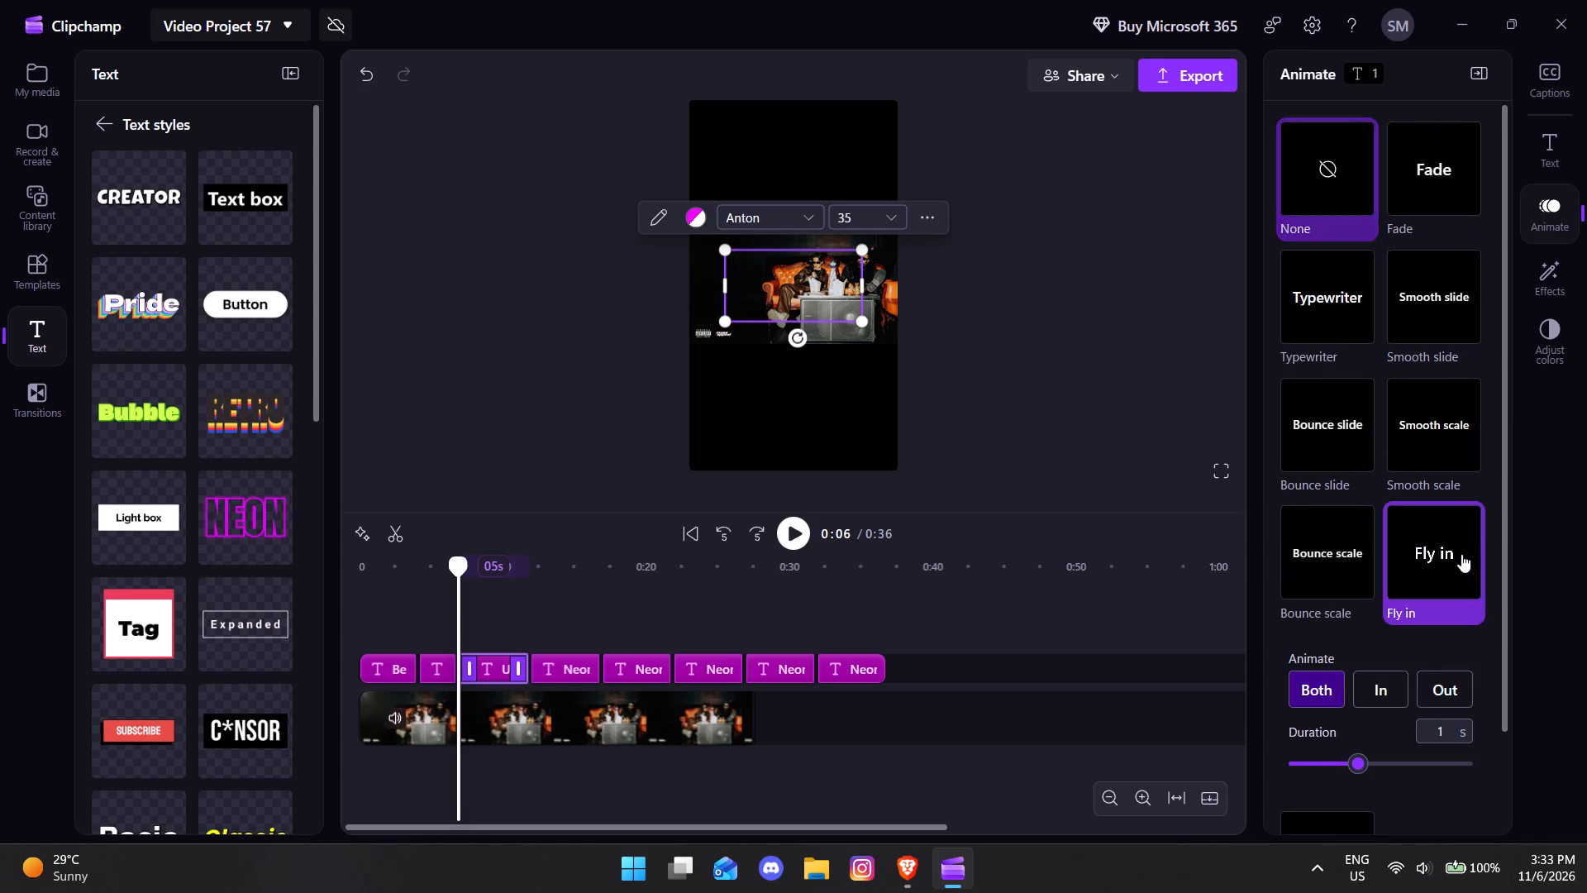
# Play through the third text, pausing at about 0:10, and trim its end to about that time.
pyautogui.click(789, 536)
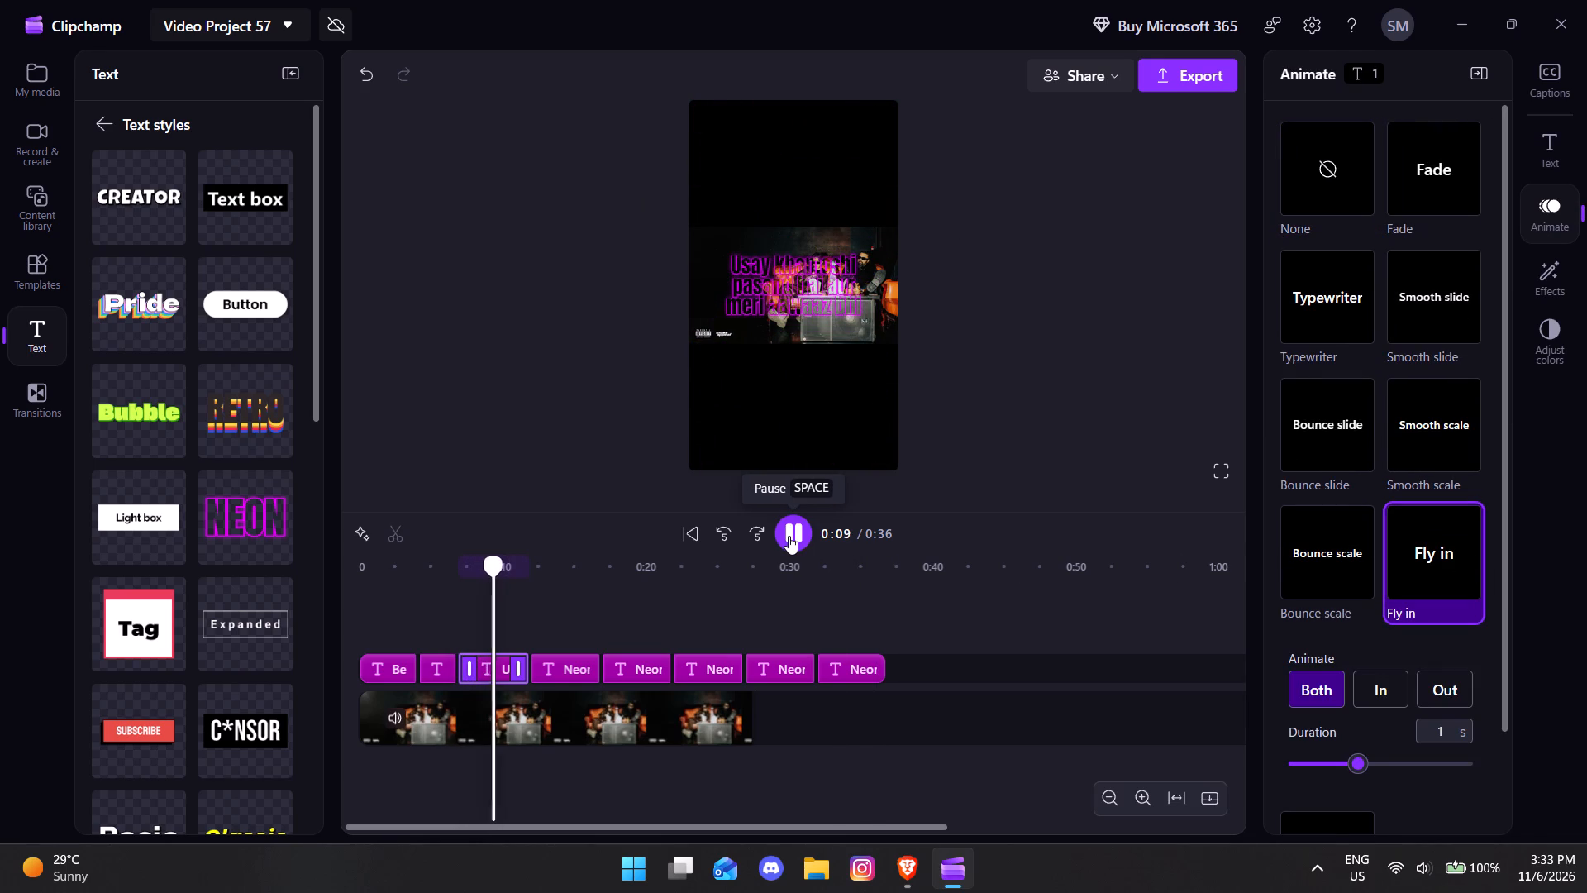
pyautogui.click(789, 536)
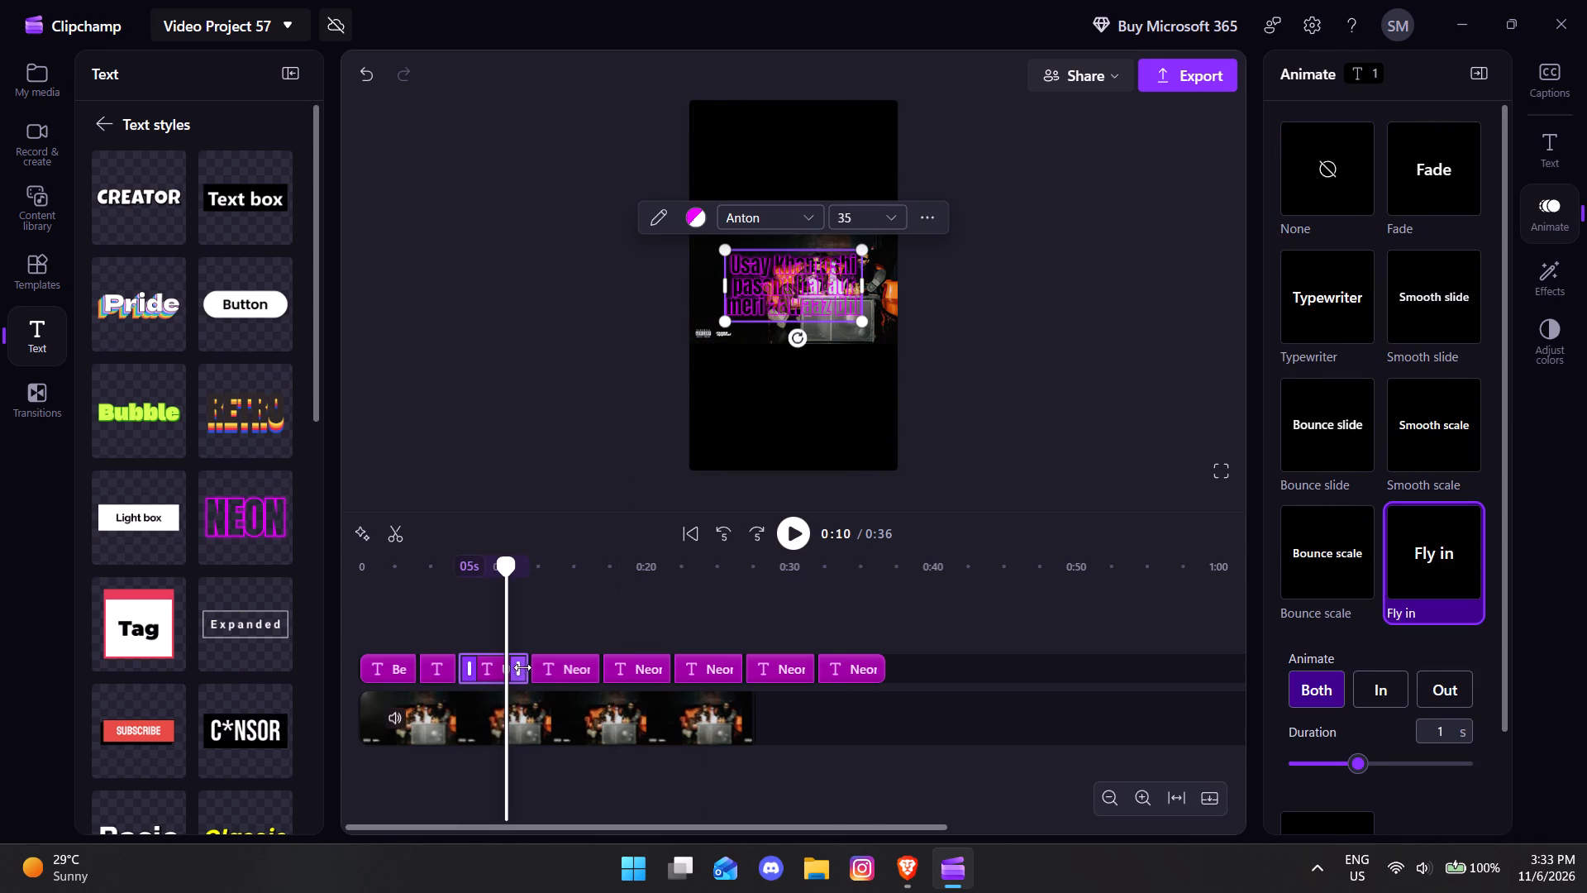
pyautogui.moveTo(512, 671); pyautogui.dragTo(494, 671)
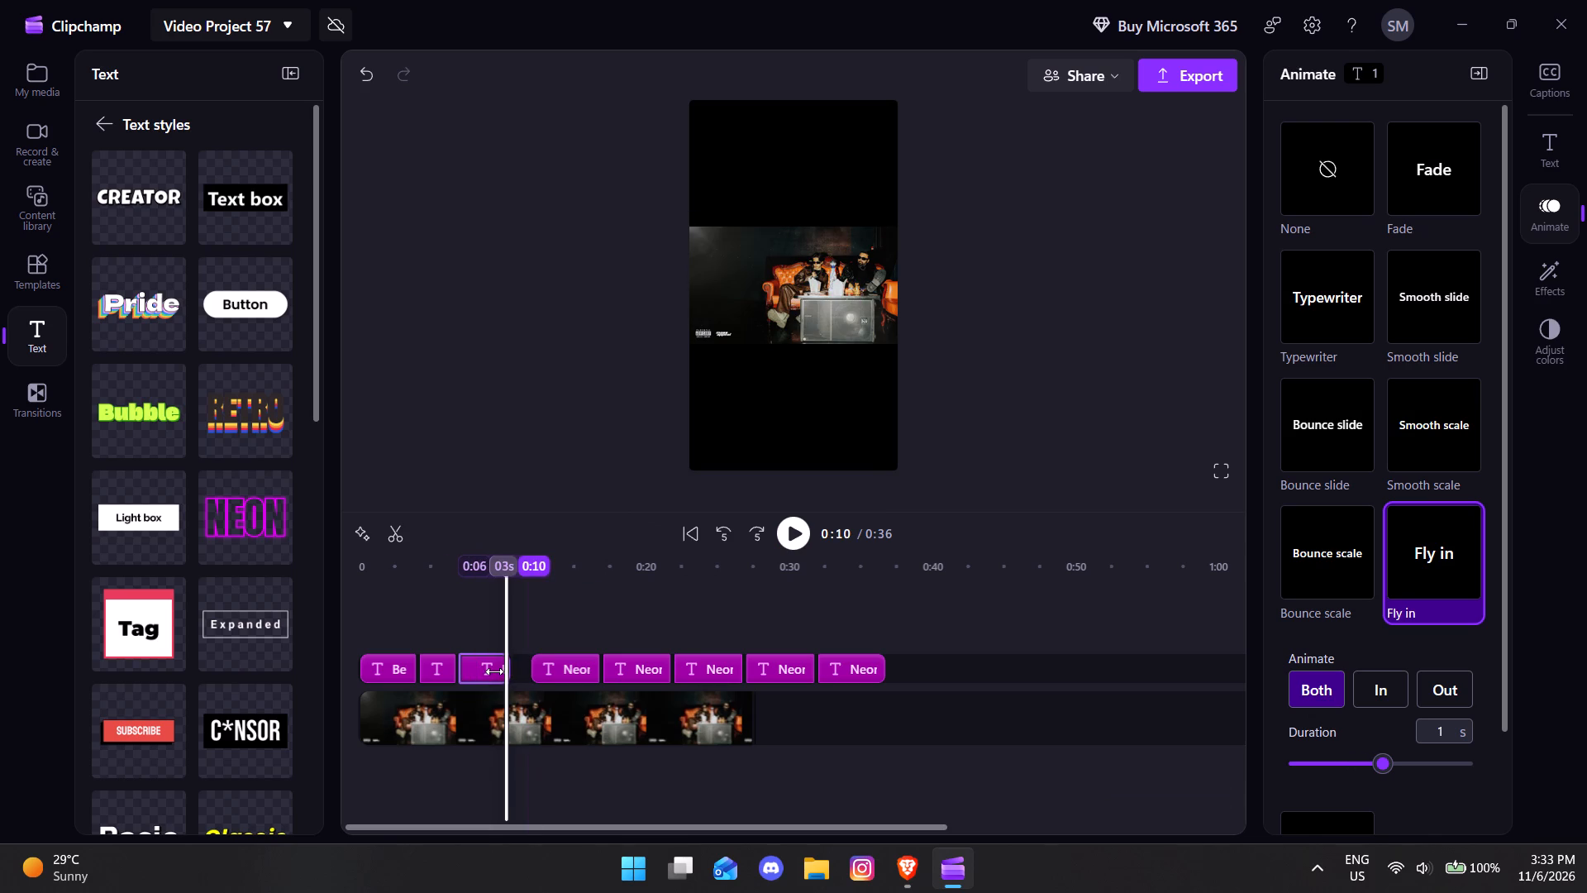
pyautogui.moveTo(494, 671); pyautogui.dragTo(492, 673)
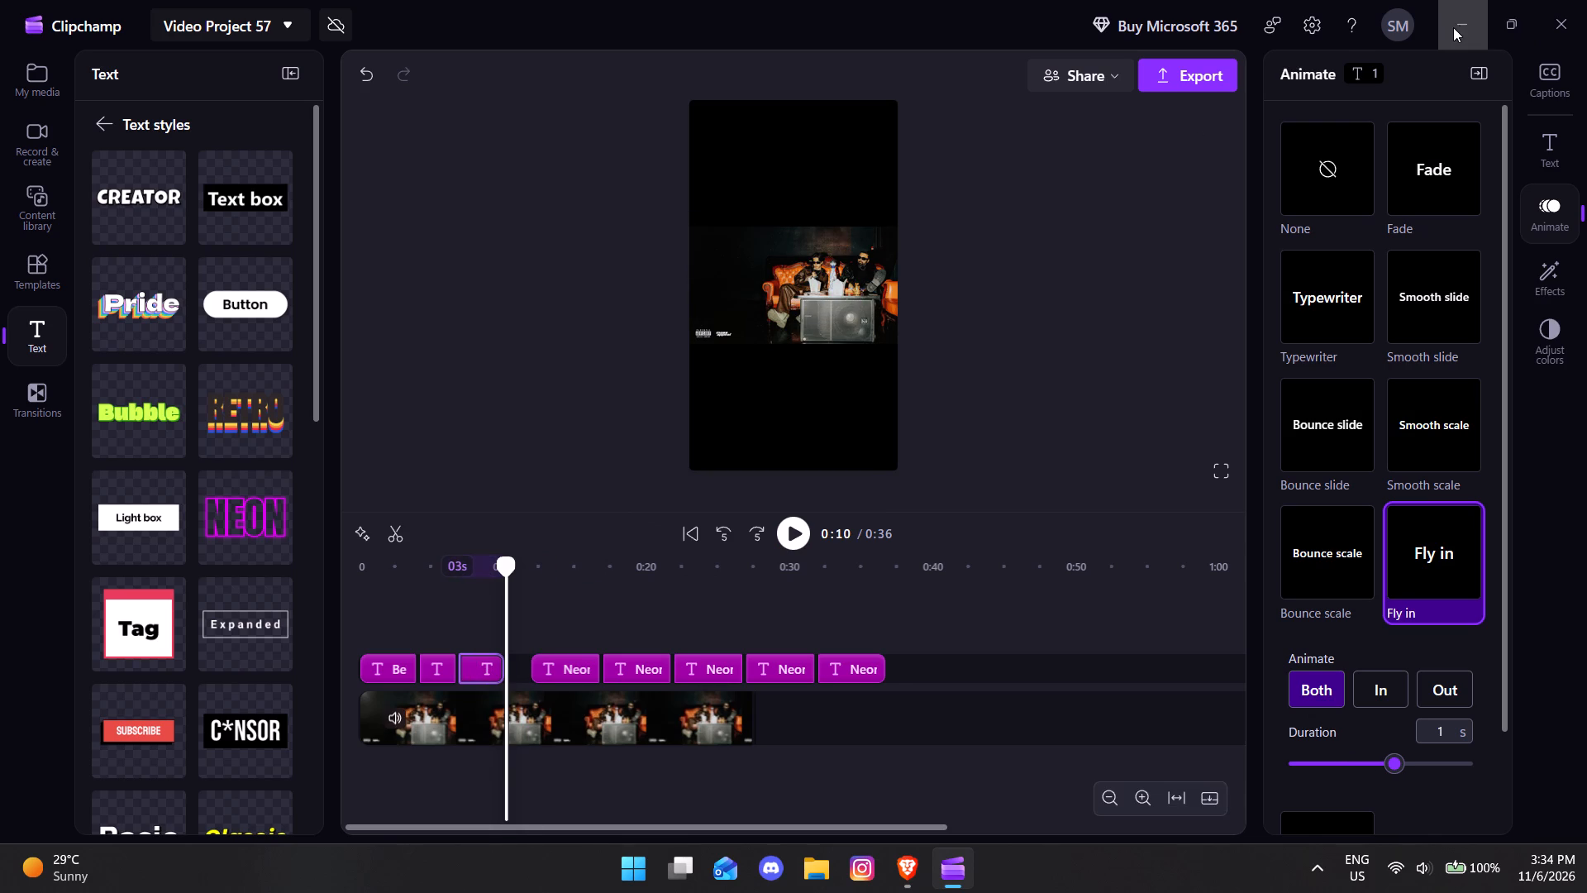
# In Brave, copy the lyric line "Har barasti baarishon mein tum aik intezaar ho".
pyautogui.click(1450, 27)
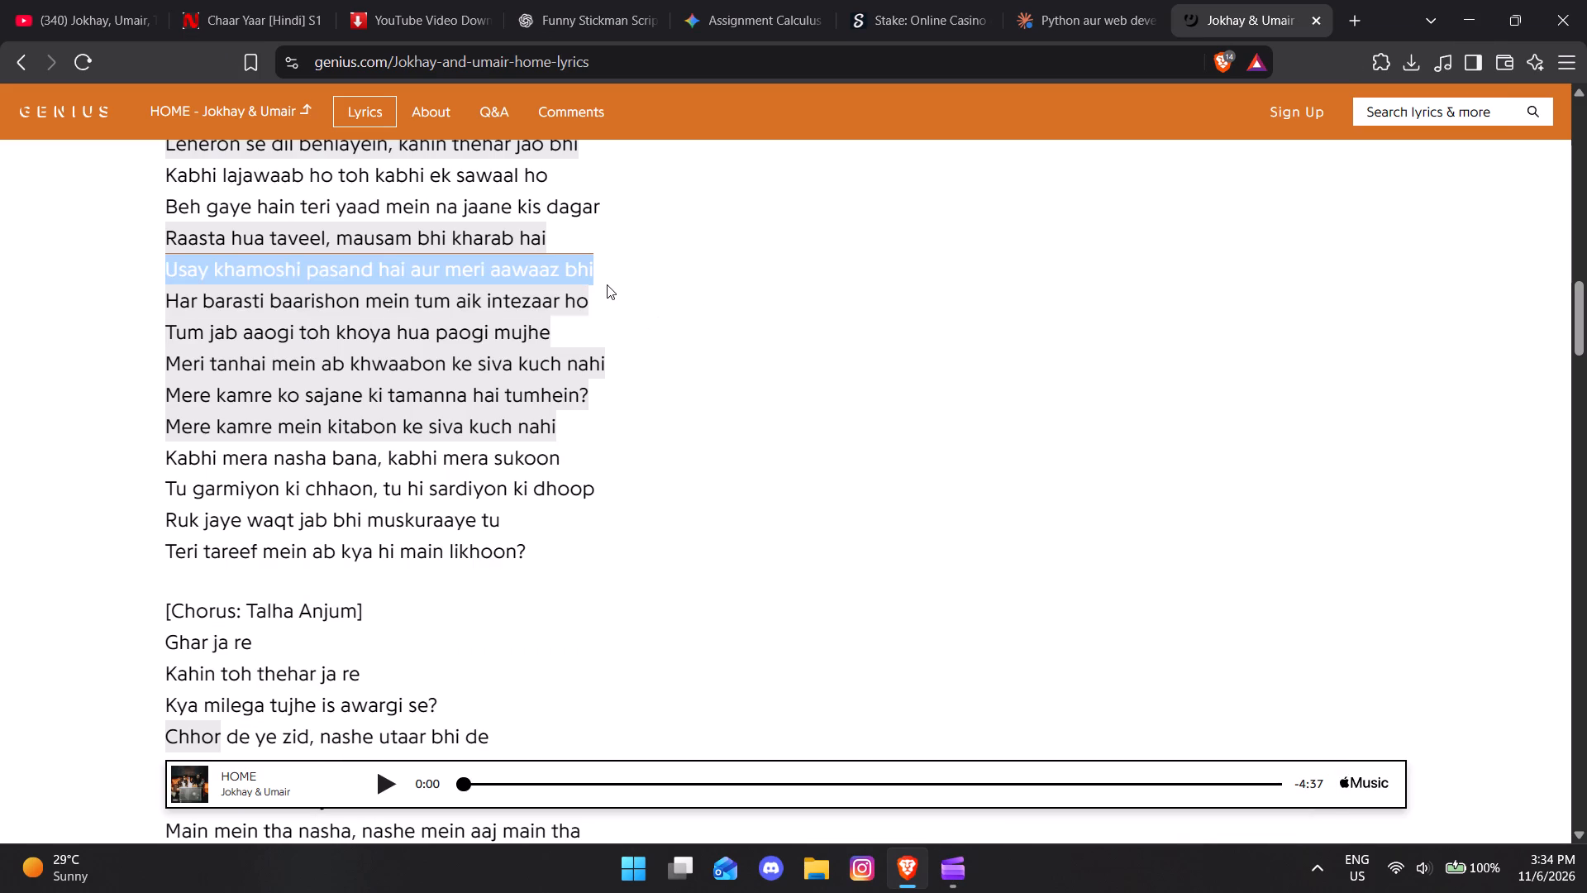
pyautogui.click(607, 284)
pyautogui.moveTo(591, 300); pyautogui.dragTo(375, 296)
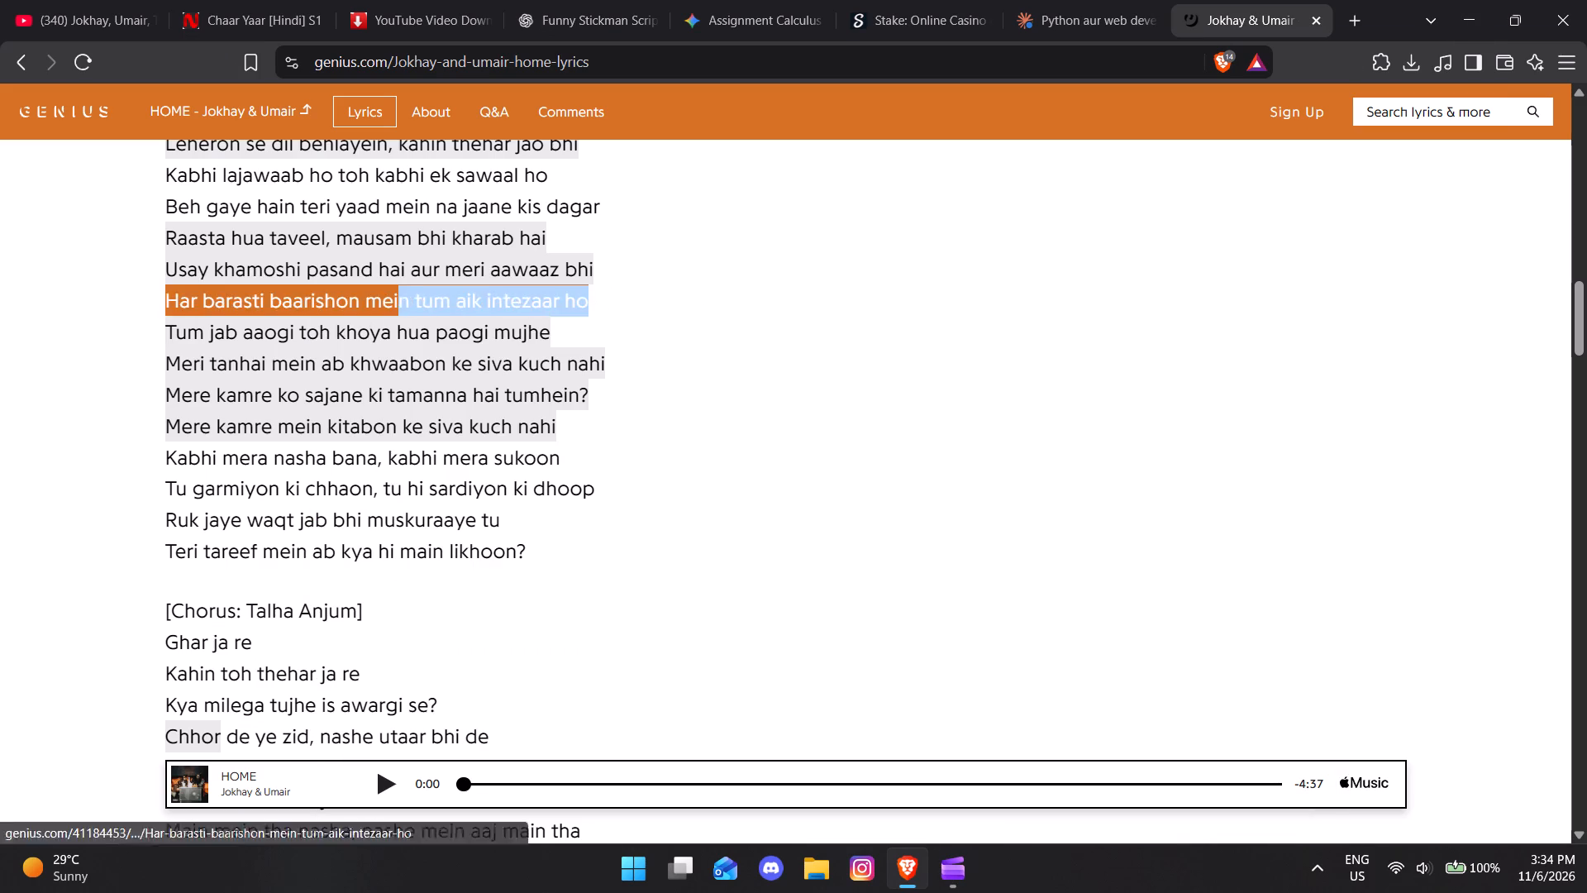
pyautogui.moveTo(375, 296); pyautogui.dragTo(137, 304)
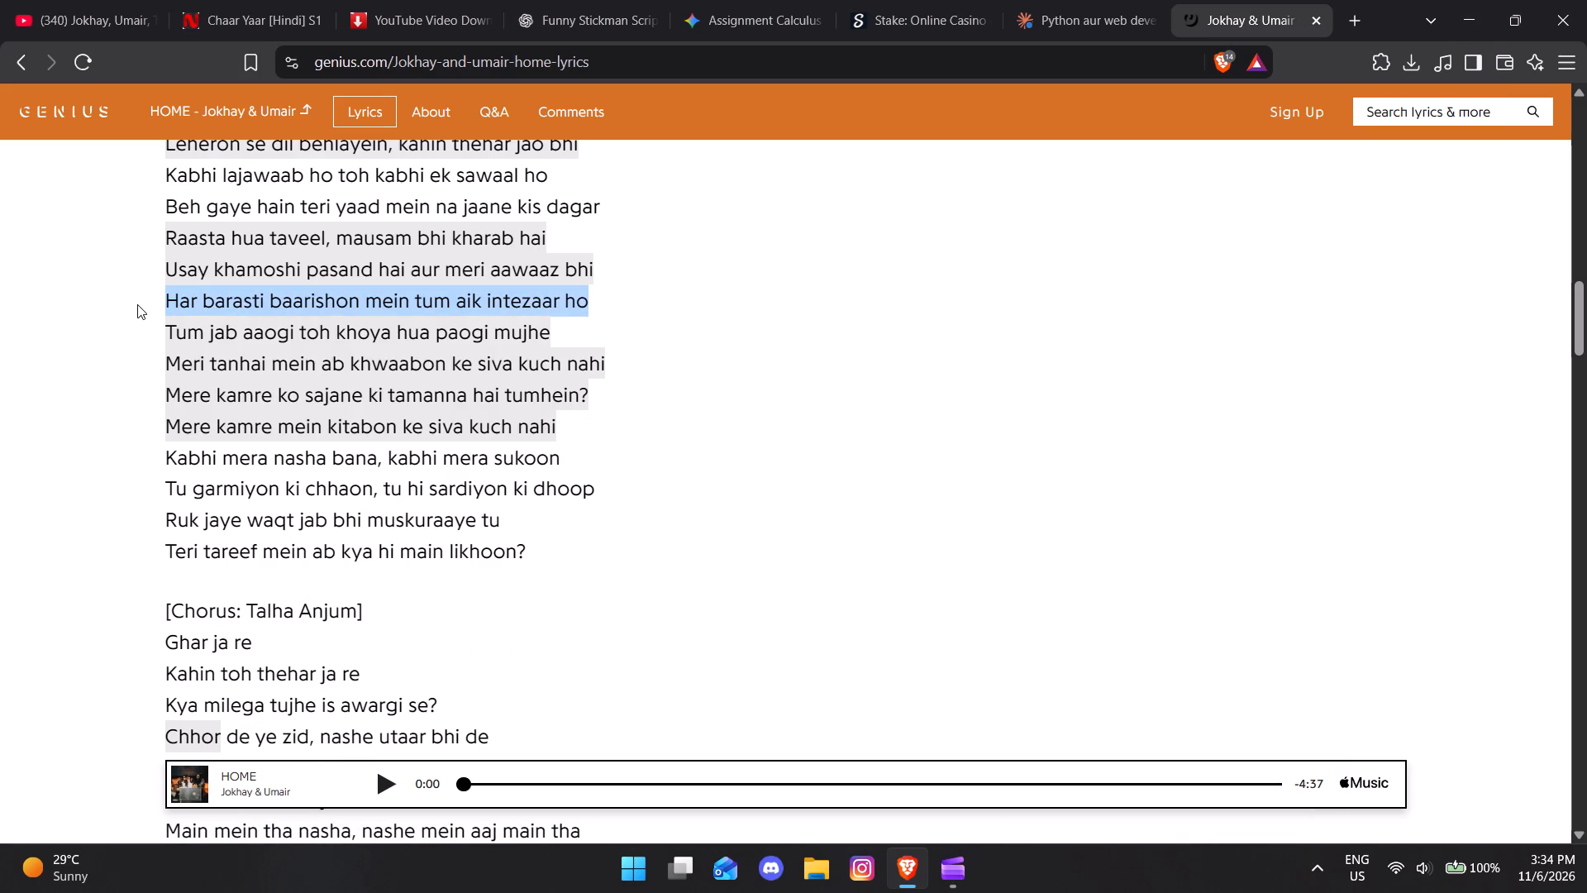
pyautogui.hotkey('ctrl', 'c')
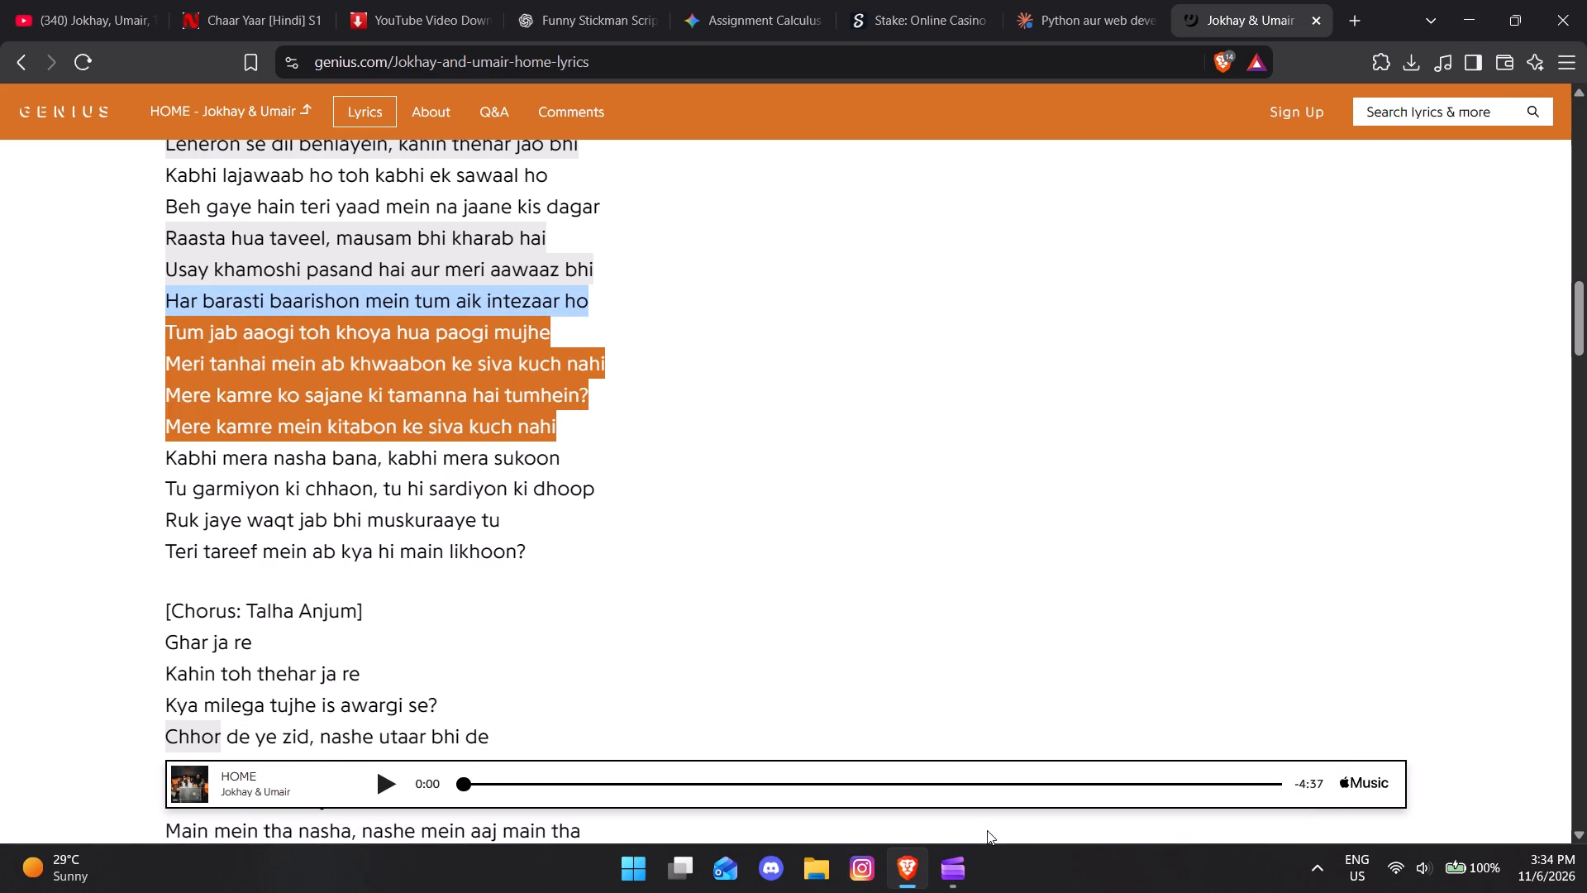
# In Clipchamp, close the timeline gap between the third and fourth texts.
pyautogui.click(939, 877)
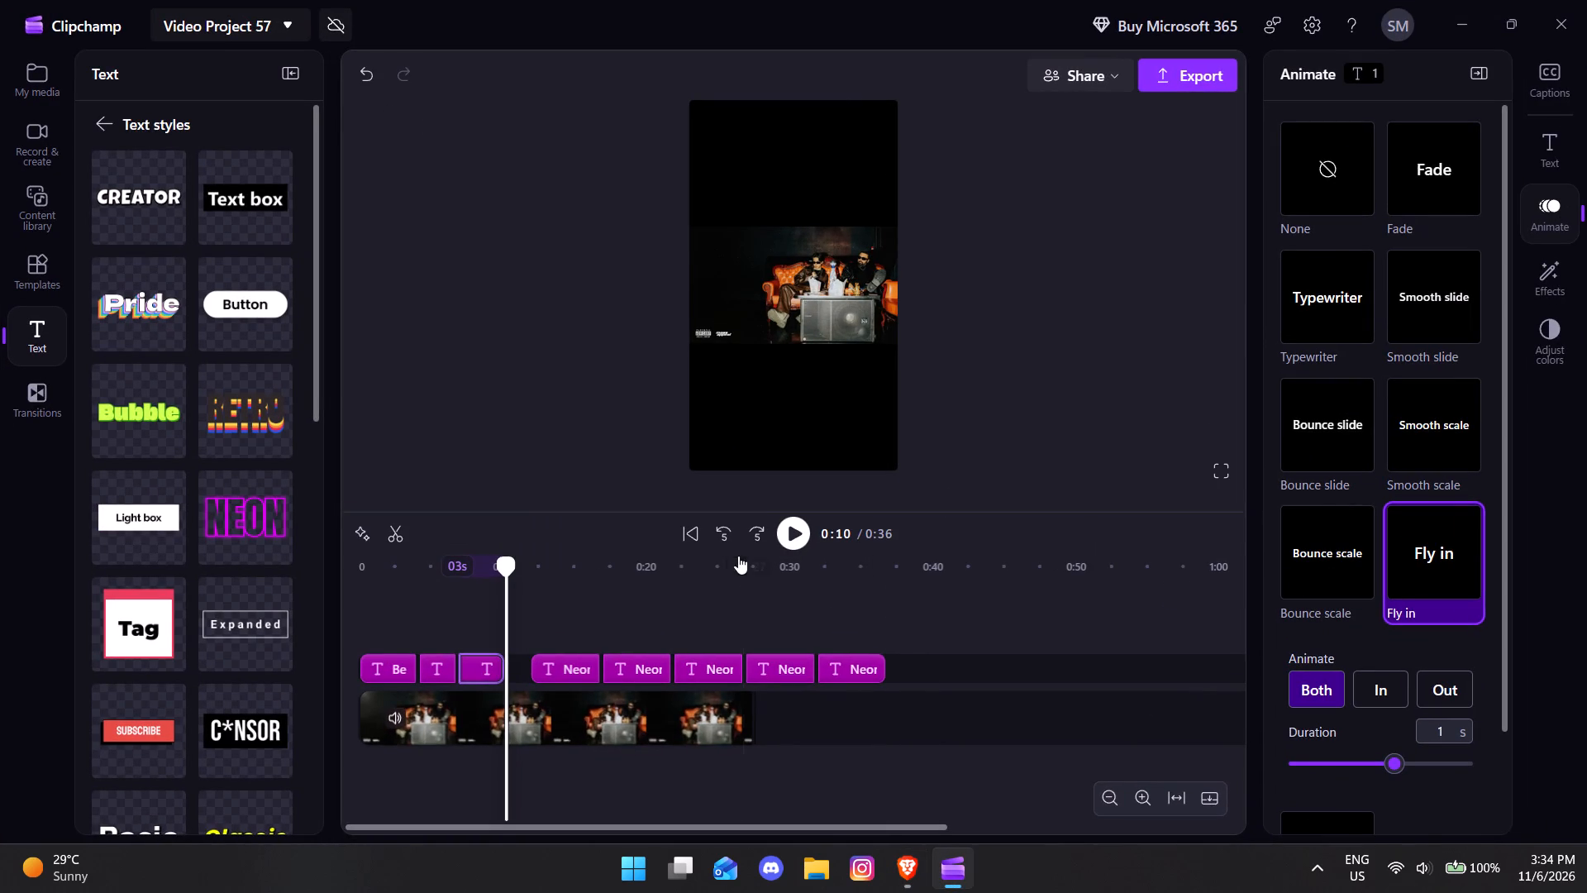
pyautogui.click(518, 663)
pyautogui.click(518, 663)
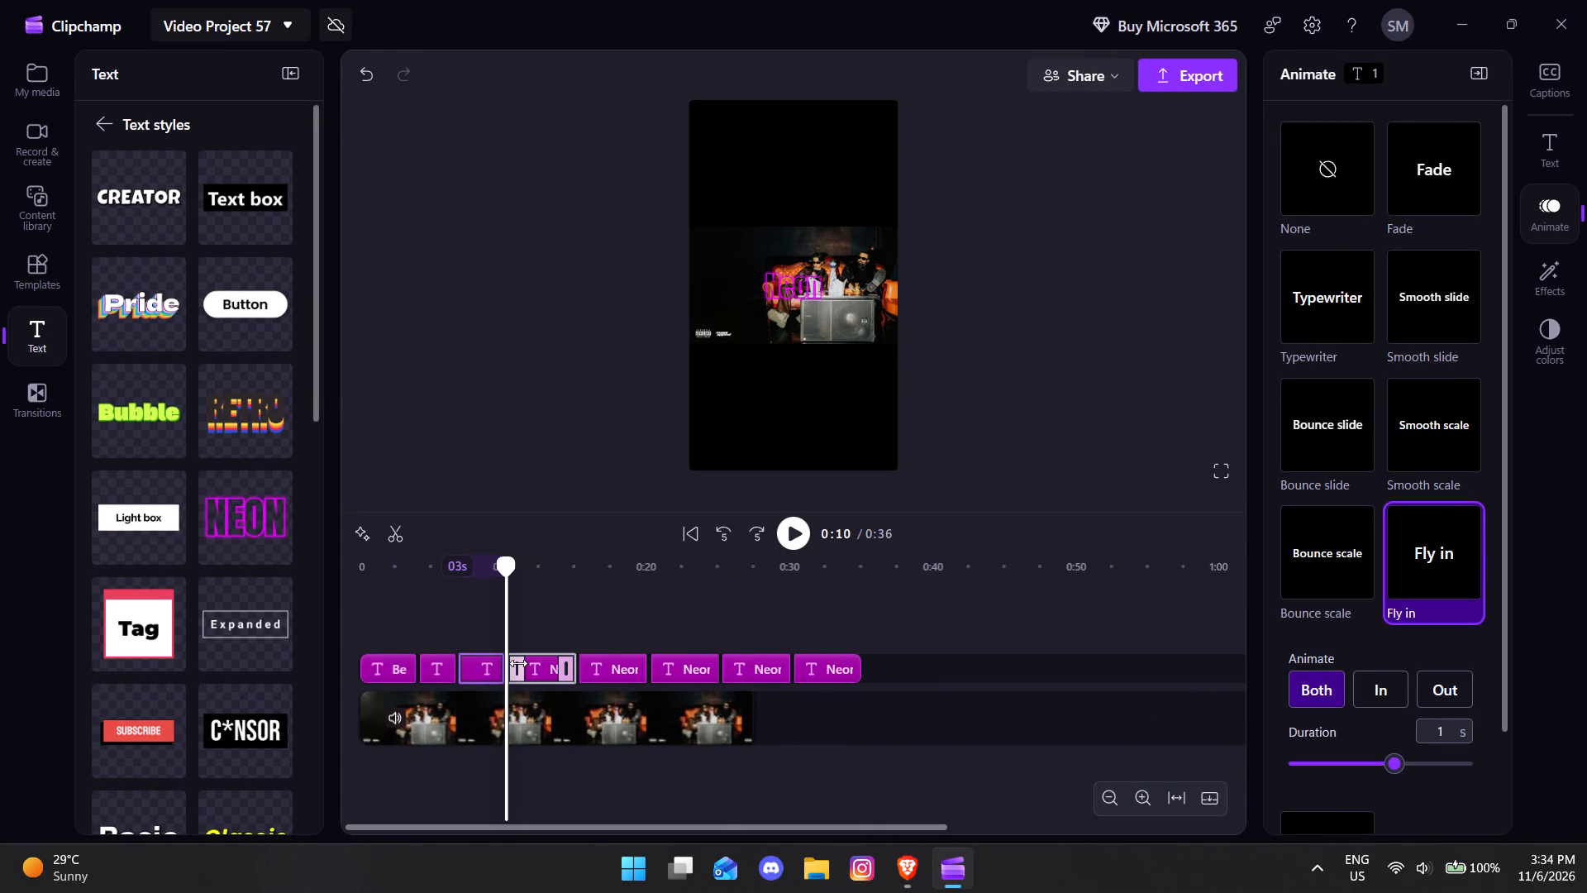
# Replace the fourth text's "Neon" placeholder with the copied line "Har barasti baarishon mein tum aik intezaar ho".
pyautogui.tripleClick(808, 294)
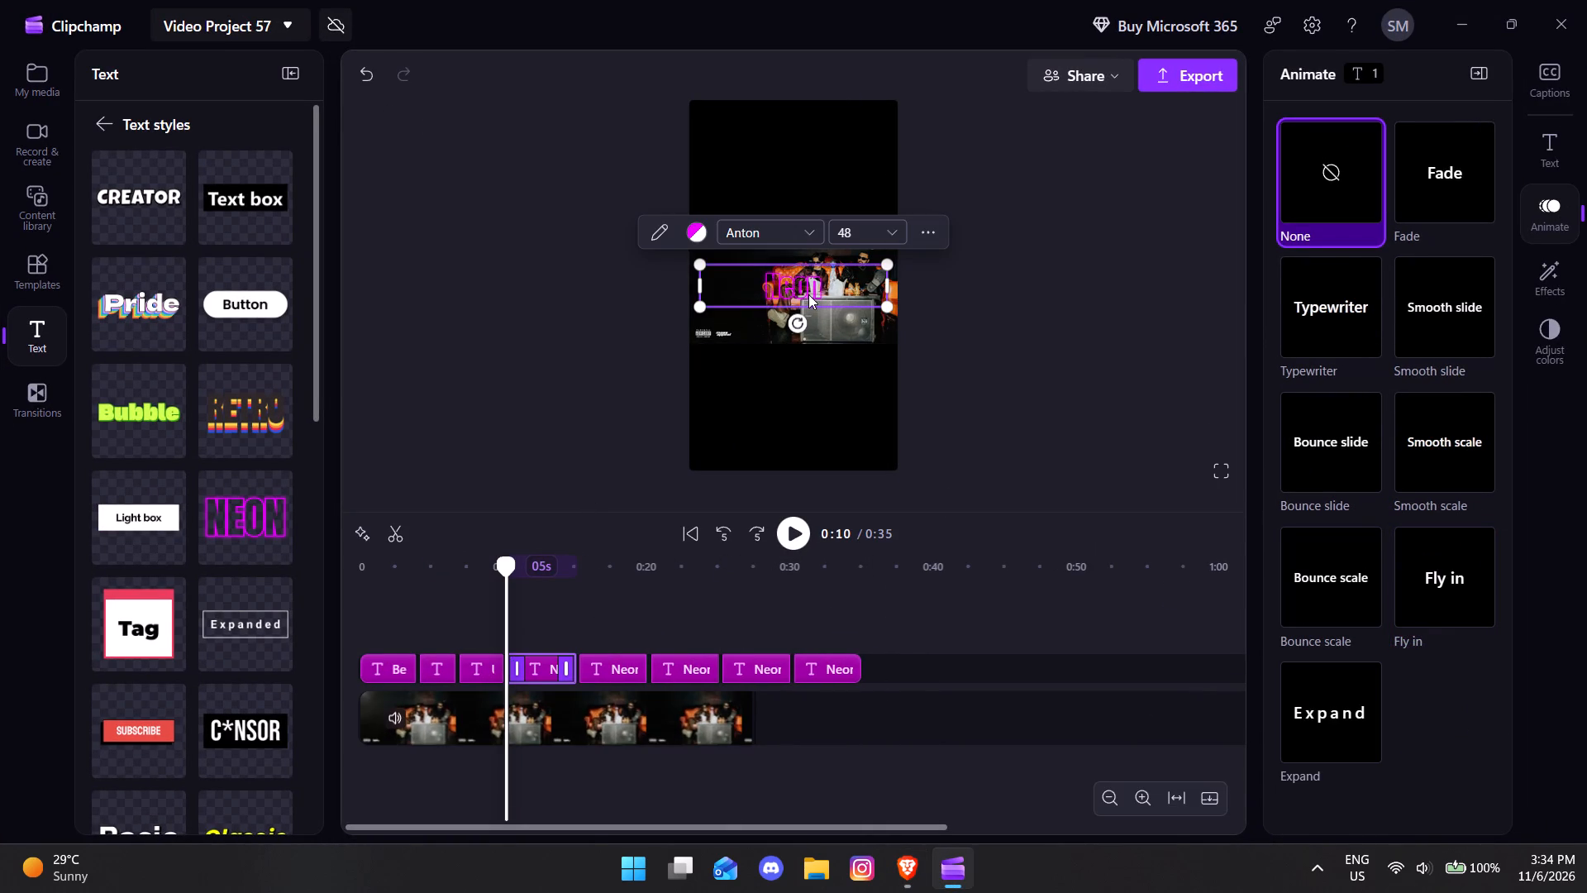
pyautogui.press('BackSpace')
pyautogui.hotkey('ctrl', 'v')
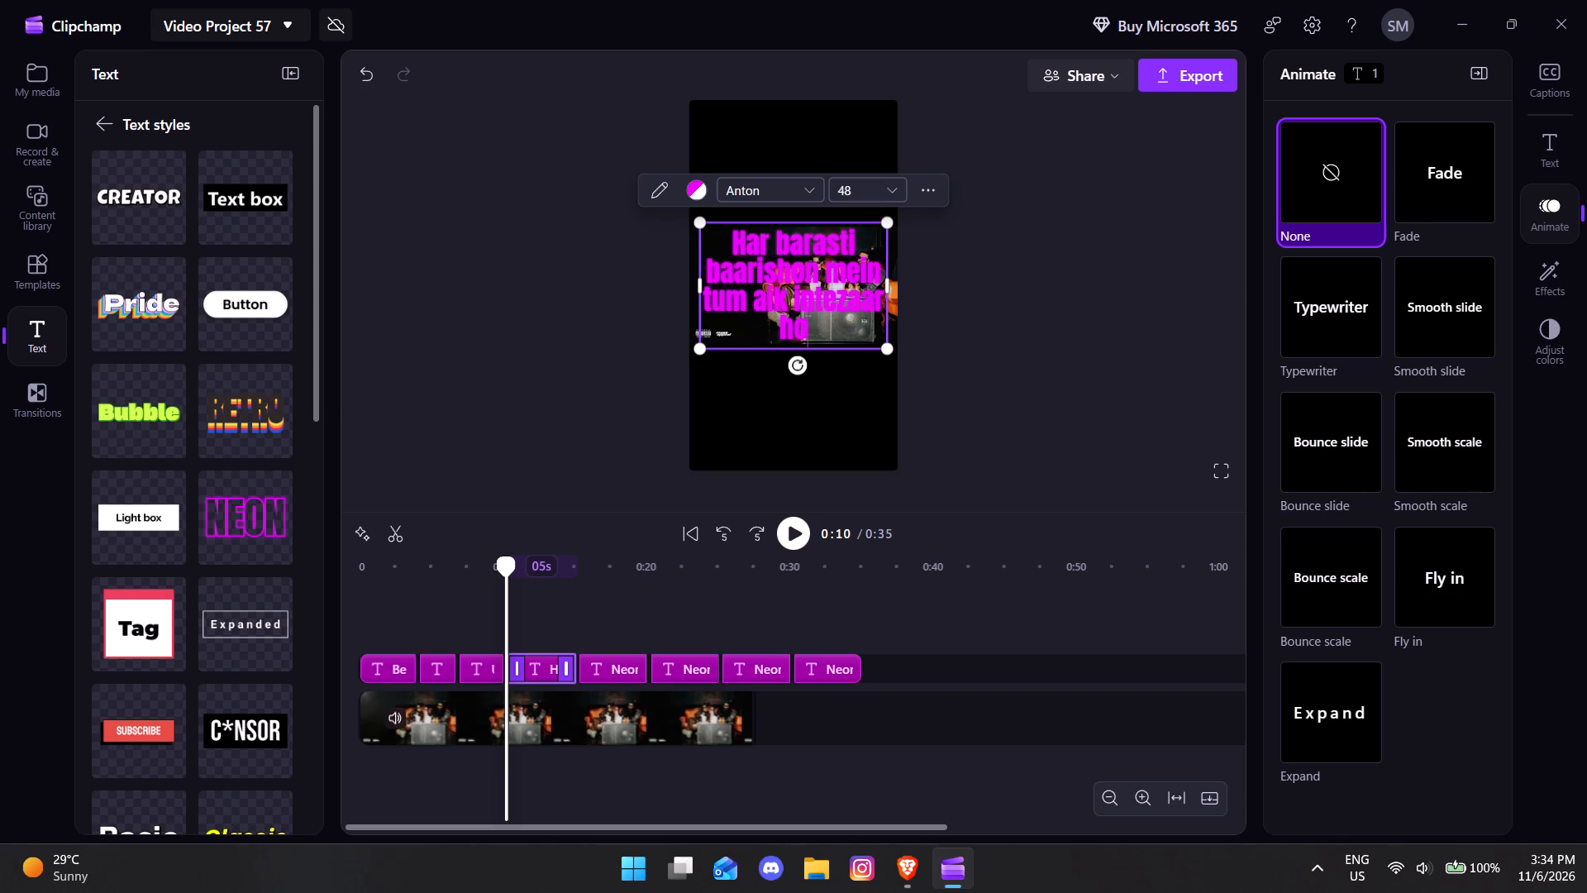
# Shrink the fourth text, "Har barasti baarishon mein tum aik intezaar ho", to font size 33 and centre it over the video picture.
pyautogui.click(887, 348)
pyautogui.moveTo(889, 352); pyautogui.dragTo(836, 308)
pyautogui.moveTo(758, 269); pyautogui.dragTo(784, 280)
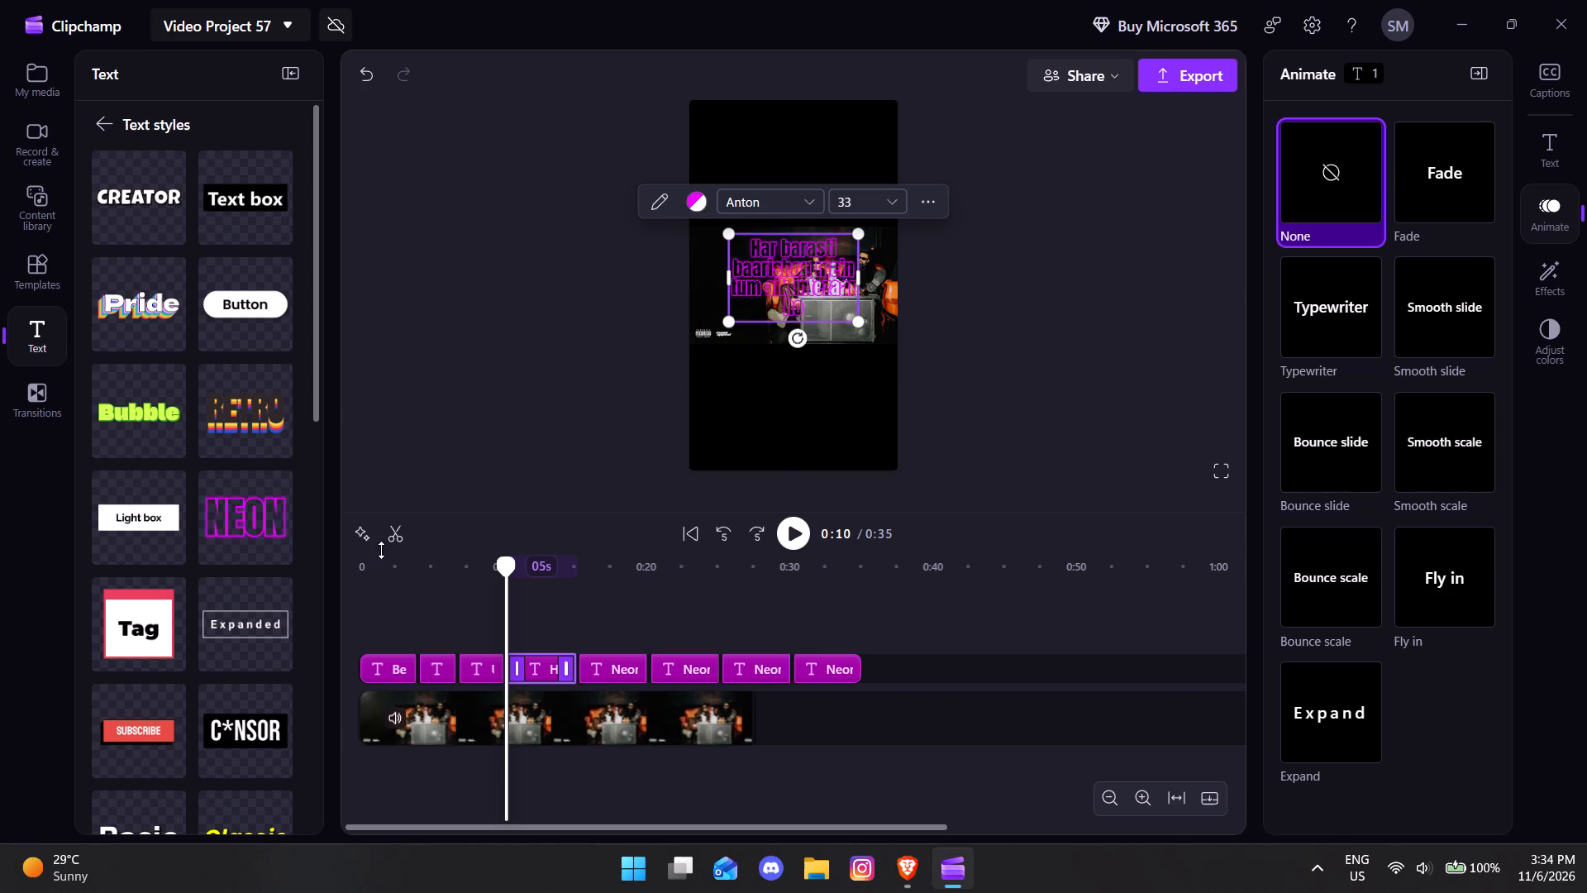
# Play through the fourth text to time it, trim its end to about 0:14, and close the gap before the fifth text.
pyautogui.click(362, 610)
pyautogui.click(789, 547)
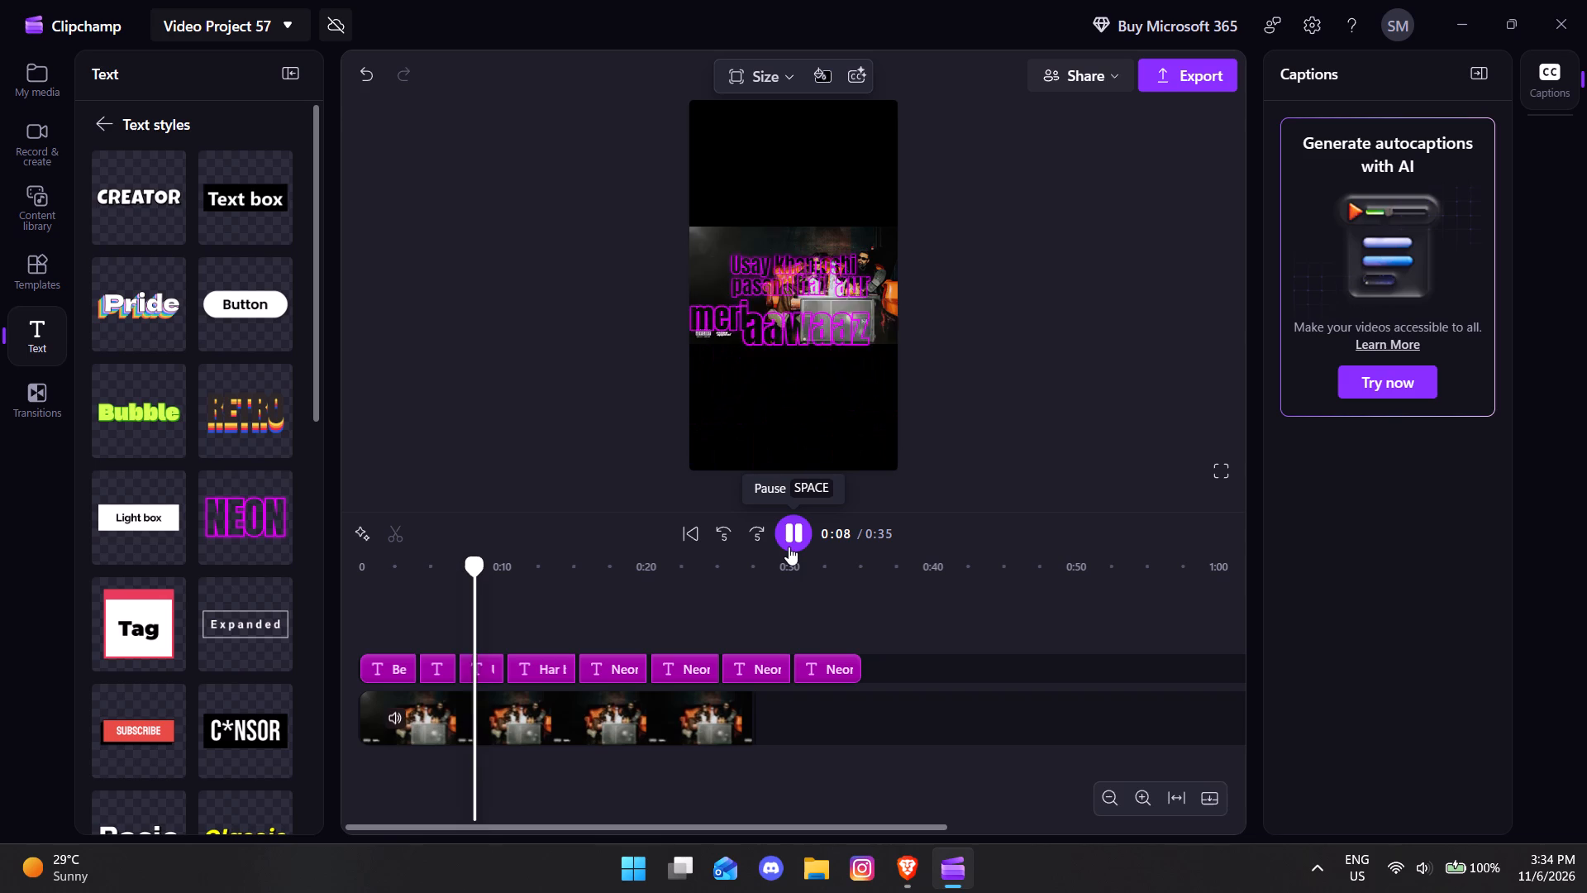
pyautogui.click(789, 547)
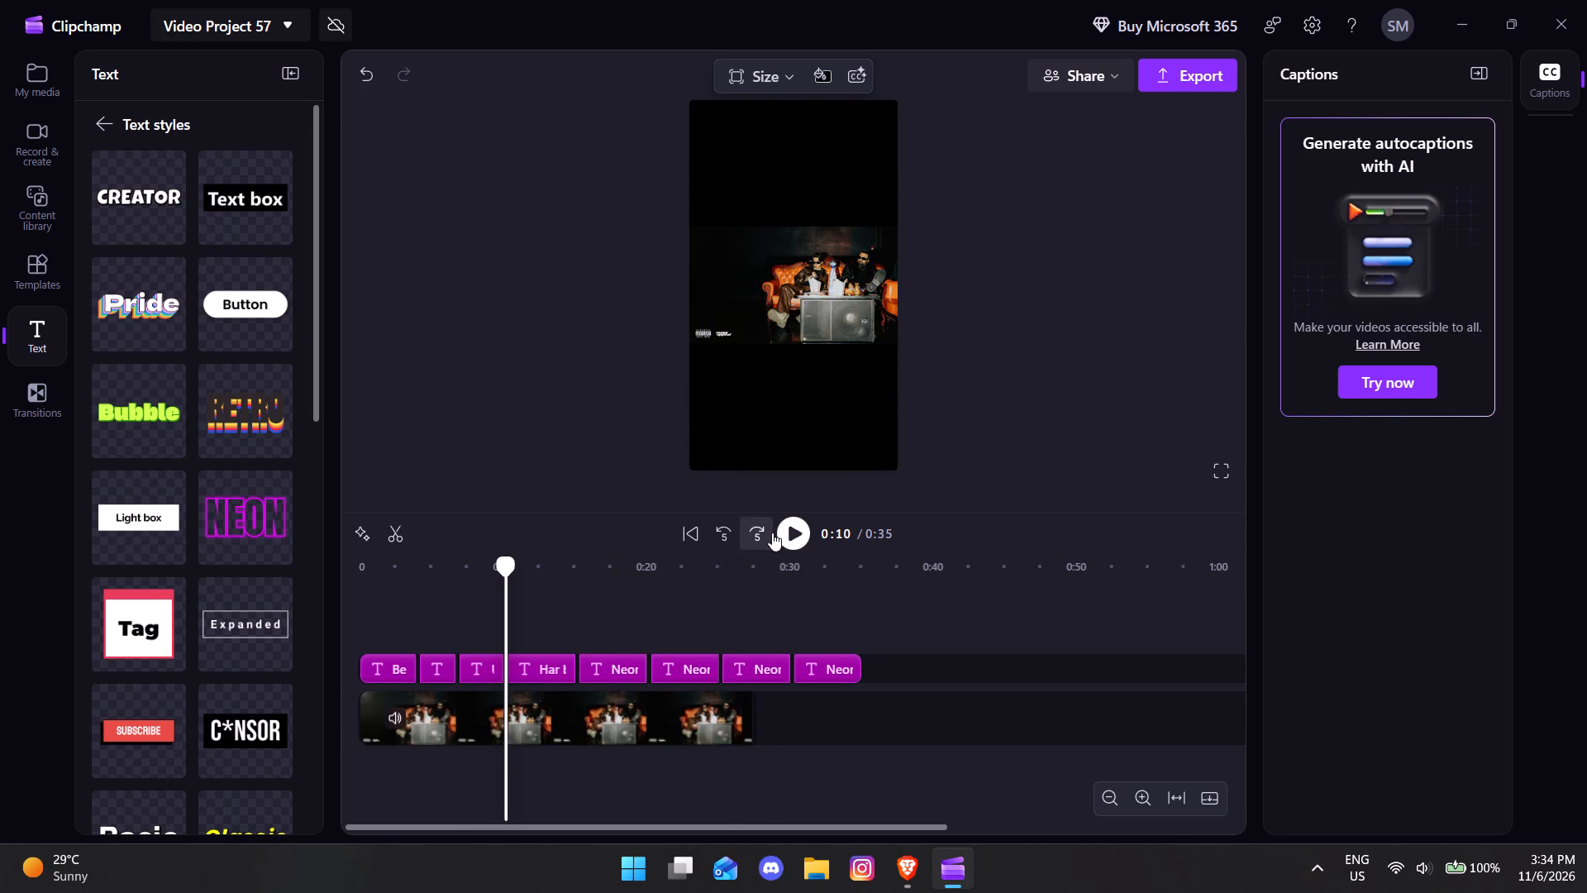
pyautogui.click(793, 532)
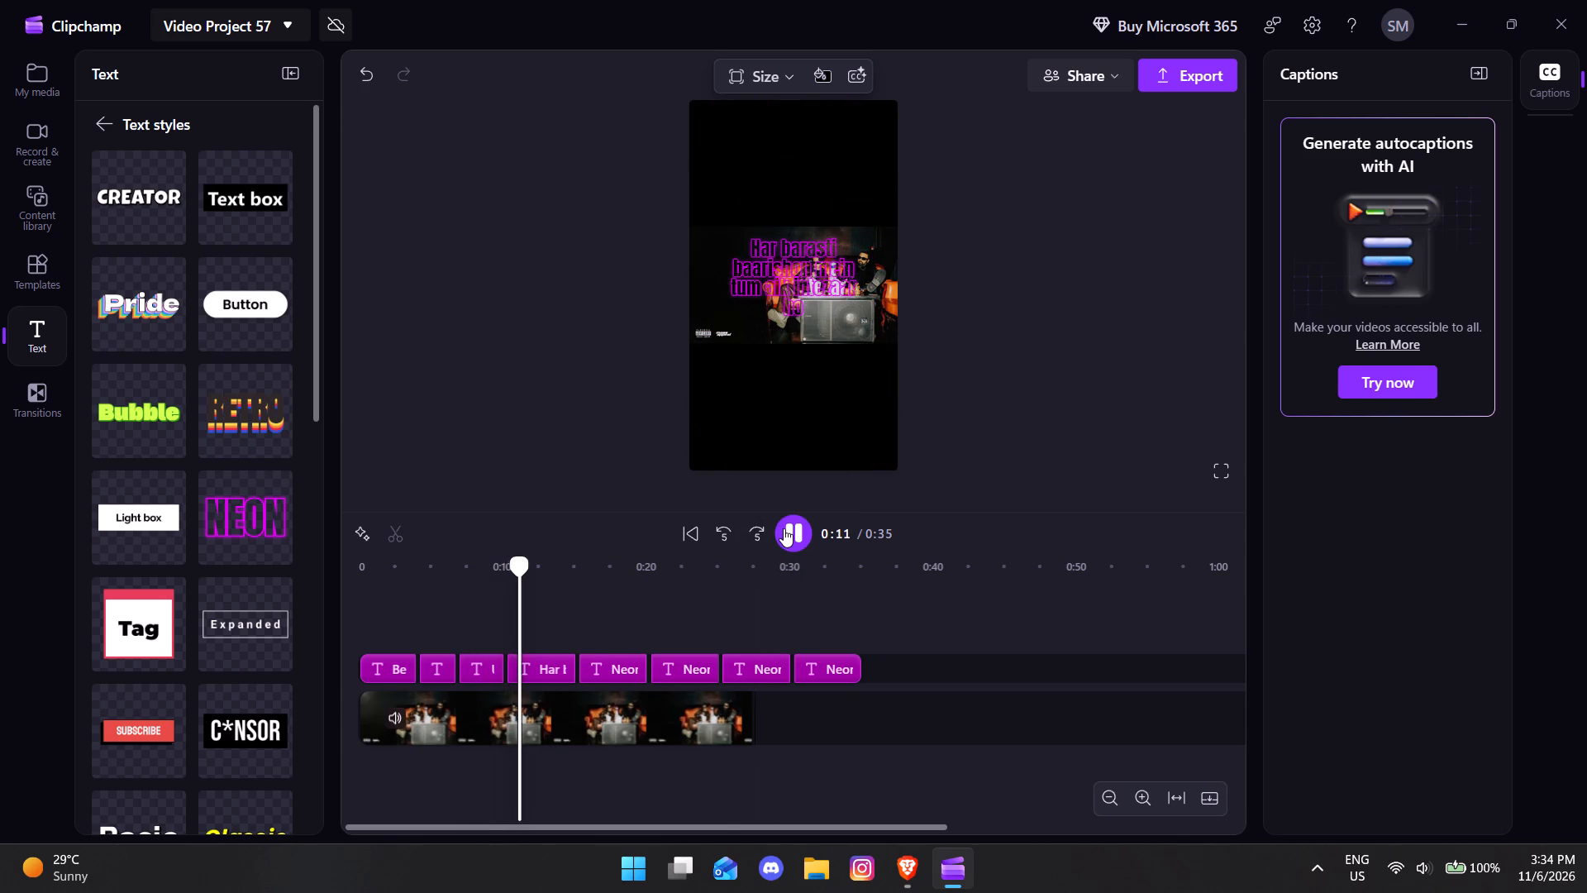
pyautogui.click(784, 528)
pyautogui.click(784, 528)
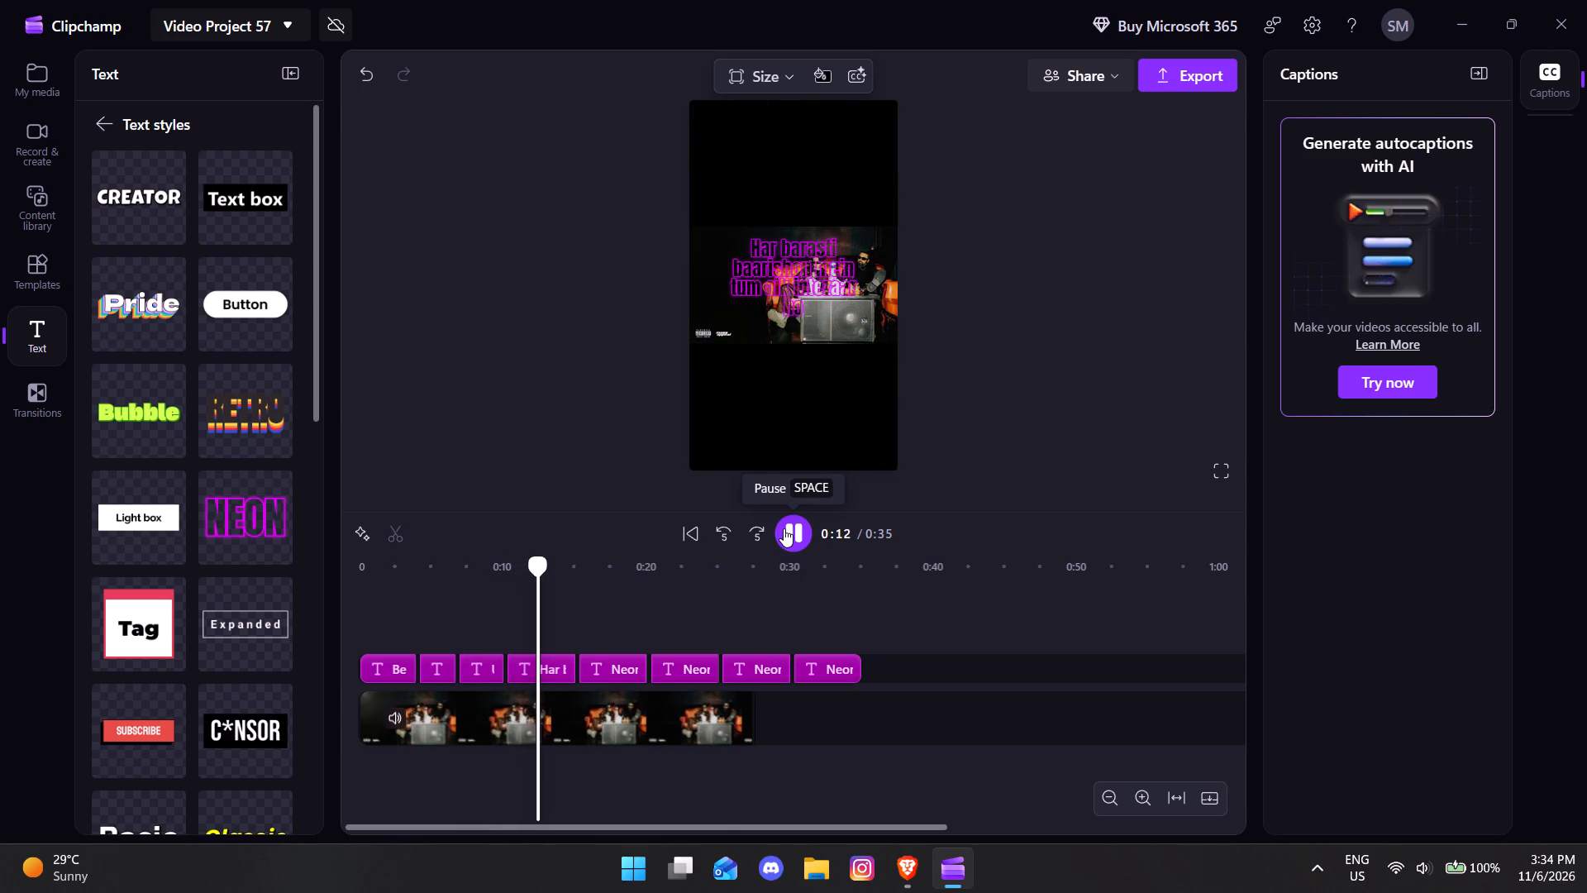
pyautogui.click(784, 528)
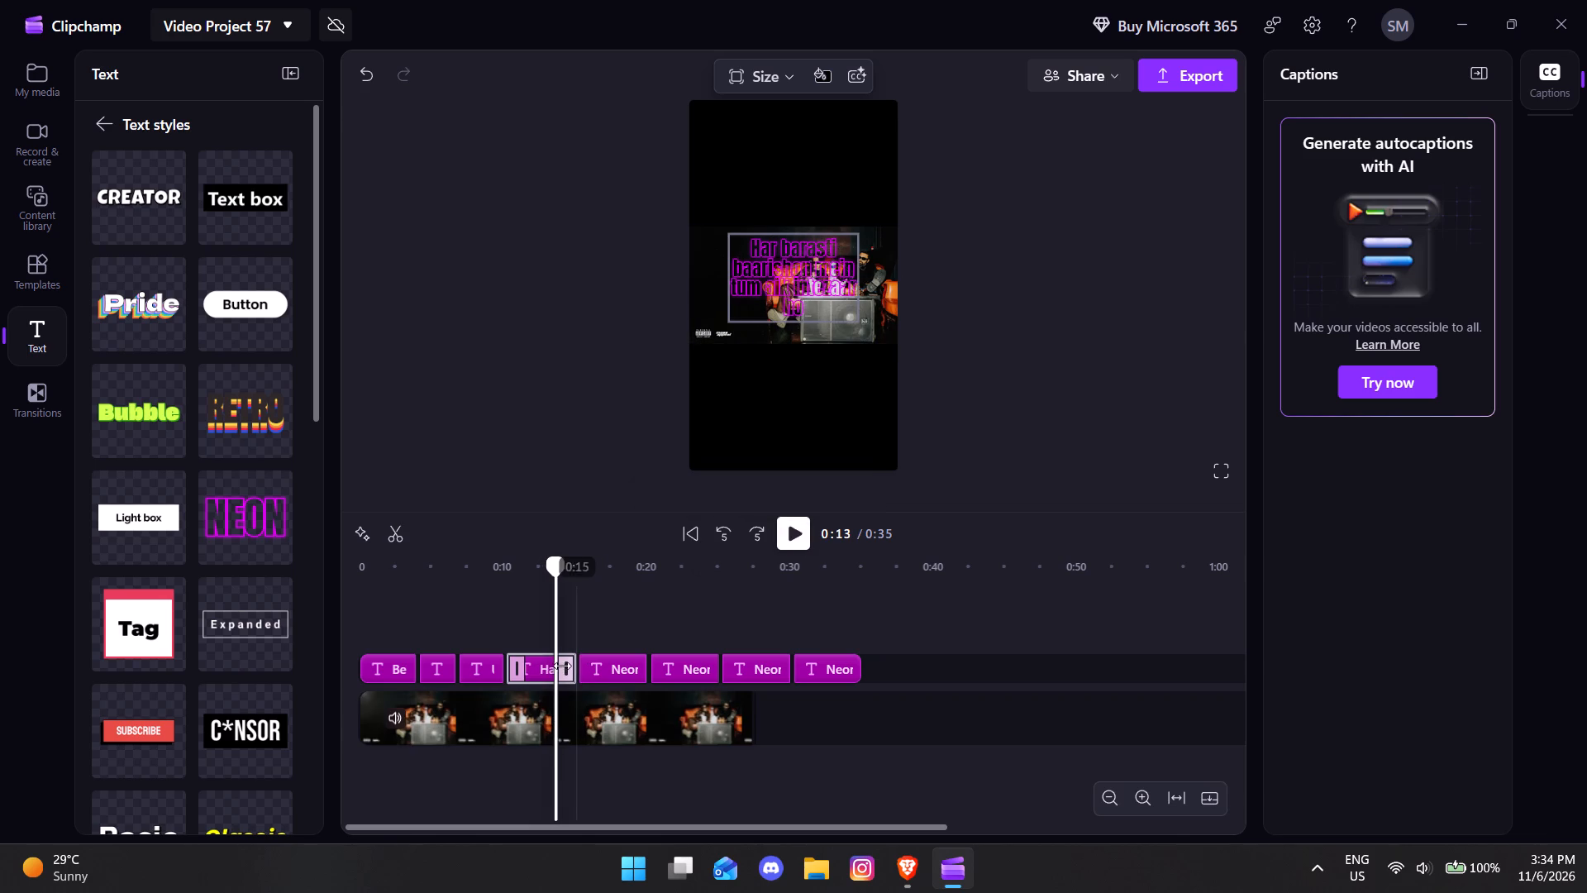
pyautogui.moveTo(560, 666); pyautogui.dragTo(543, 666)
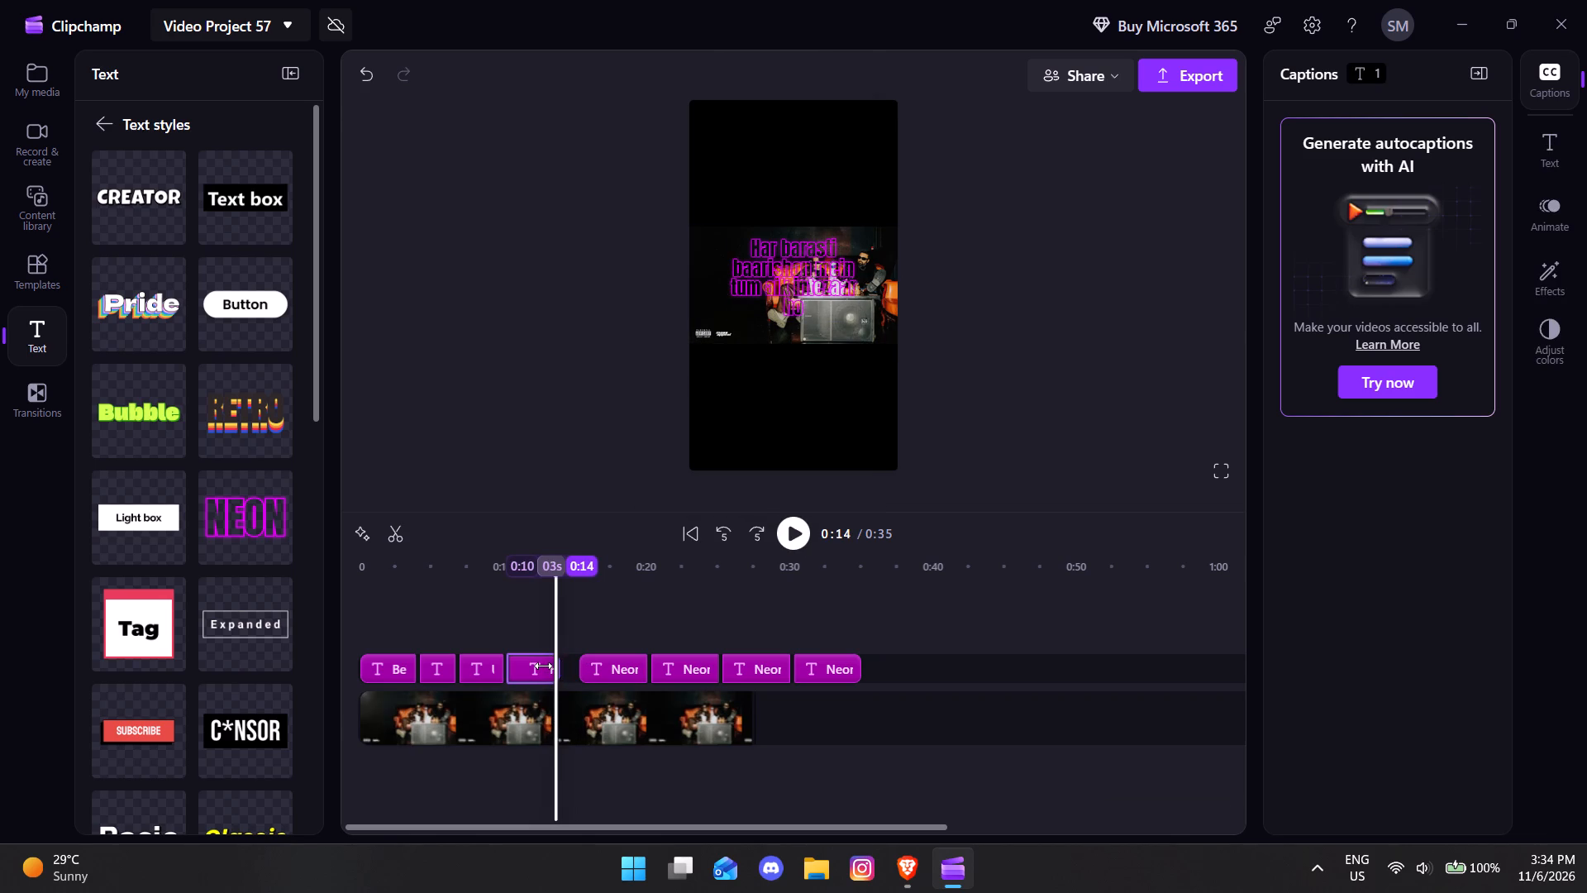
pyautogui.moveTo(543, 666); pyautogui.dragTo(543, 666)
pyautogui.click(565, 669)
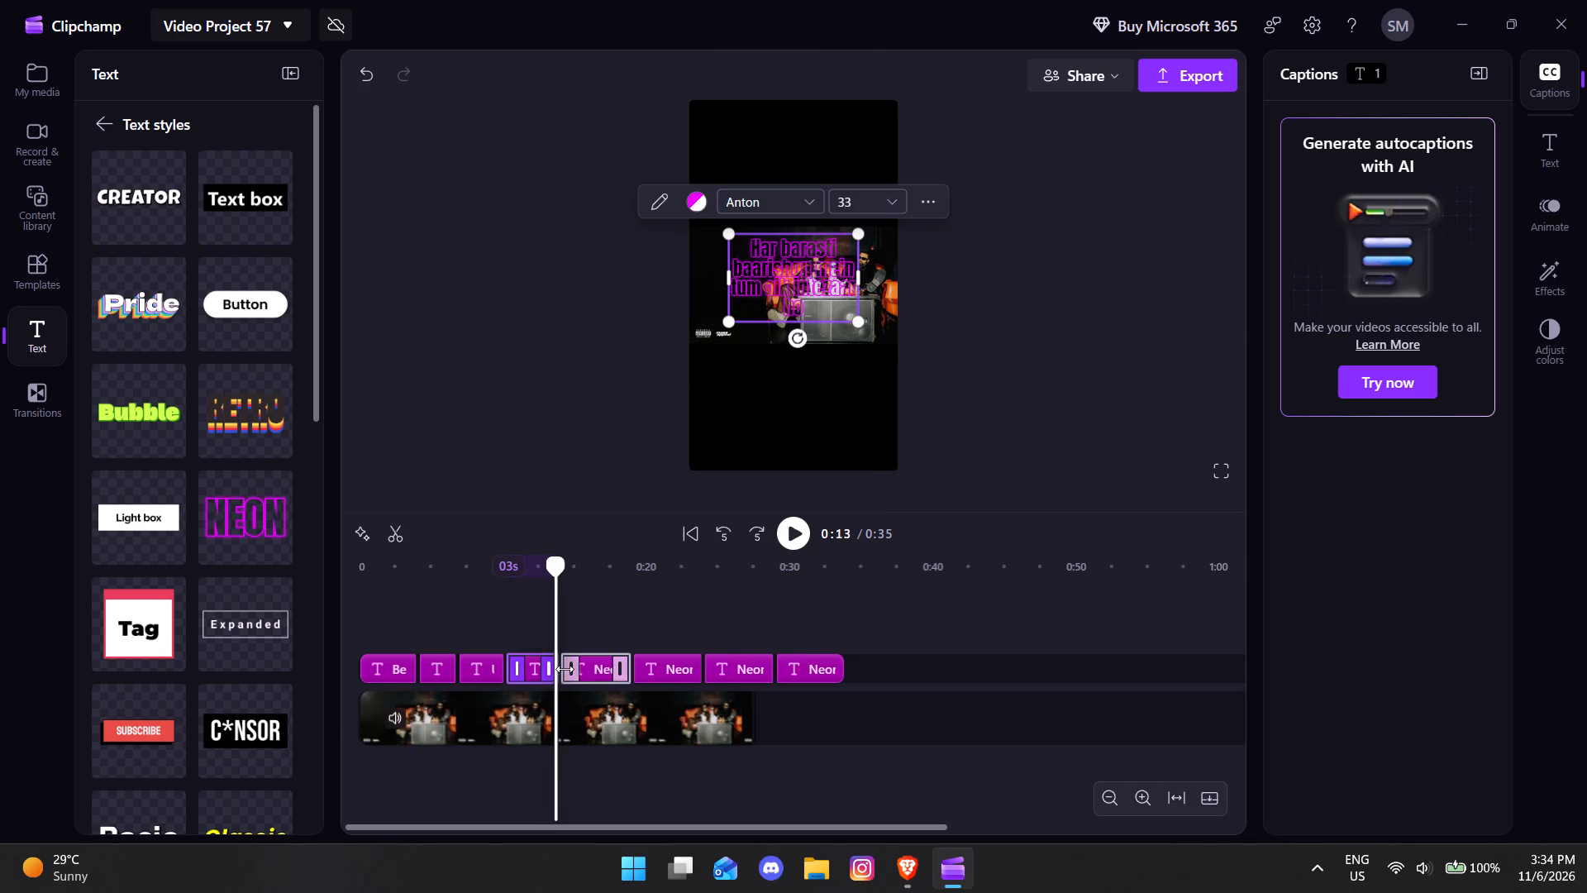
# Apply the Fly in animation to the fourth text.
pyautogui.click(1532, 217)
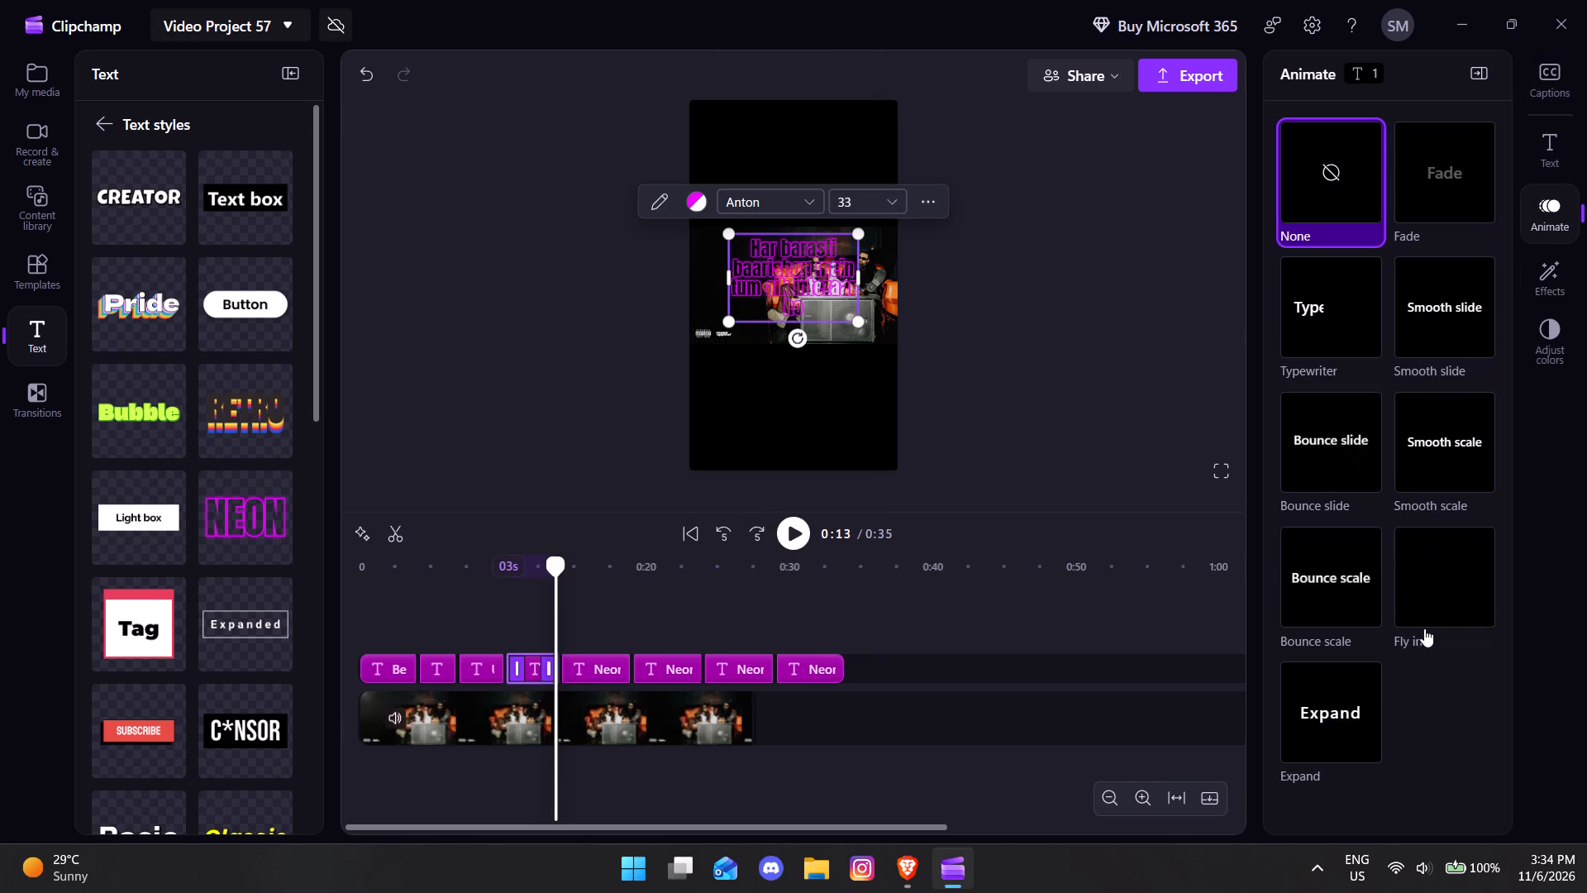
pyautogui.click(1445, 584)
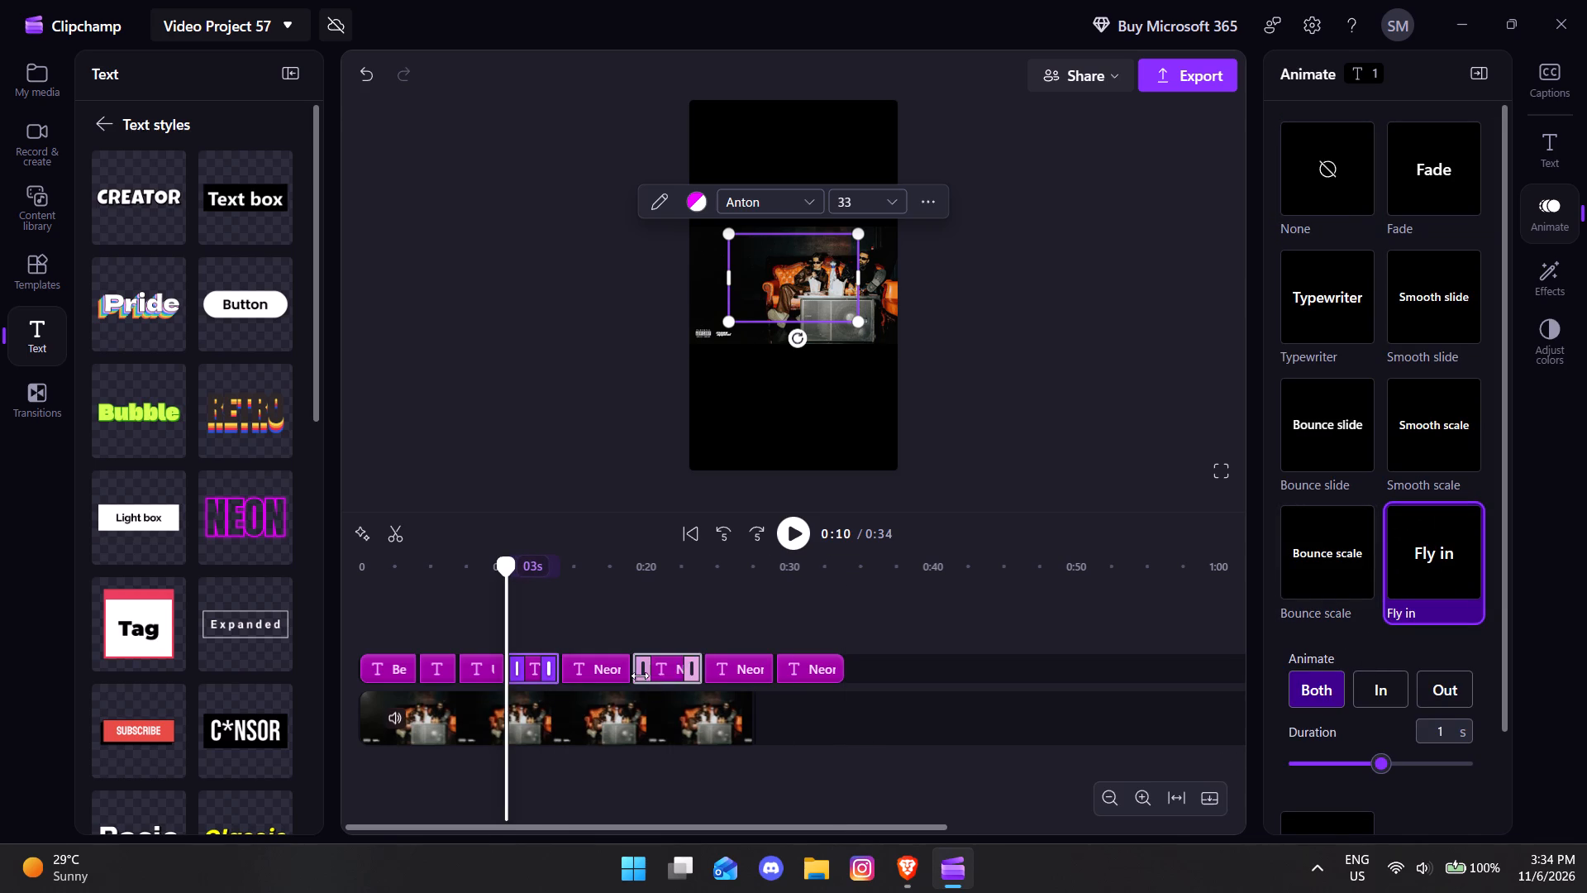
# Play the fourth text's animation from about 0:10, pausing at about 0:14 where the fifth text starts.
pyautogui.click(595, 675)
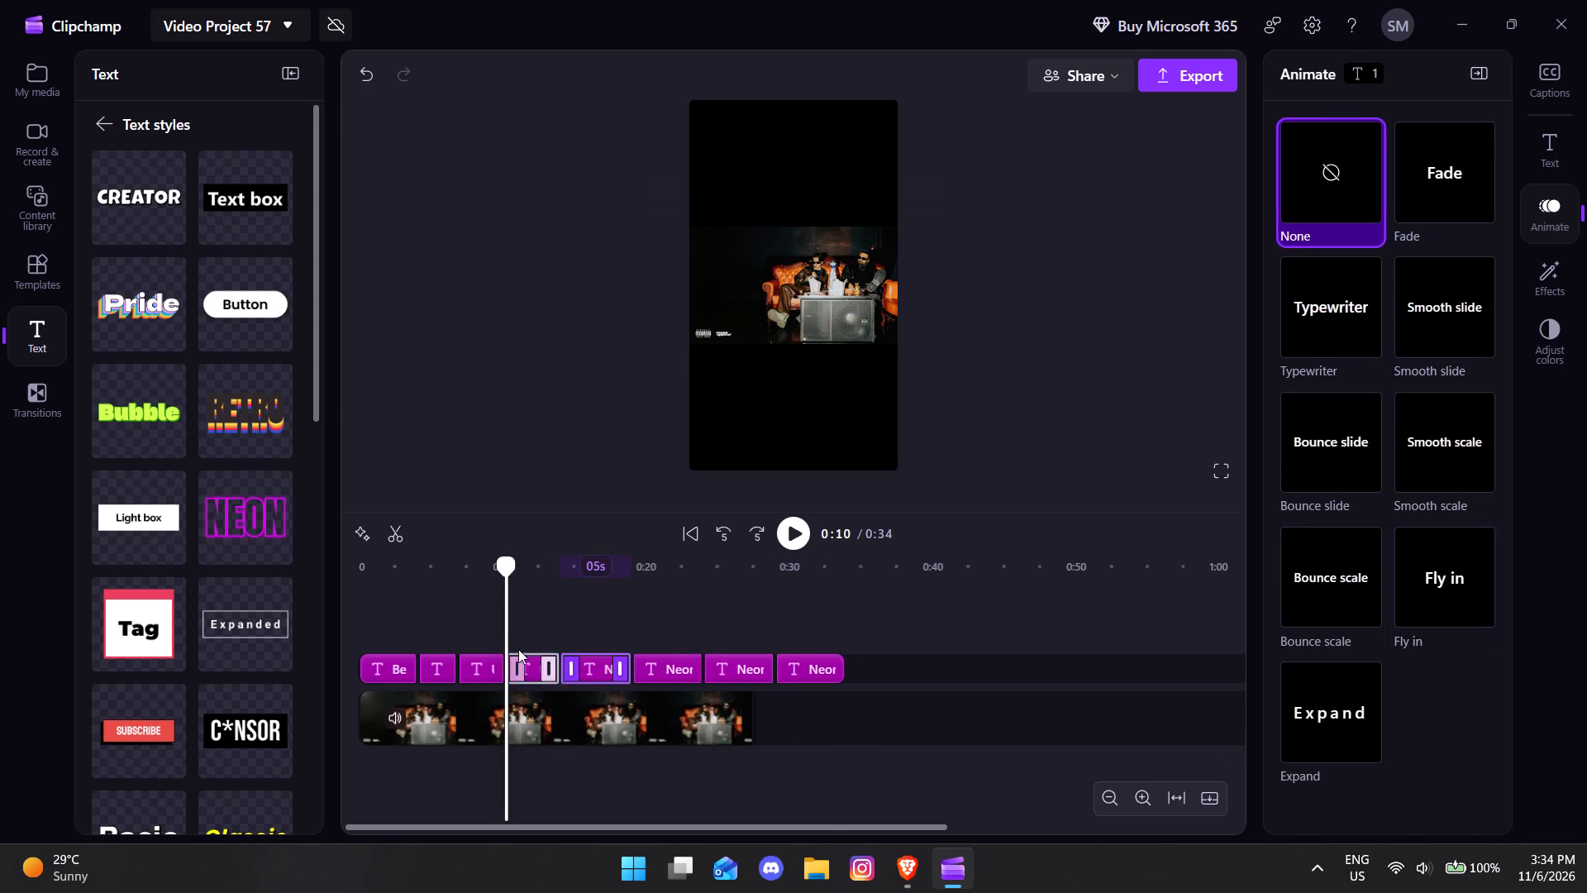
pyautogui.click(508, 641)
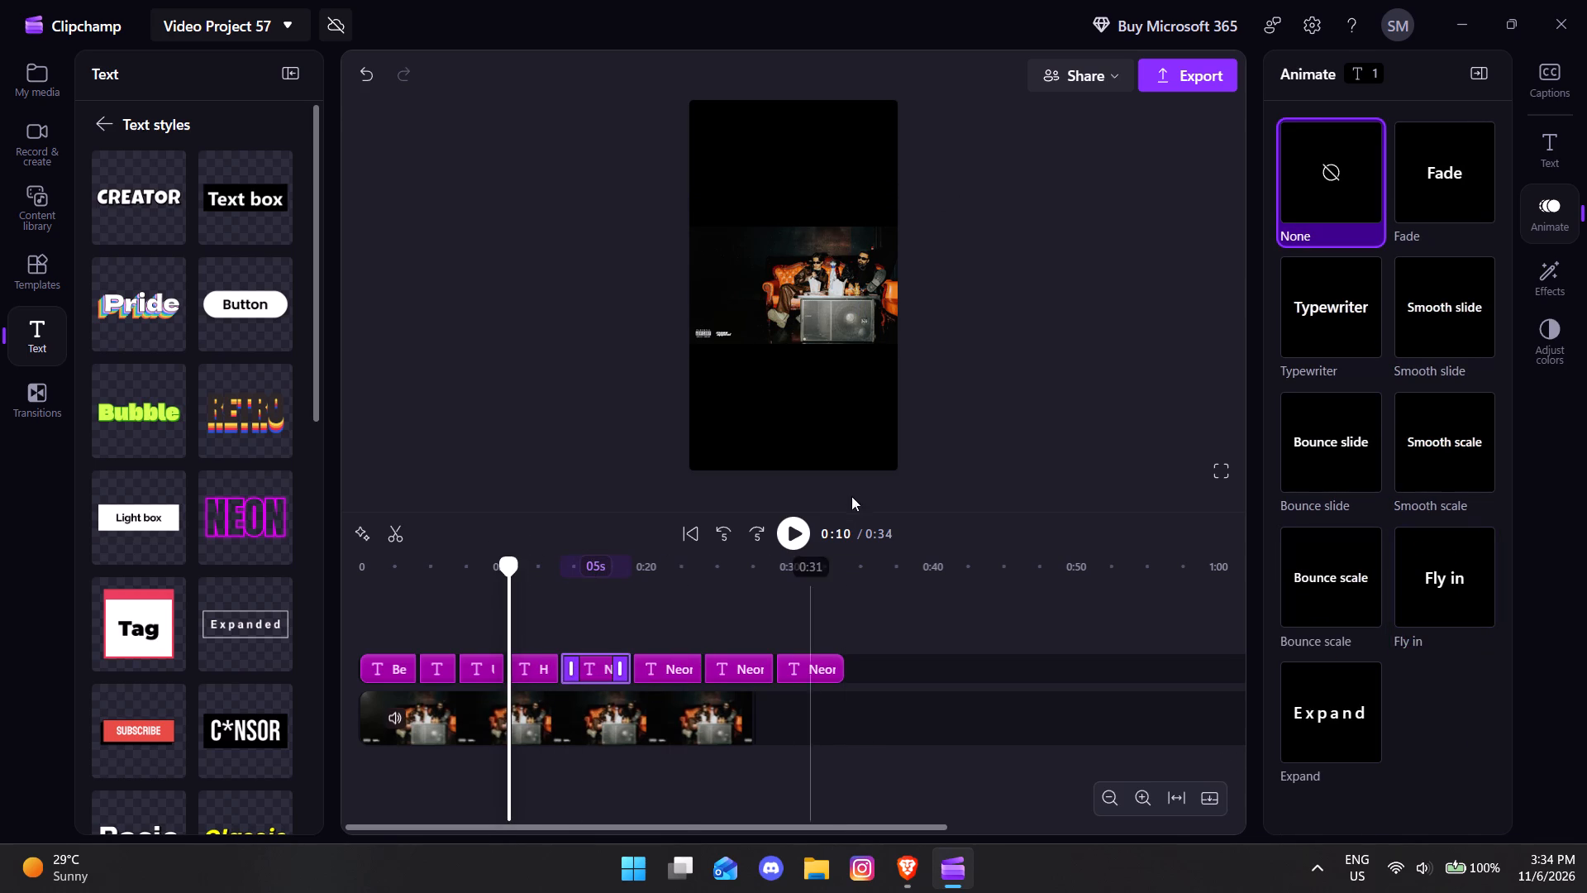
pyautogui.click(788, 533)
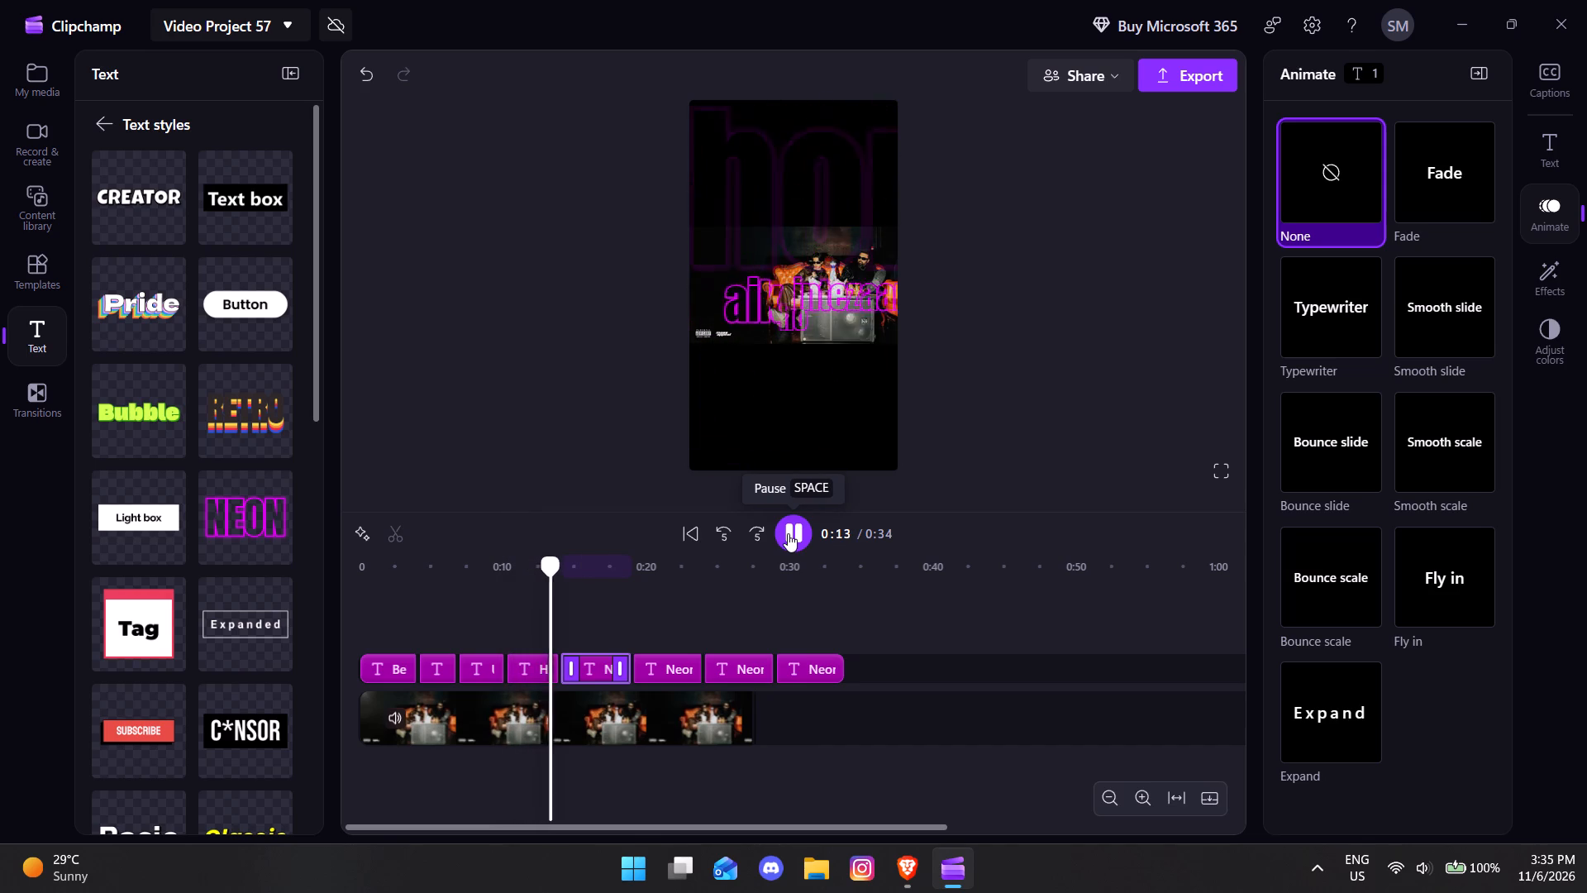
pyautogui.click(788, 533)
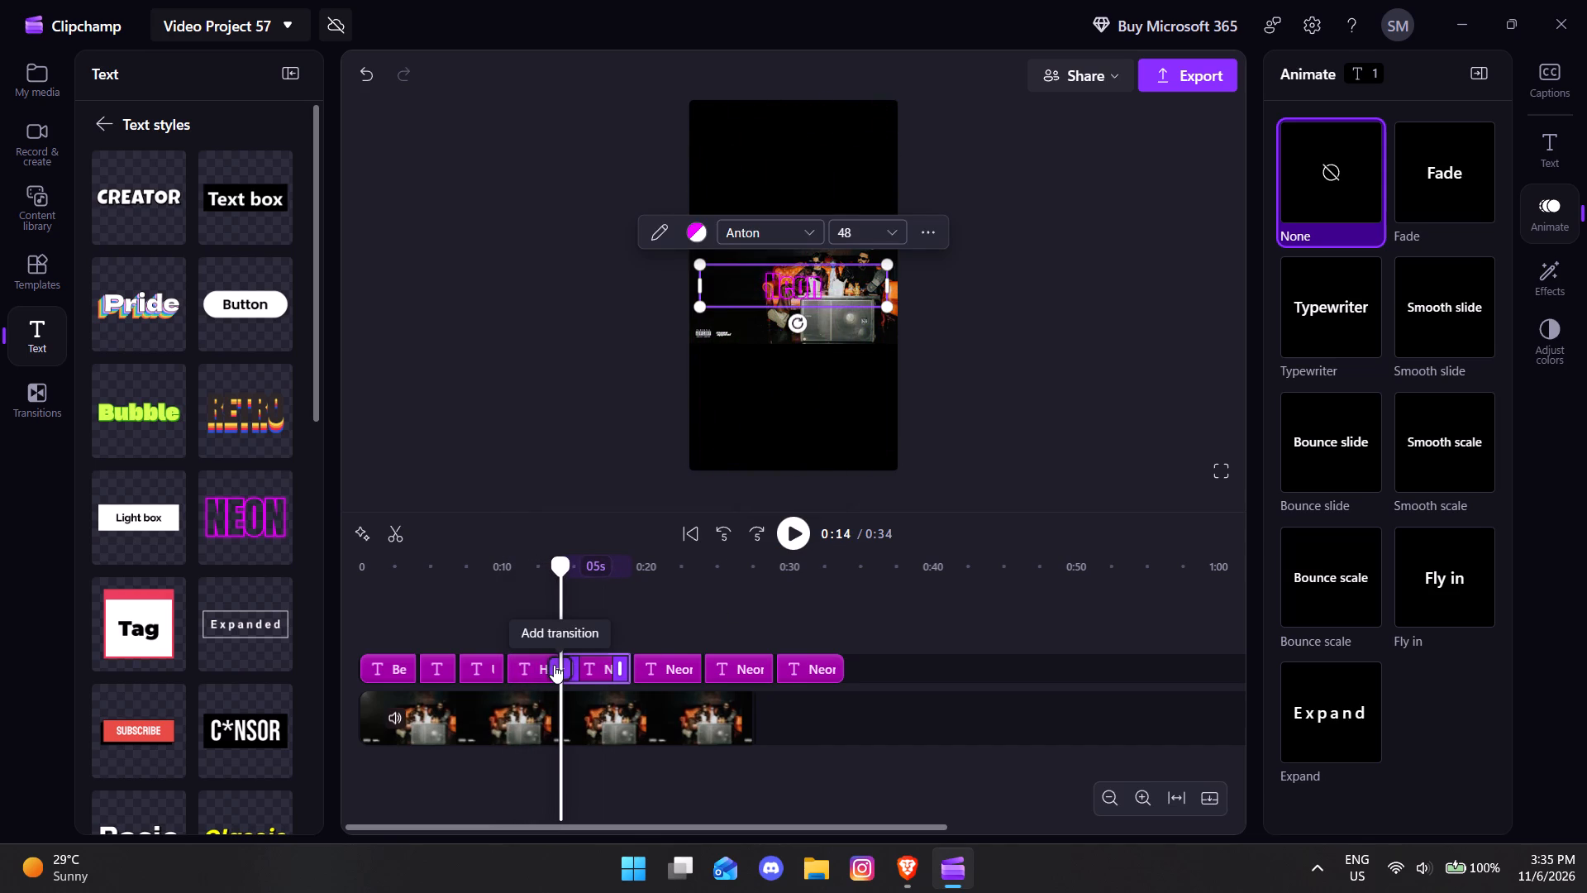
# In Brave, copy the lyric line "Tum jab aaogi toh khoya hua paogi mujhe".
pyautogui.click(908, 874)
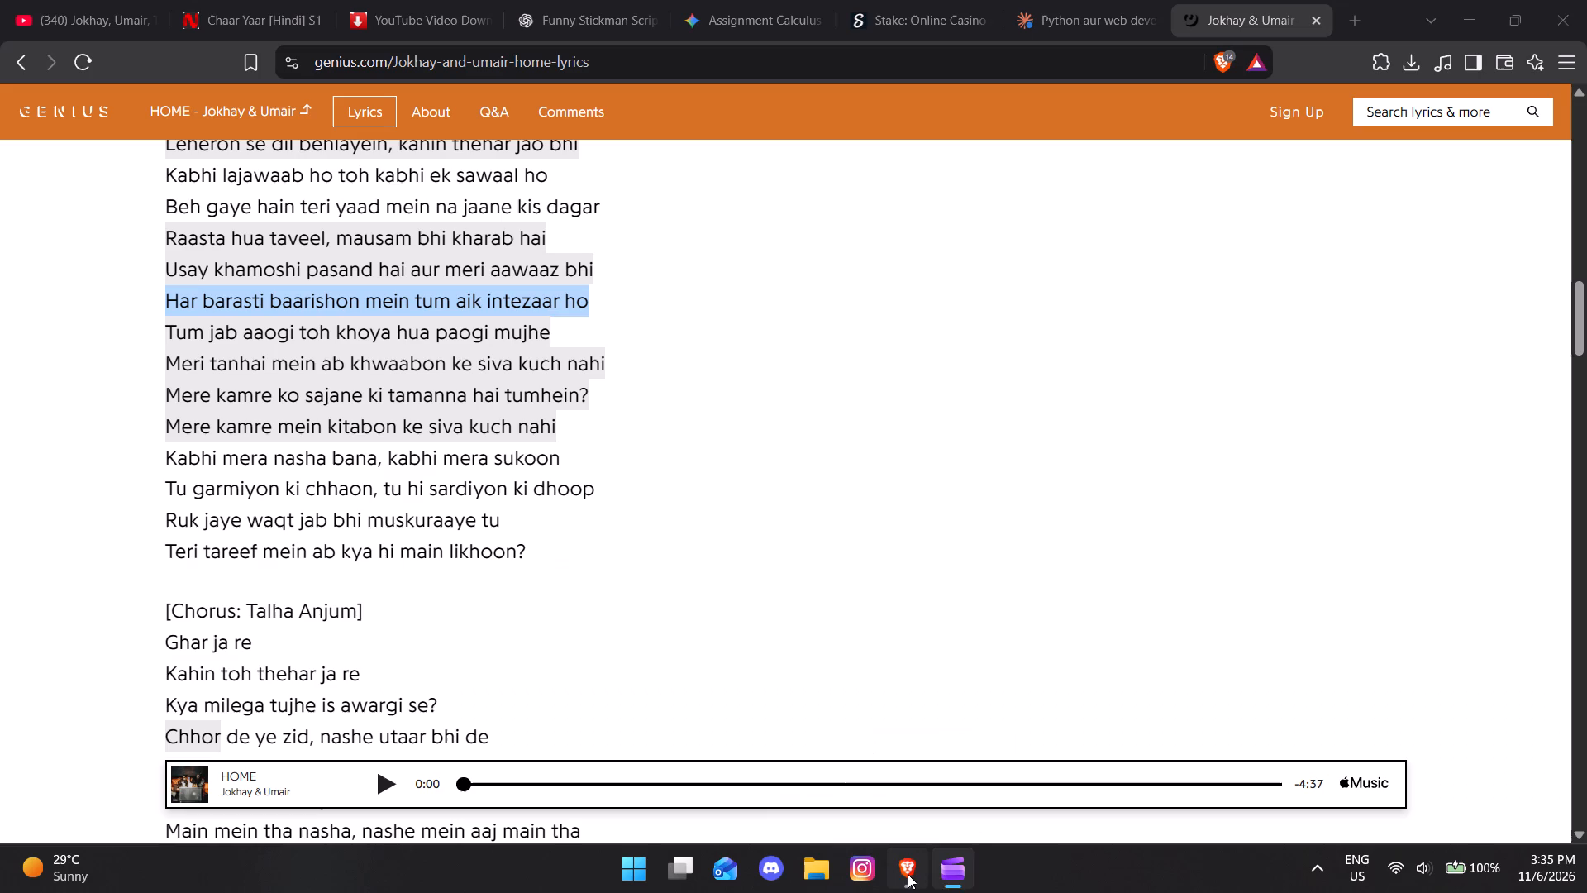
pyautogui.click(578, 326)
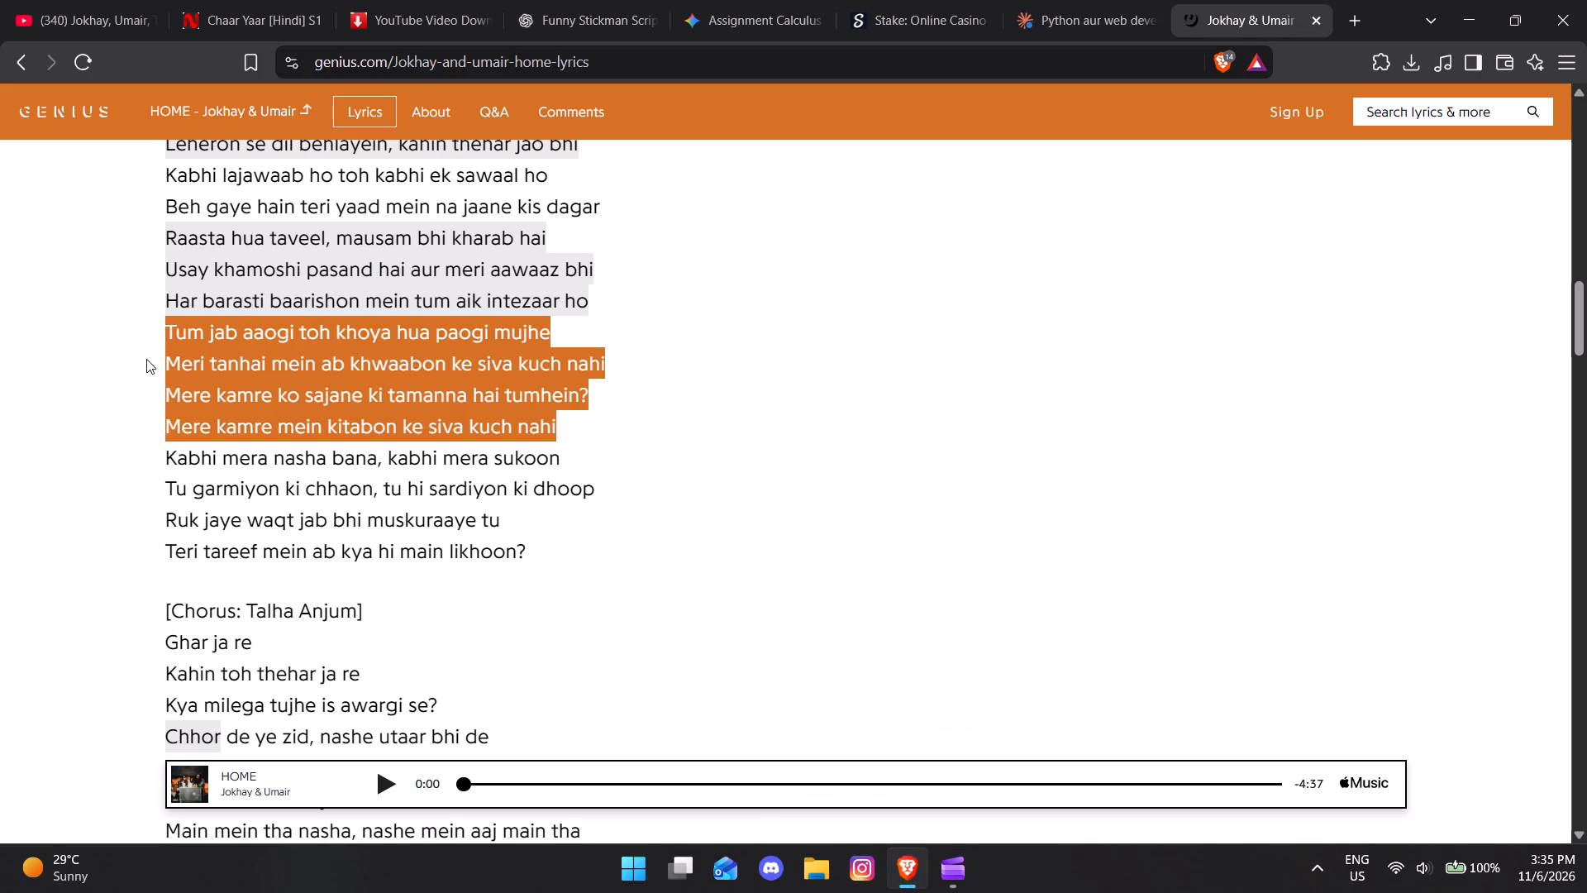
pyautogui.moveTo(160, 331); pyautogui.dragTo(580, 333)
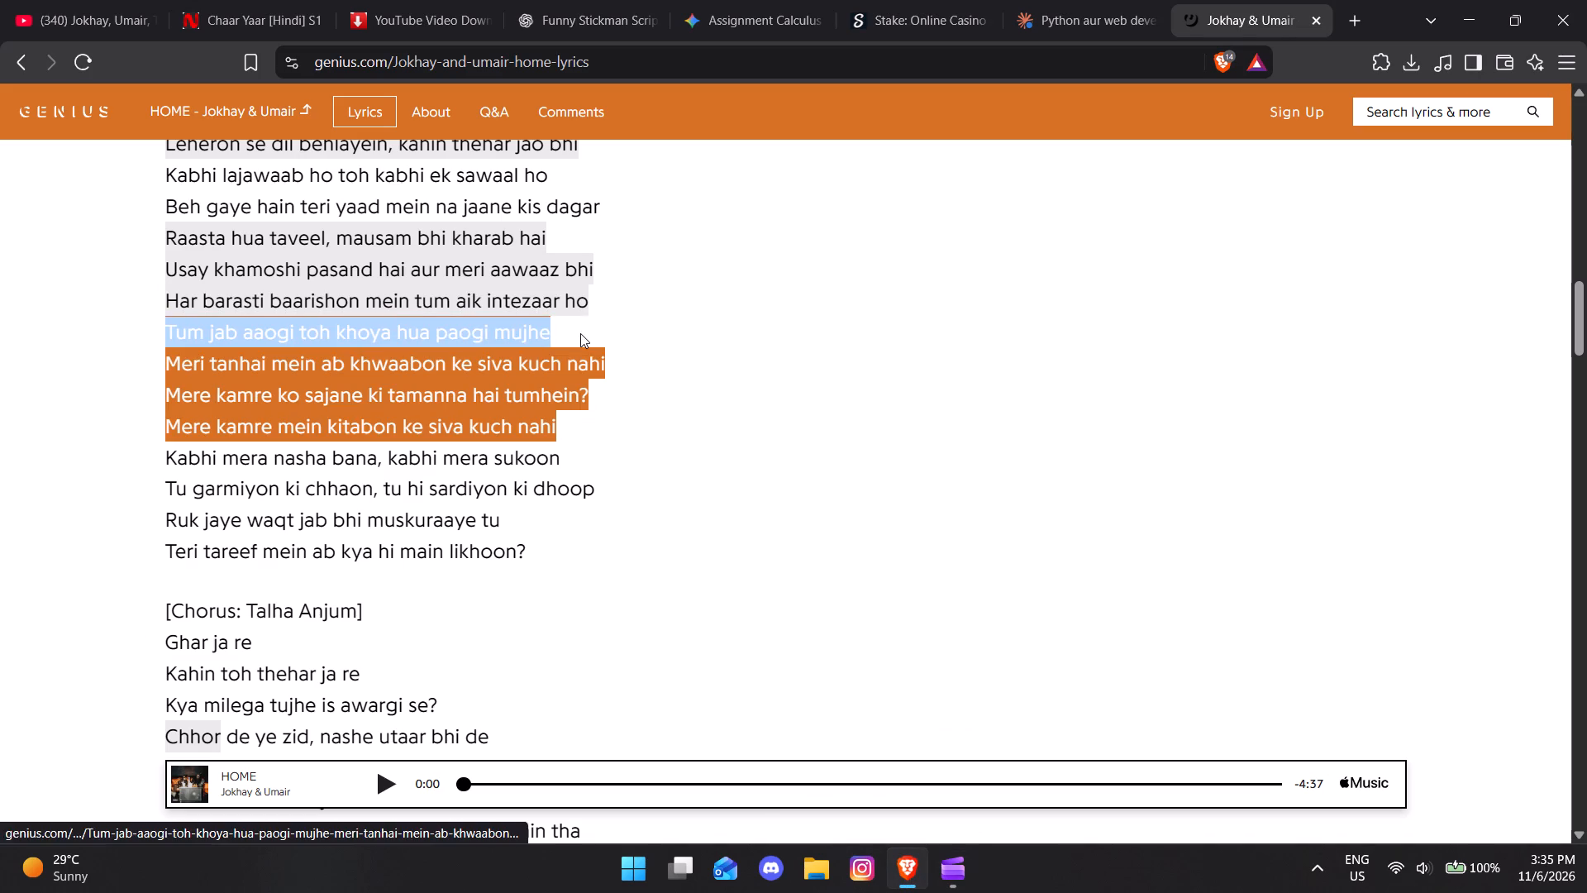
pyautogui.moveTo(580, 333); pyautogui.dragTo(546, 336)
pyautogui.hotkey('ctrl', 'c')
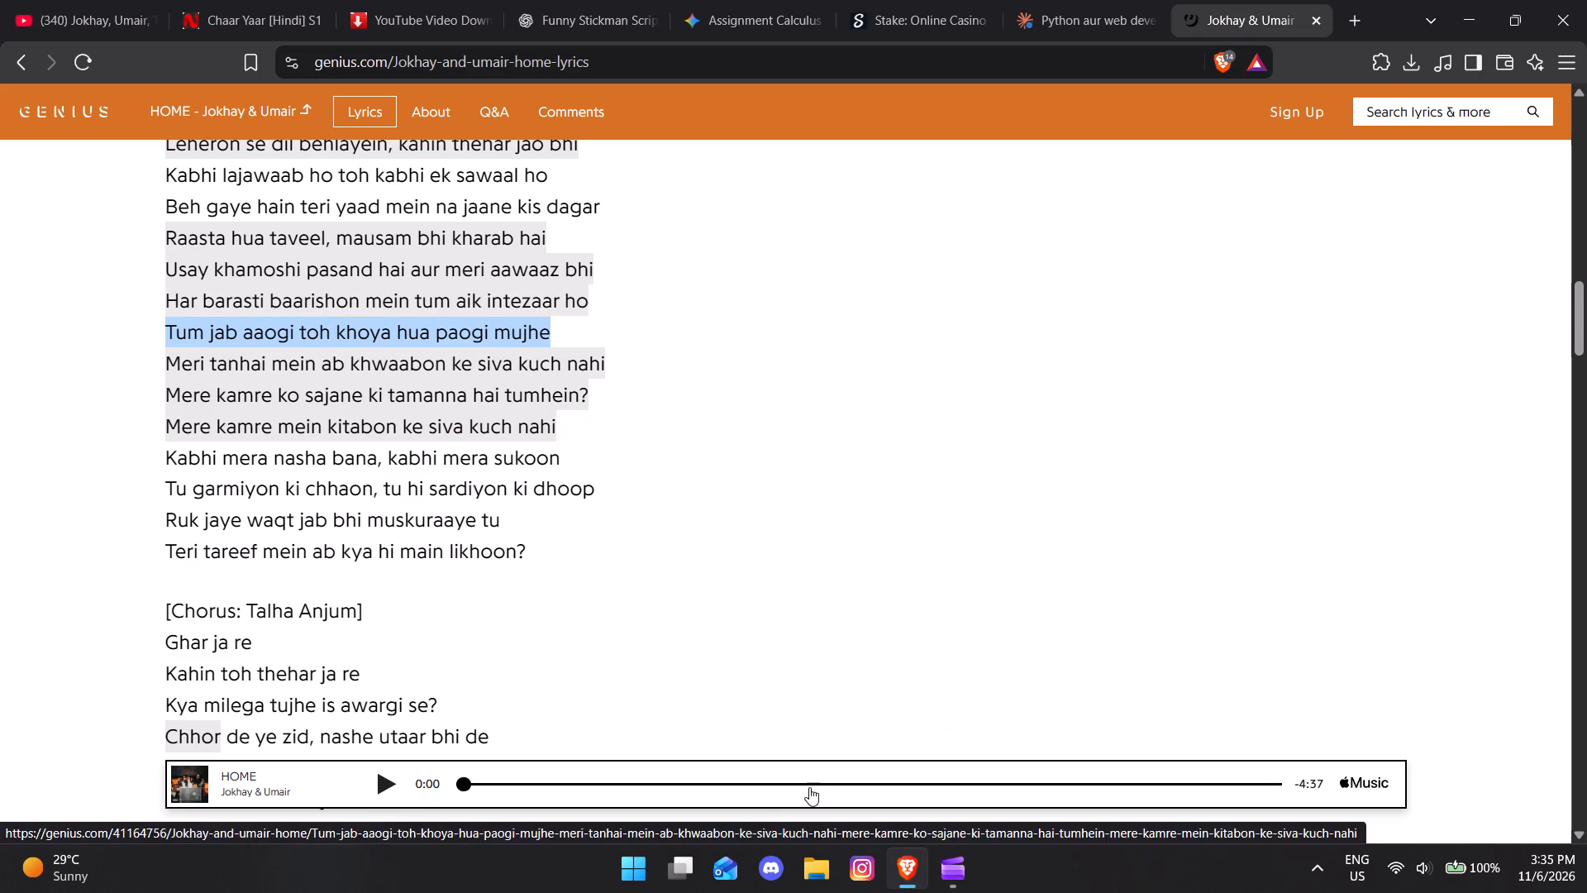
# In Clipchamp, replace the fifth text's "Neon" placeholder with the copied line "Tum jab aaogi toh khoya hua paogi mujhe".
pyautogui.click(934, 862)
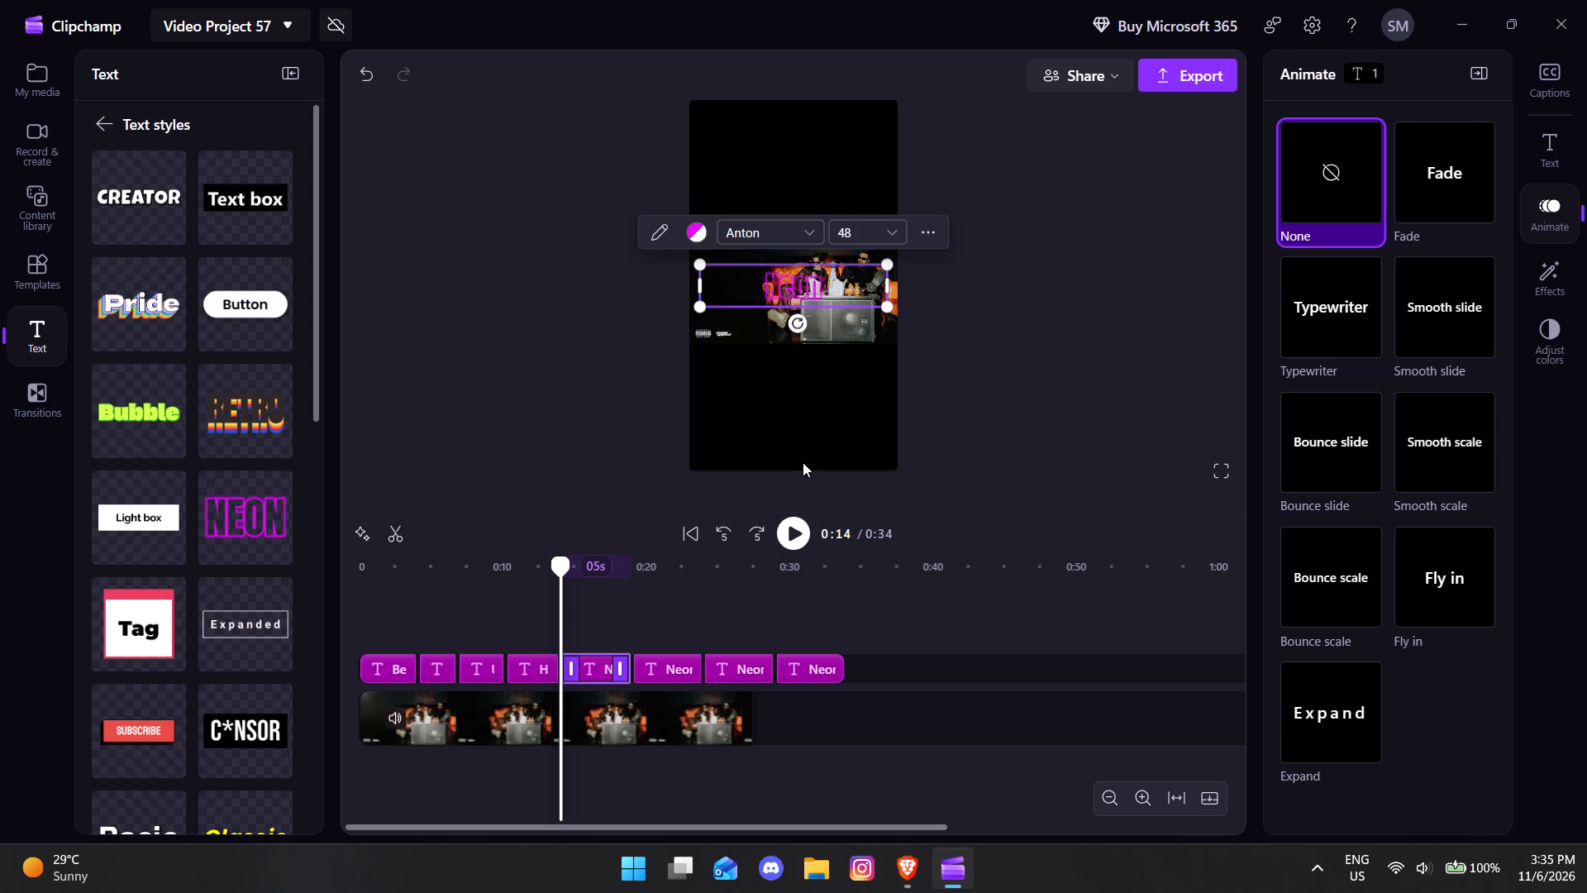
pyautogui.doubleClick(811, 280)
pyautogui.press('BackSpace')
pyautogui.hotkey('ctrl', 'v')
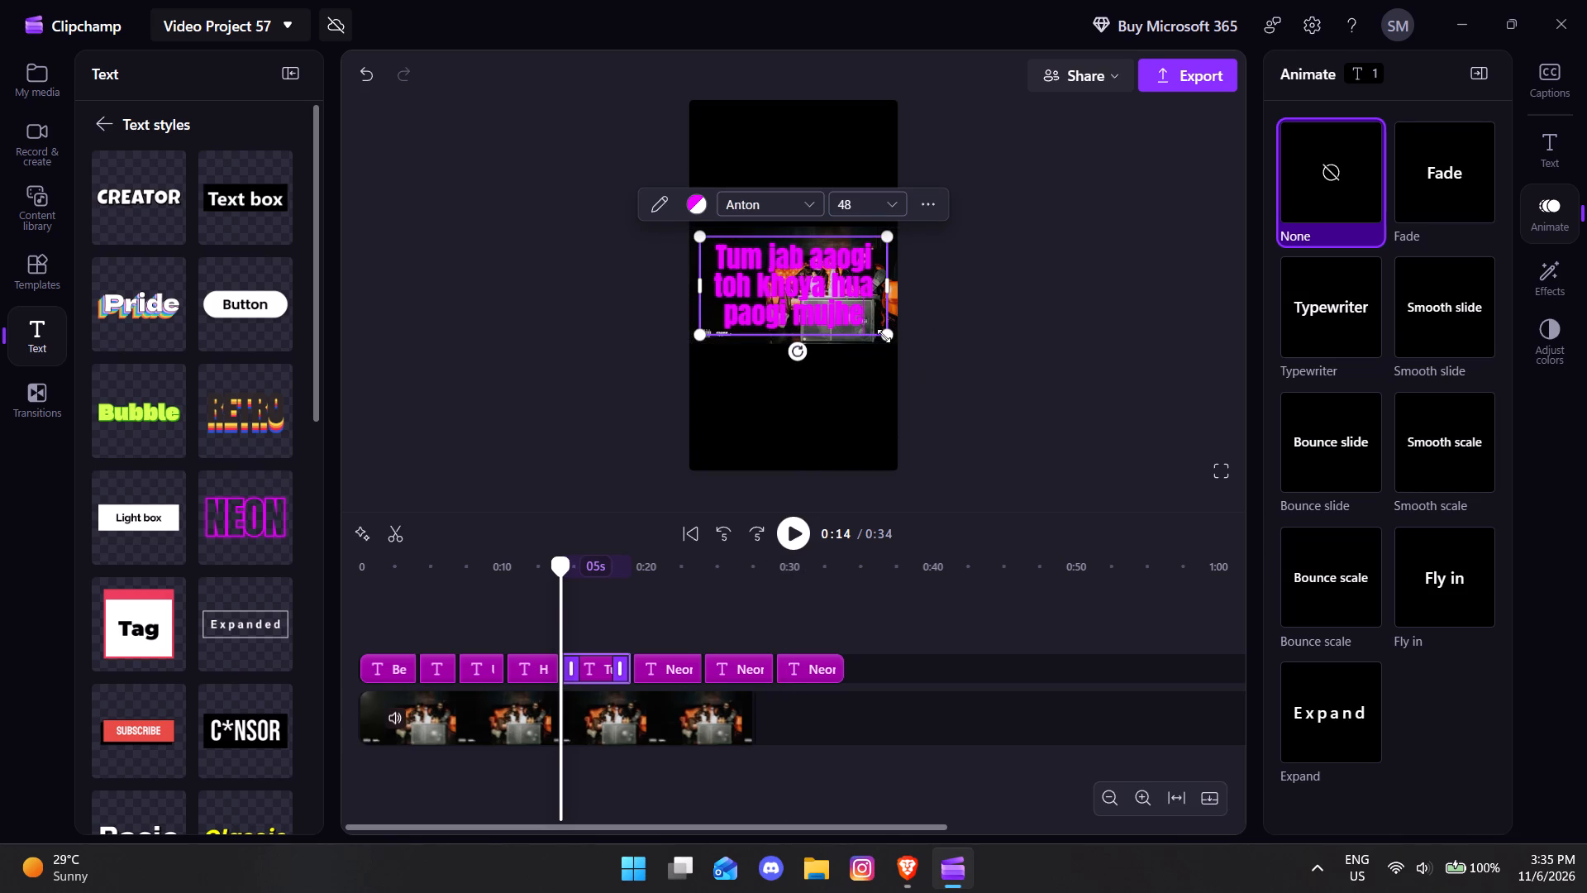
# Shrink the fifth text to font size 36 and centre it over the video picture.
pyautogui.doubleClick(884, 334)
pyautogui.moveTo(888, 338); pyautogui.dragTo(859, 310)
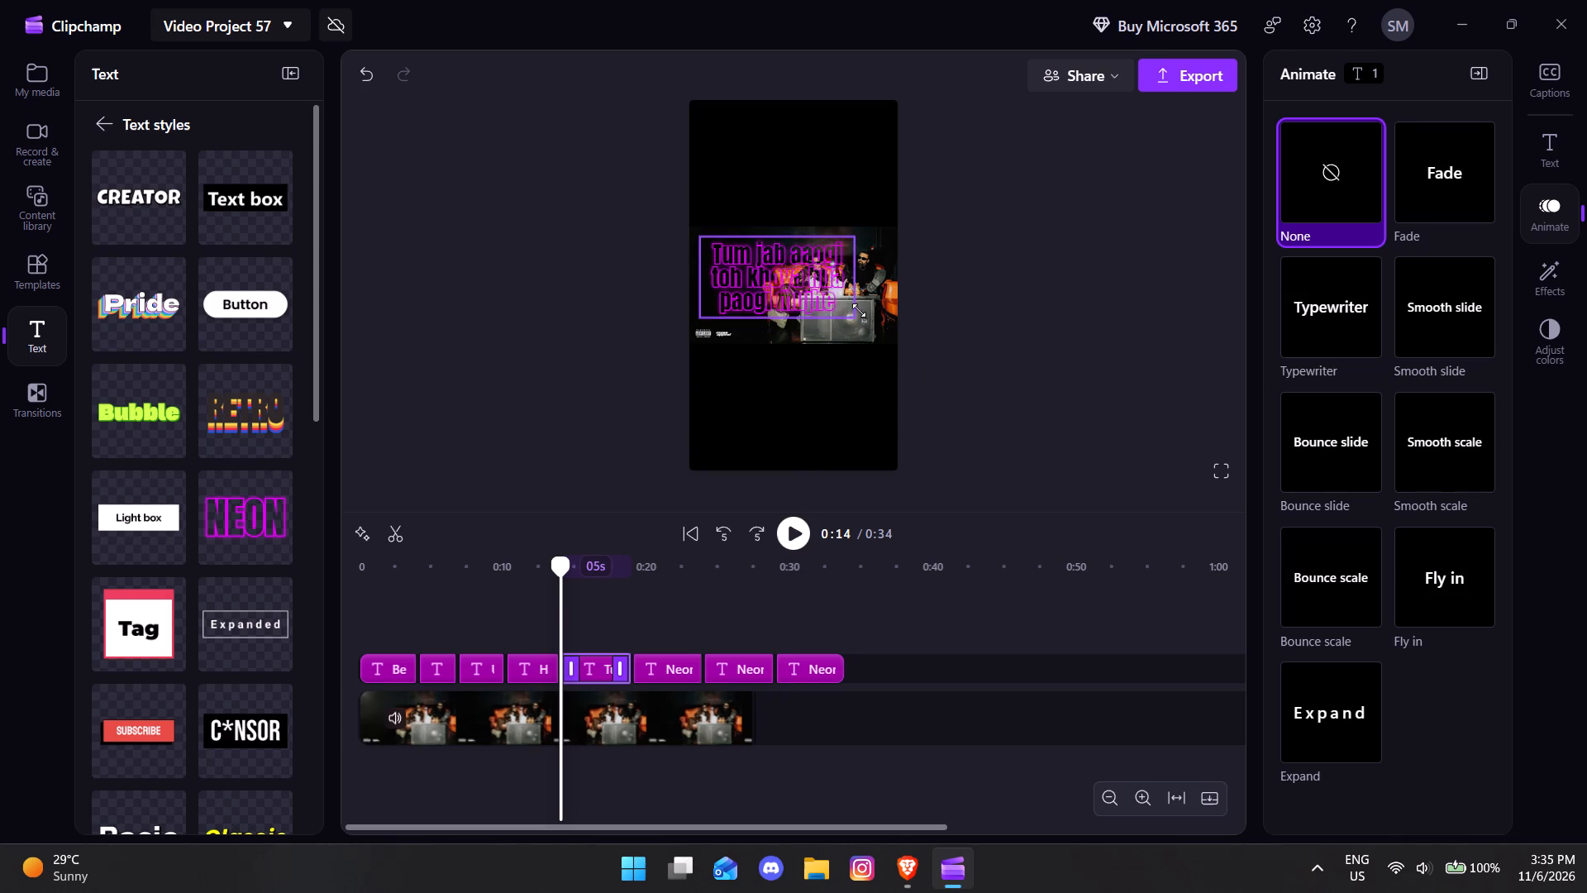
pyautogui.moveTo(859, 310); pyautogui.dragTo(847, 302)
pyautogui.moveTo(751, 272); pyautogui.dragTo(772, 284)
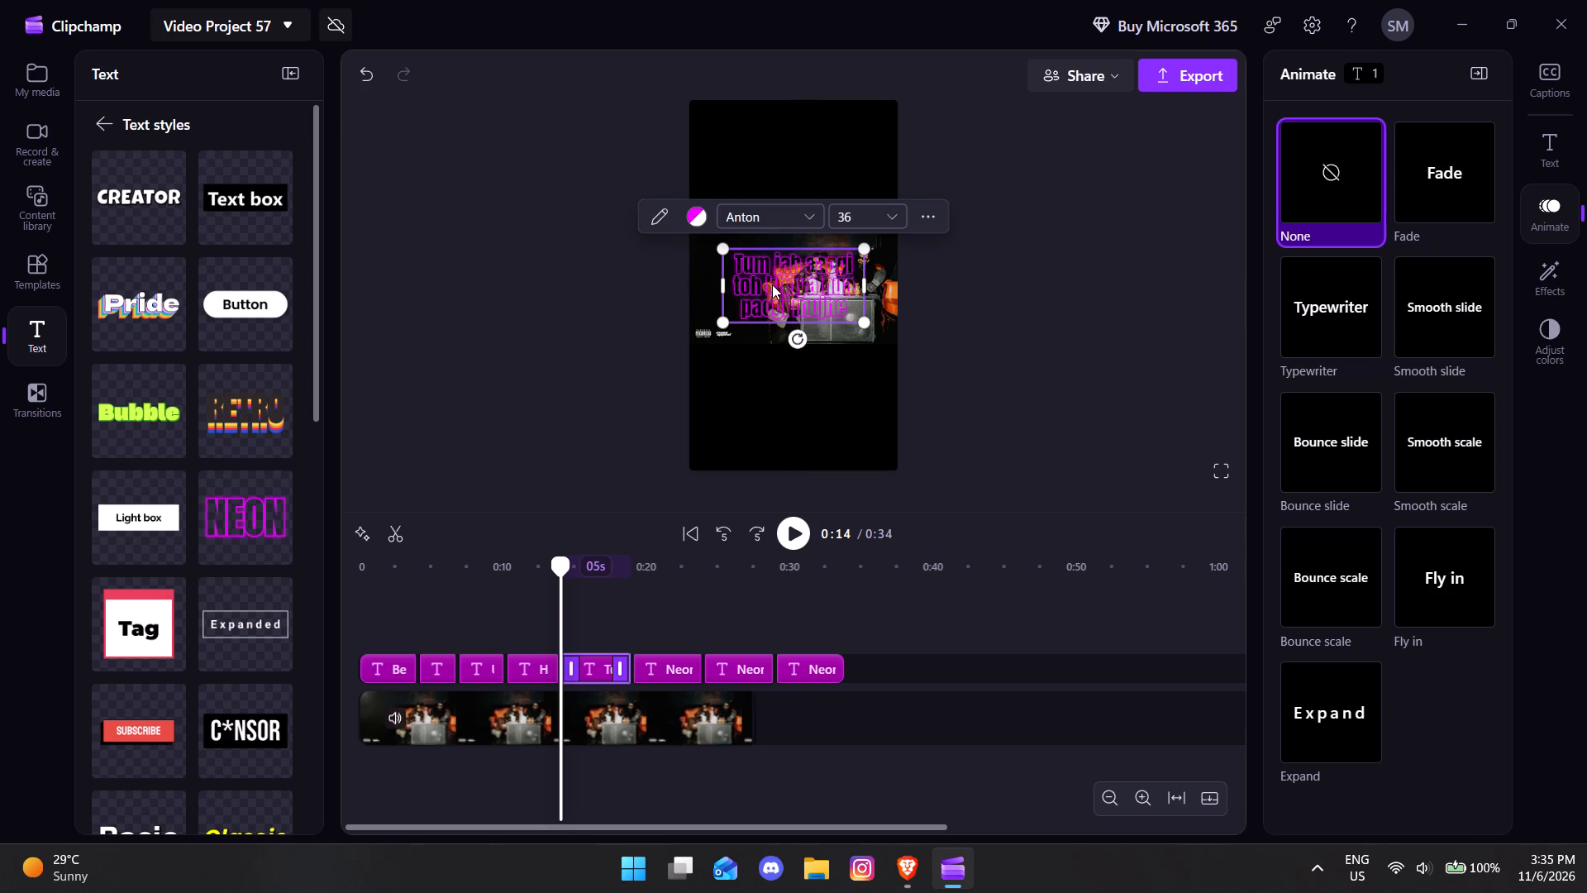
# Apply the Fly in animation to the fifth text.
pyautogui.click(788, 529)
pyautogui.click(788, 529)
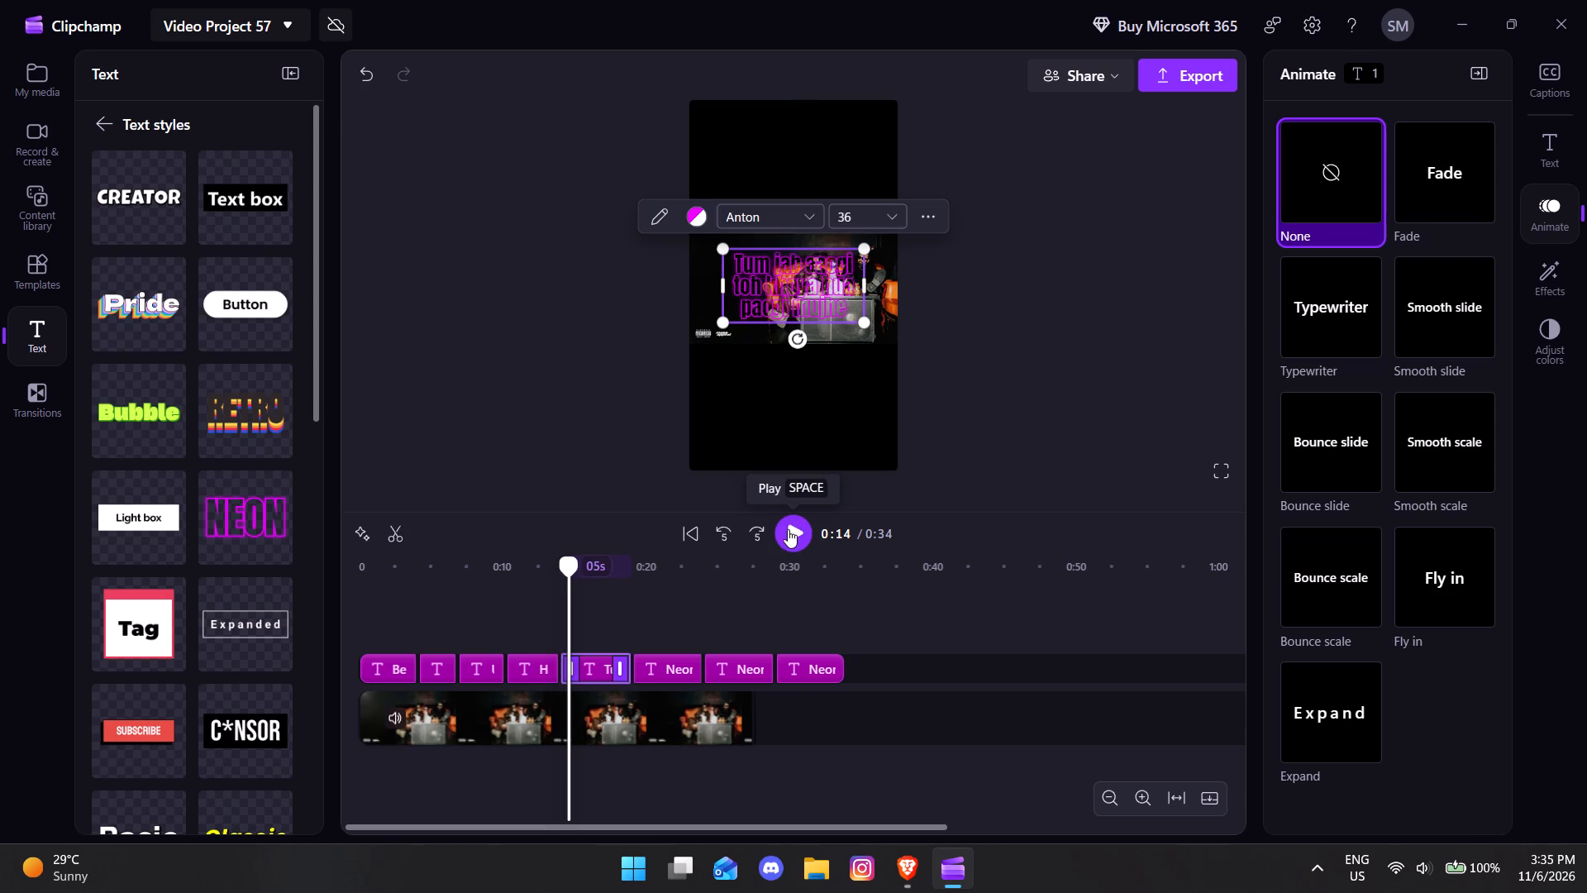
pyautogui.click(1429, 590)
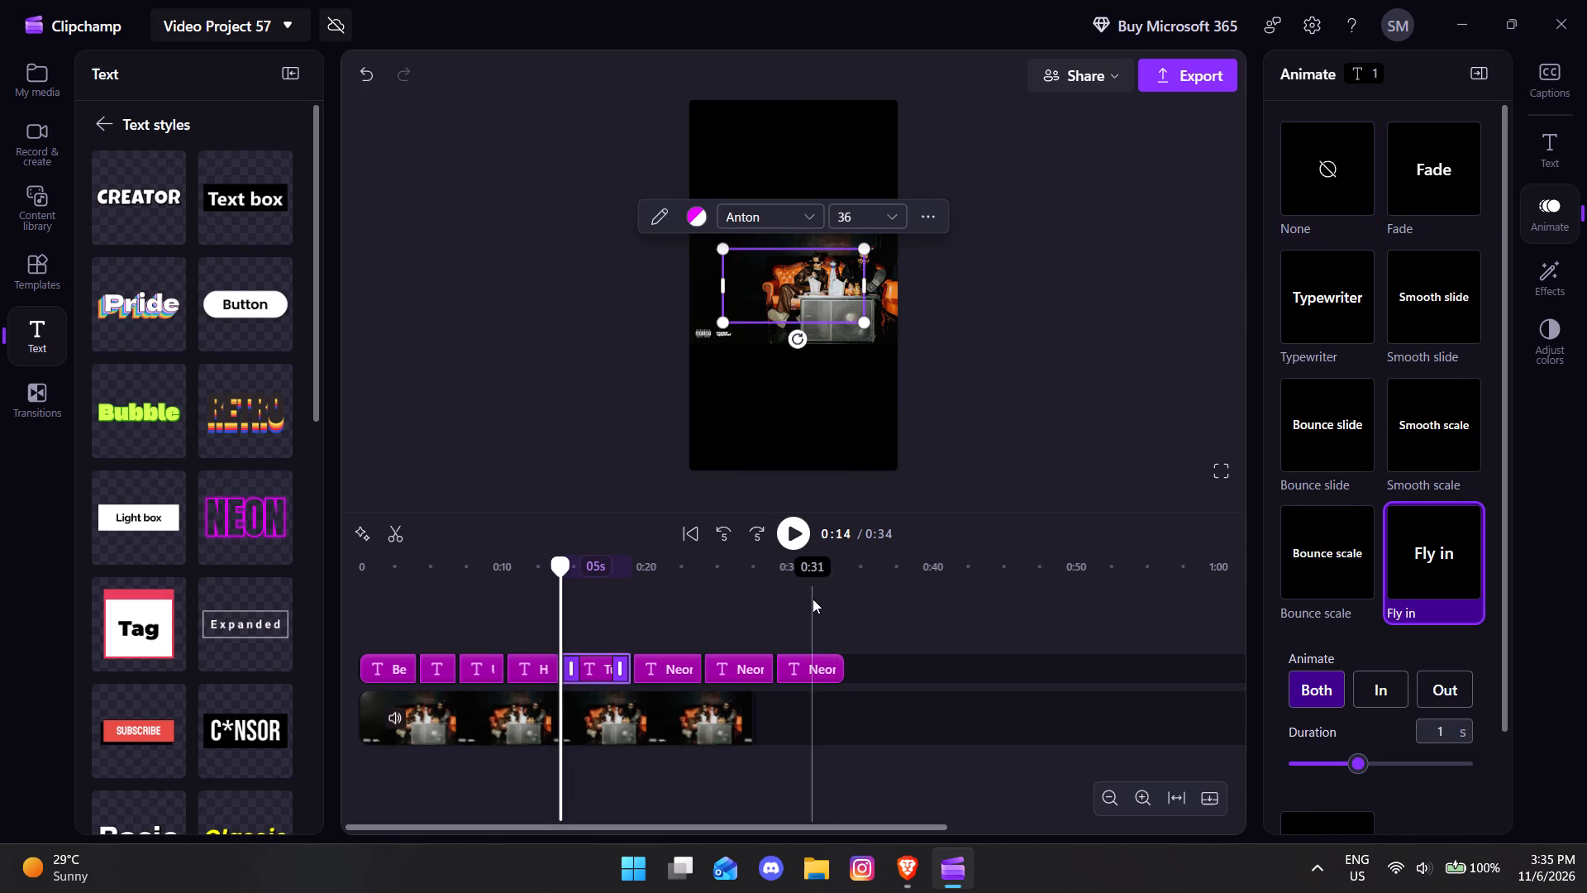
# Play through the fifth text to about 0:16, trim its end to that time, and close the gap before the sixth text.
pyautogui.click(789, 523)
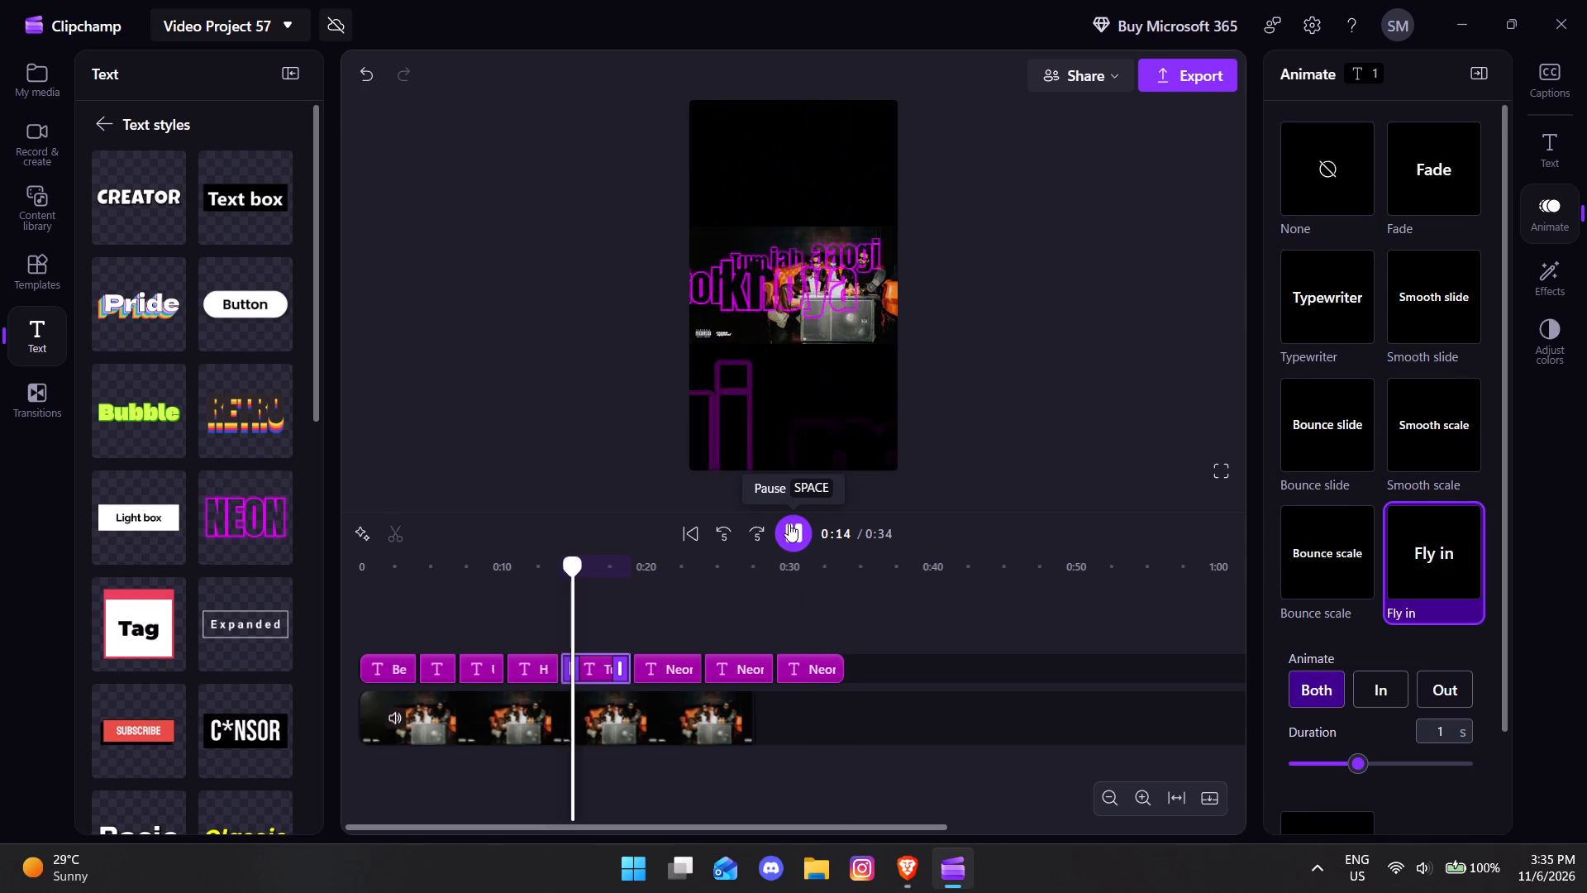
pyautogui.click(789, 523)
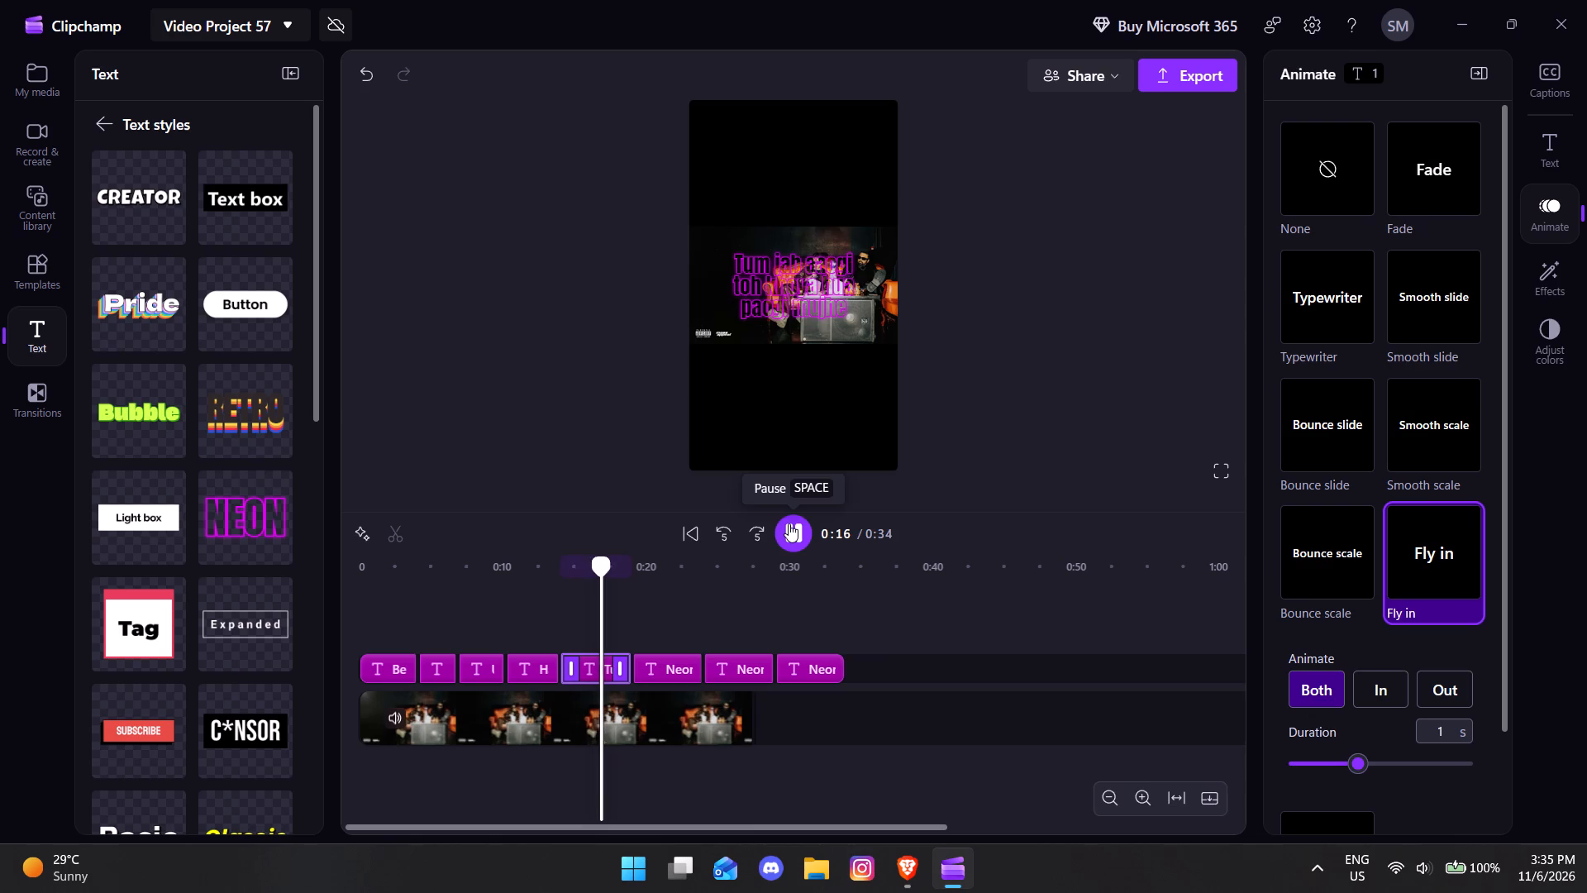
pyautogui.moveTo(618, 666); pyautogui.dragTo(588, 667)
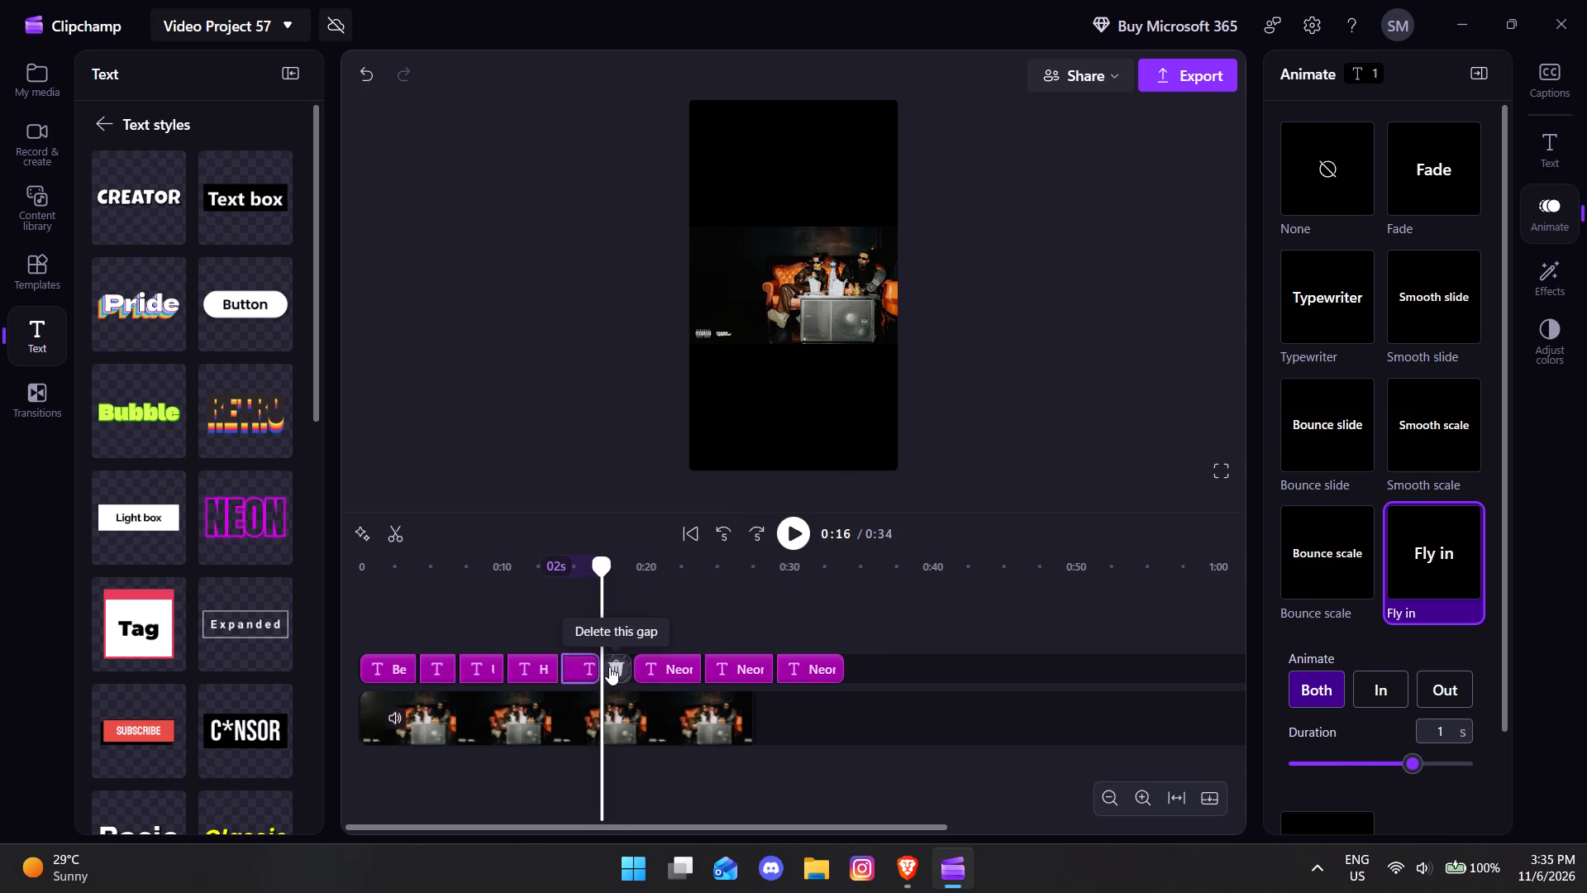
pyautogui.click(609, 666)
# In Brave, copy the lyric line "Meri tanhai mein ab khwaabon ke siva kuch nahi".
pyautogui.click(911, 873)
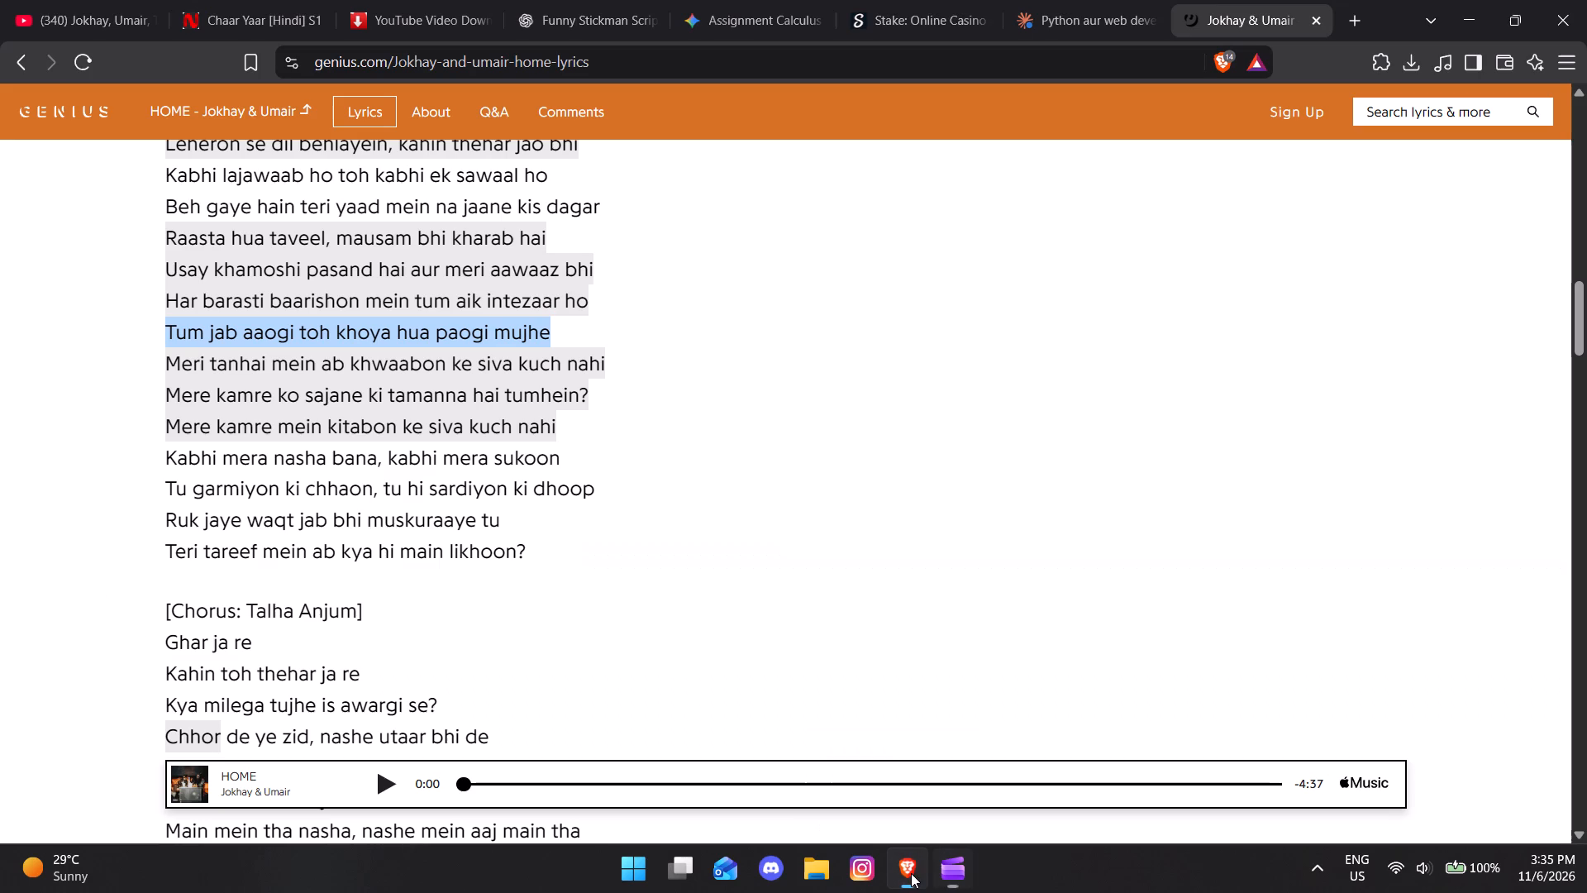
pyautogui.moveTo(623, 362); pyautogui.dragTo(519, 362)
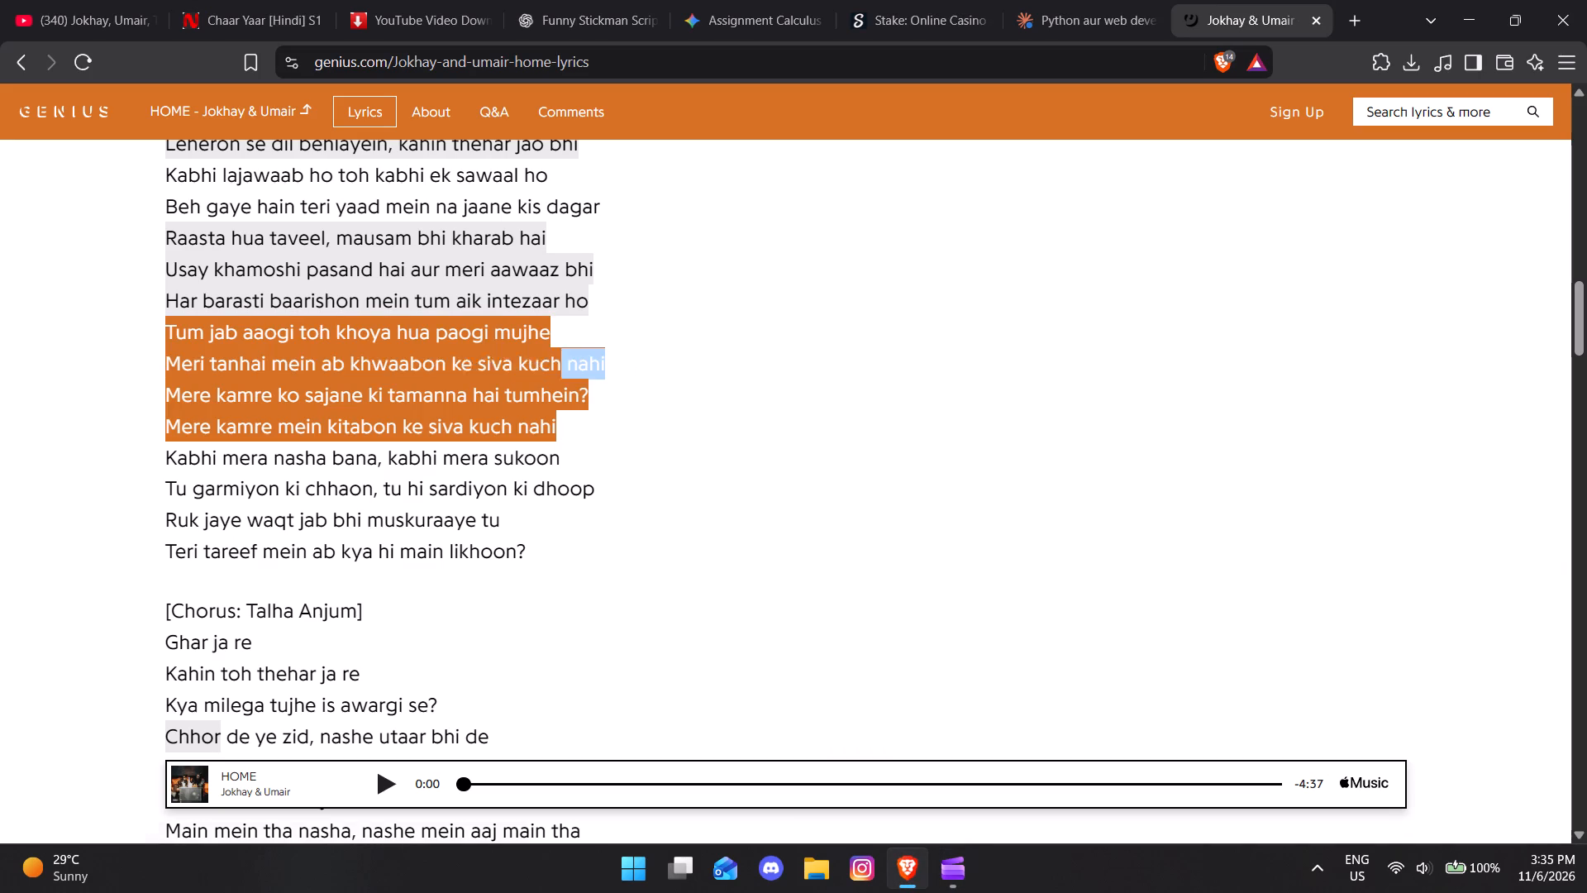
pyautogui.moveTo(519, 362); pyautogui.dragTo(155, 364)
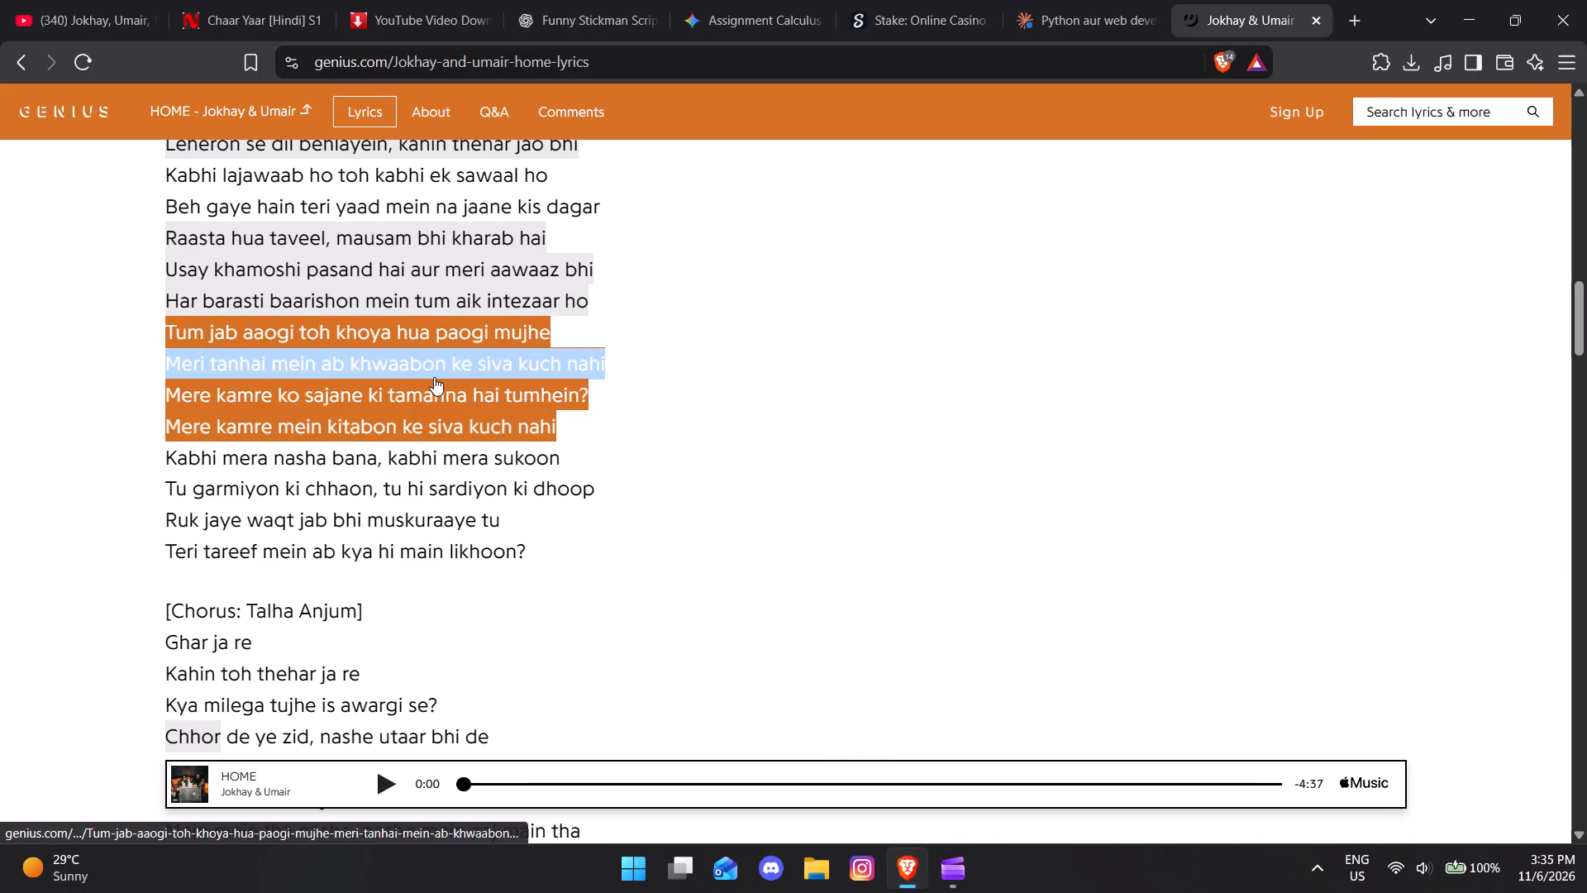
pyautogui.hotkey('ctrl', 'c')
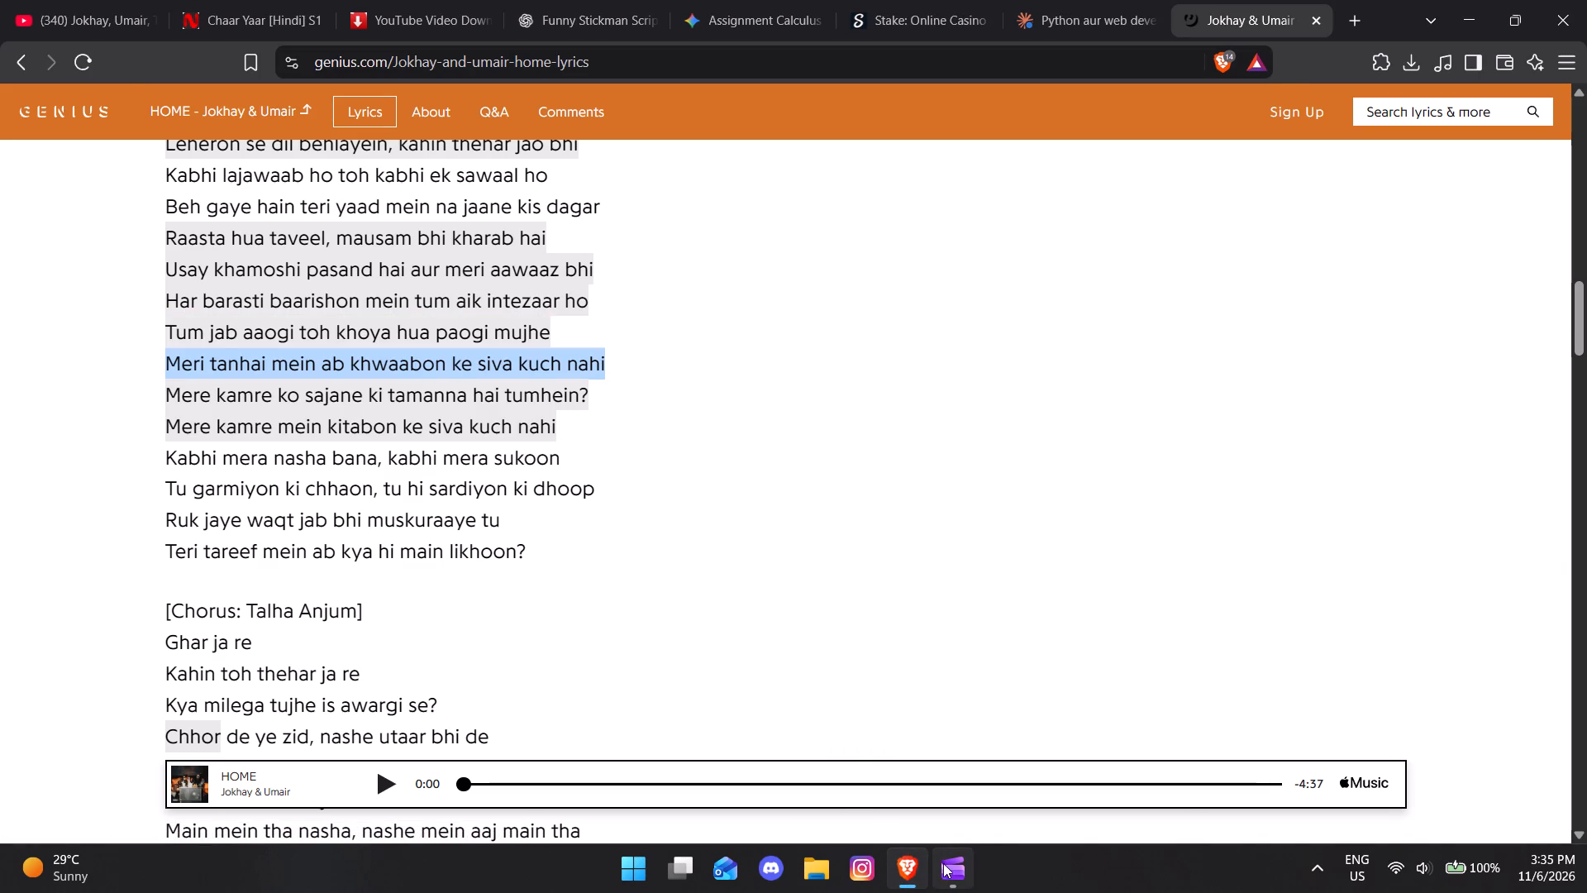
# Switch to Clipchamp and replace the sixth text's wording with the copied line "Meri tanhai mein ab khwaabon ke siva kuch nahi".
pyautogui.click(943, 864)
pyautogui.click(630, 666)
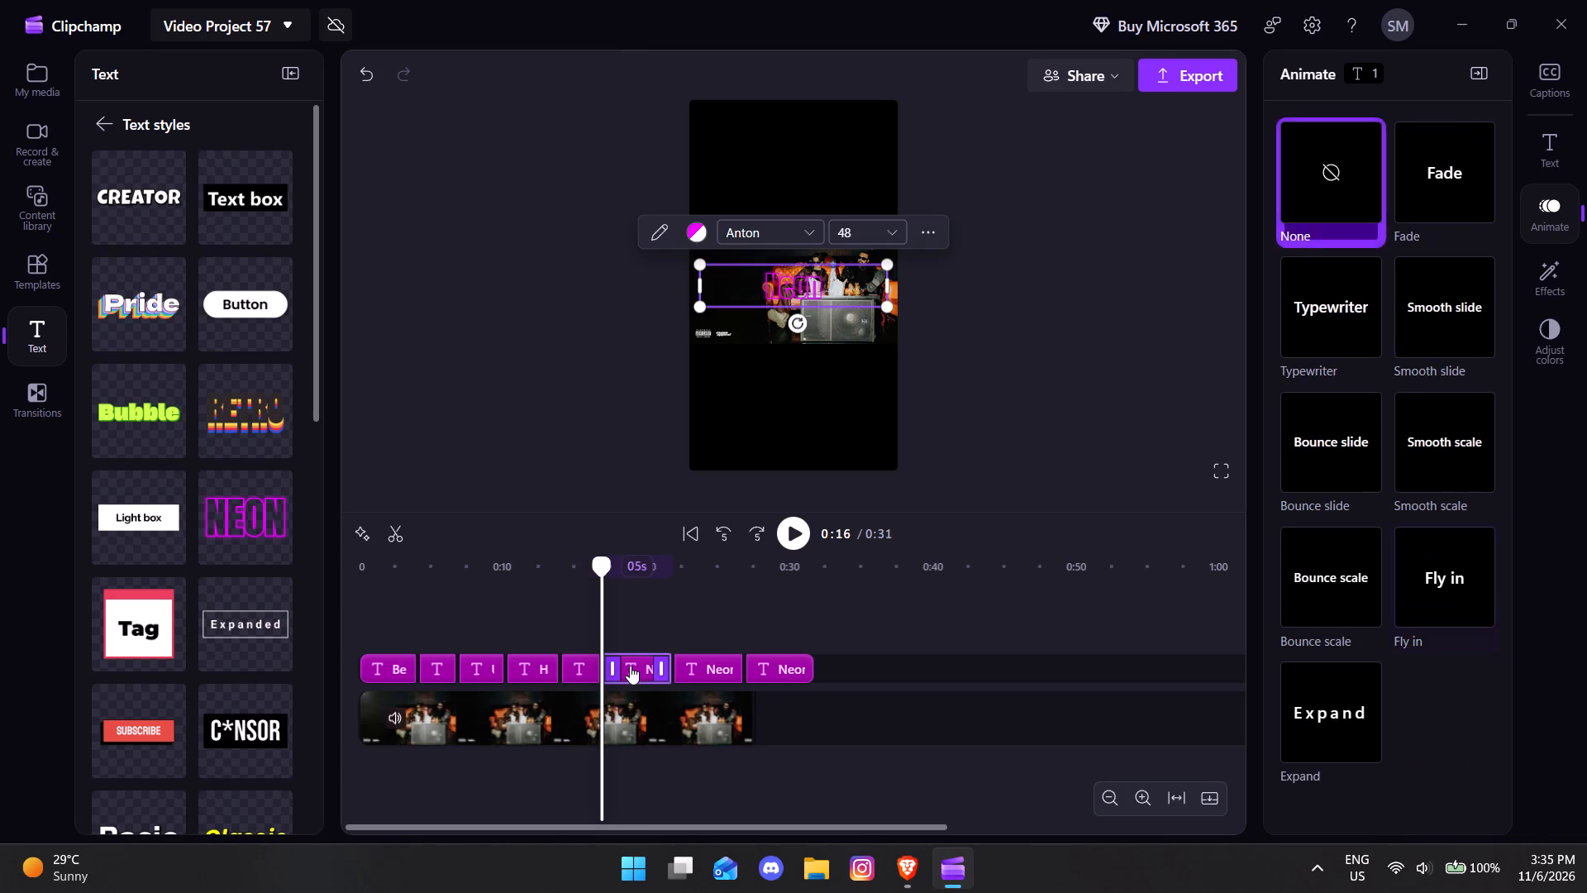
pyautogui.doubleClick(833, 289)
pyautogui.press('BackSpace')
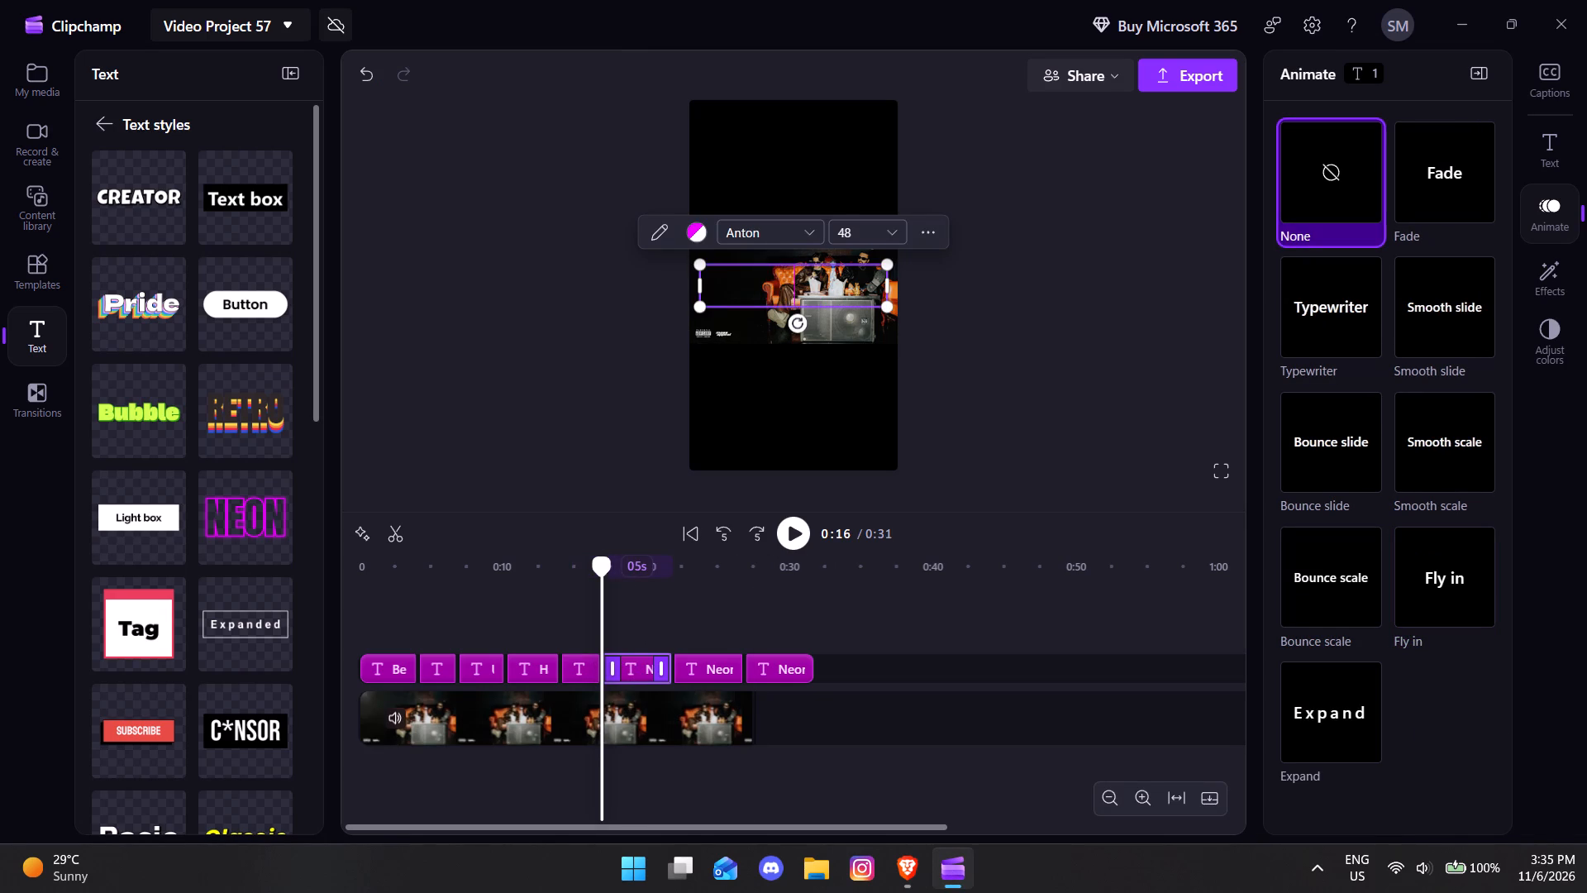
pyautogui.hotkey('ctrl', 'v')
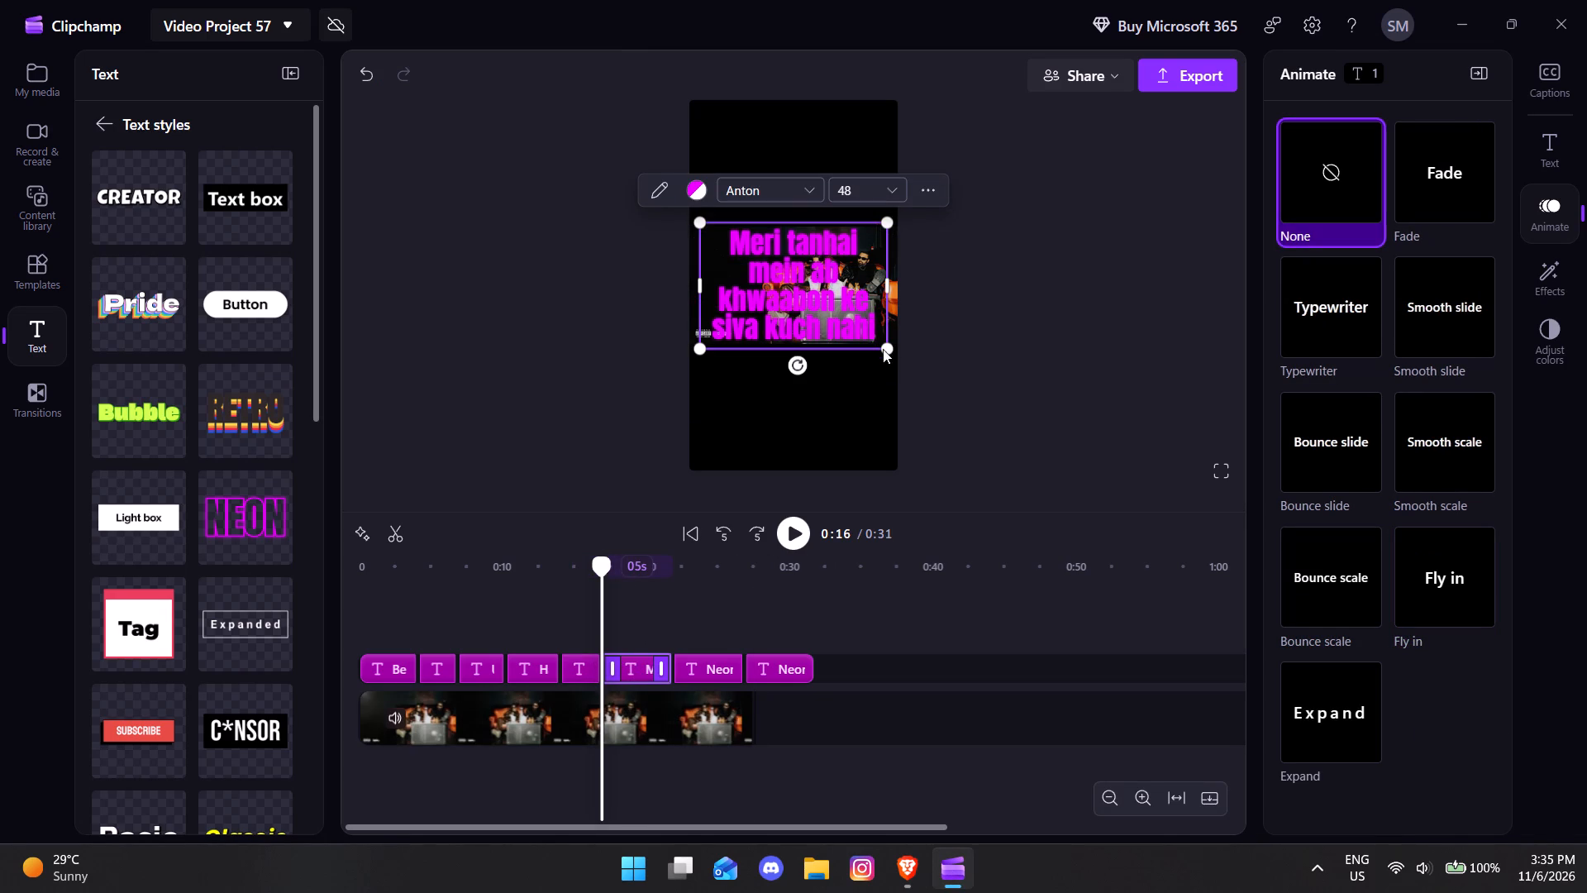
# Shrink the sixth text to font size 35 and centre it over the video picture.
pyautogui.doubleClick(884, 348)
pyautogui.moveTo(888, 349); pyautogui.dragTo(819, 291)
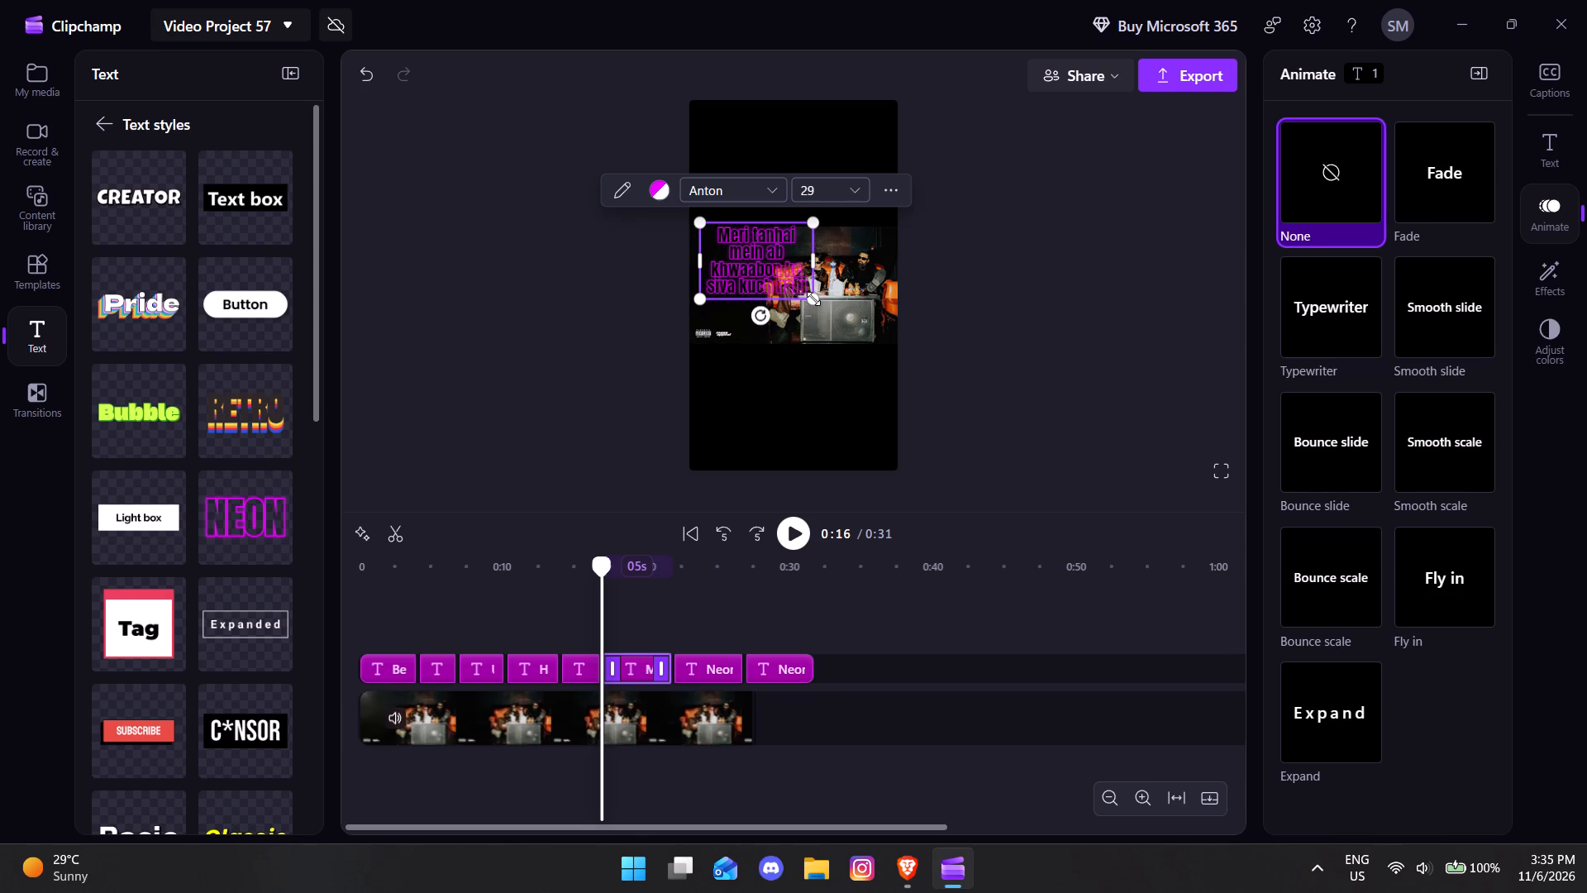
pyautogui.moveTo(813, 298); pyautogui.dragTo(837, 313)
pyautogui.moveTo(764, 275); pyautogui.dragTo(798, 289)
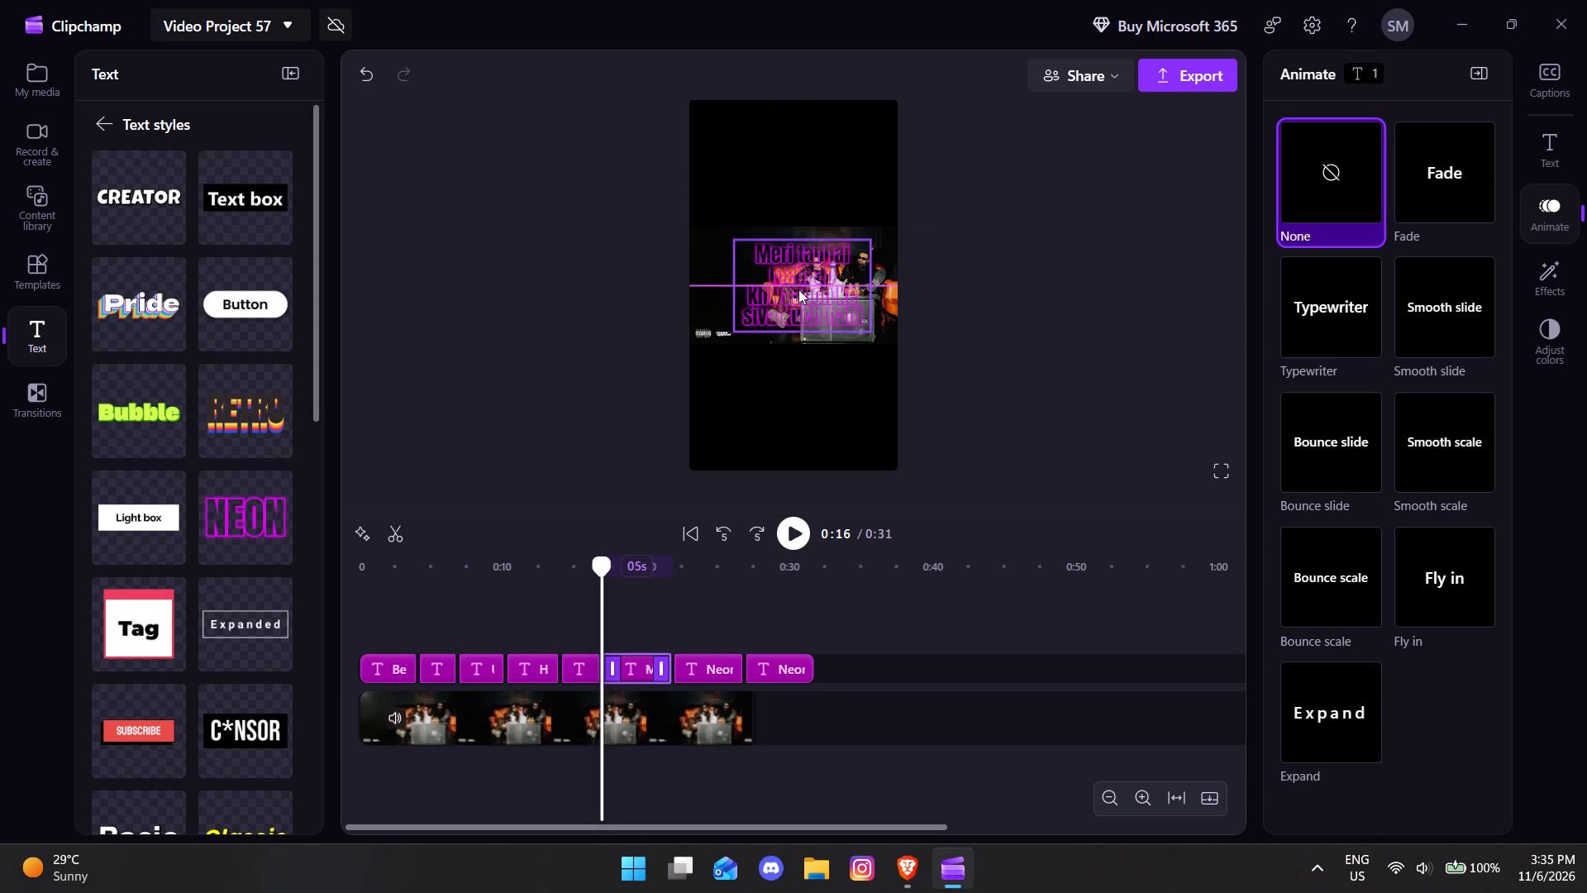
pyautogui.moveTo(798, 289); pyautogui.dragTo(791, 286)
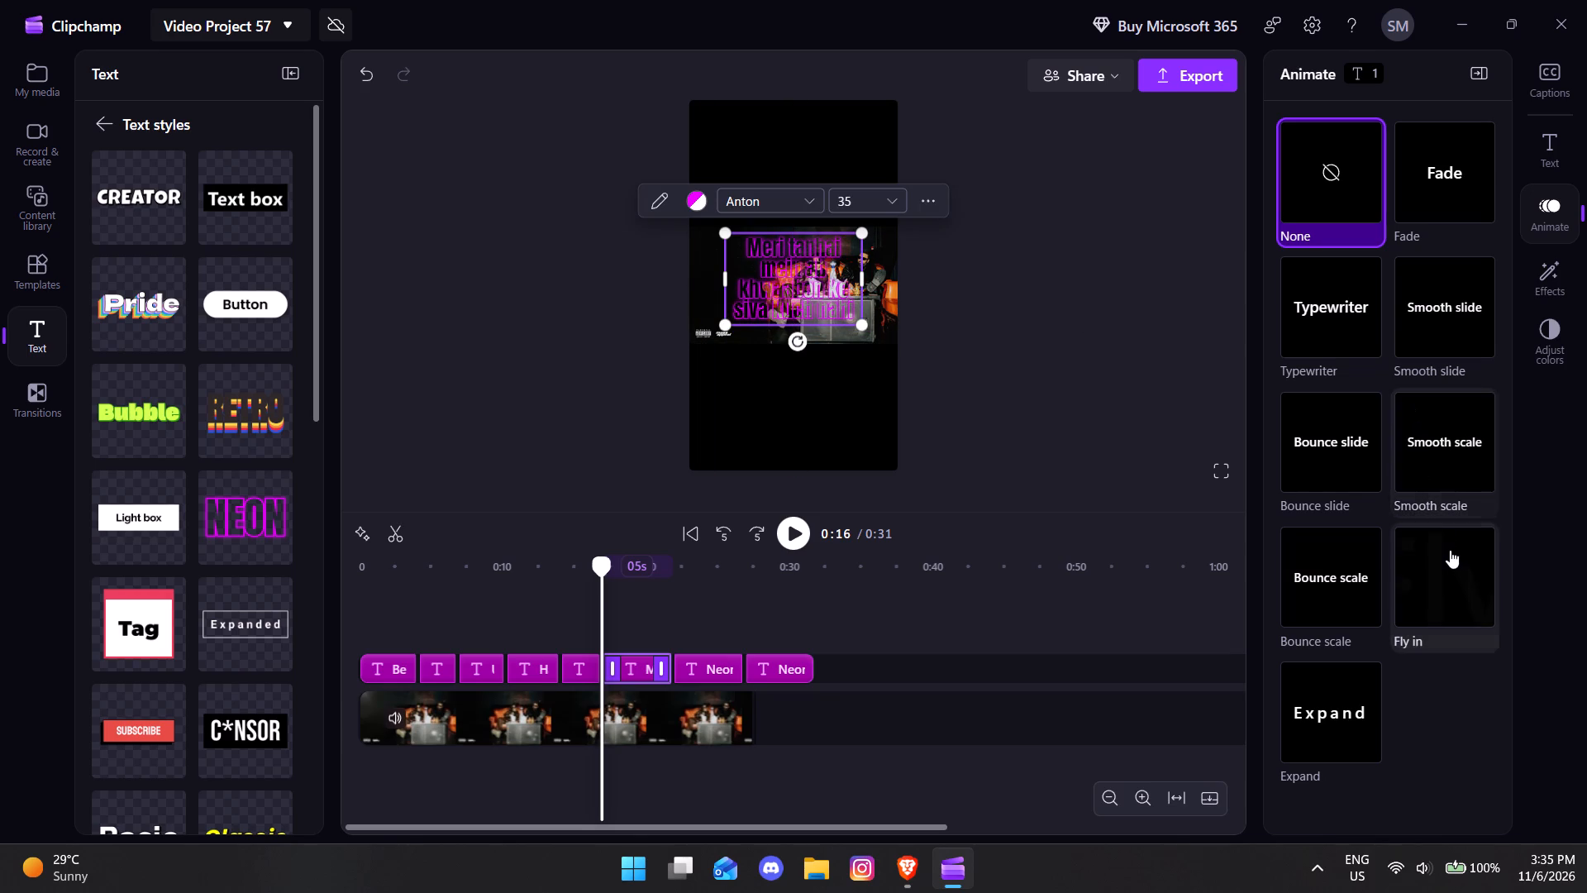
# Apply the Fly in animation to the sixth text.
pyautogui.click(1450, 553)
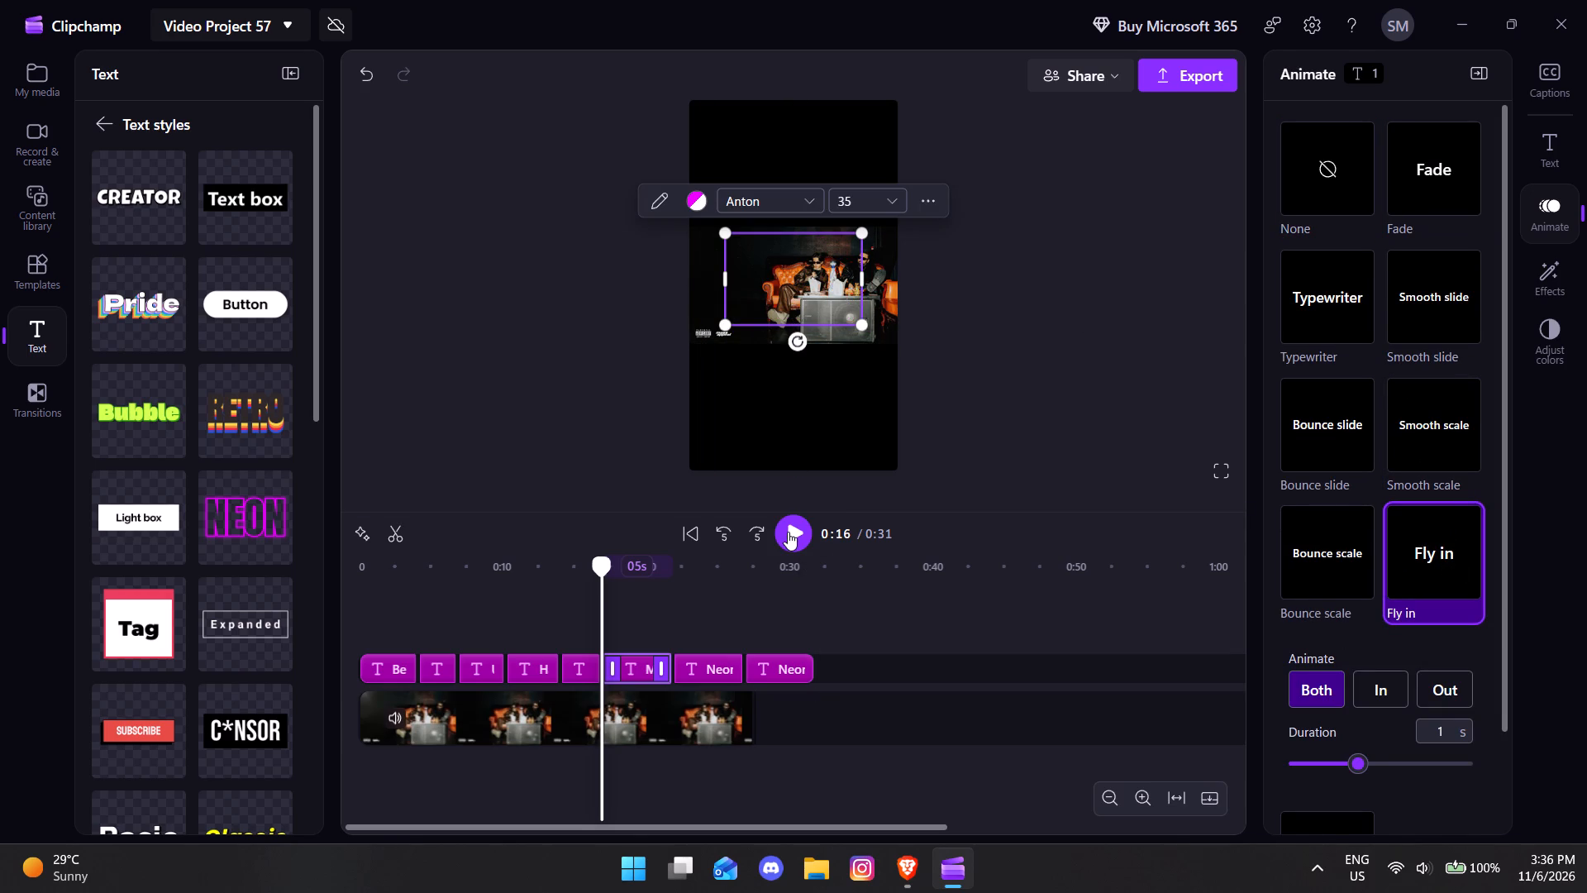
# Play through the sixth text to about 0:20, trim its end to that time, and close the gap before the seventh text.
pyautogui.click(788, 532)
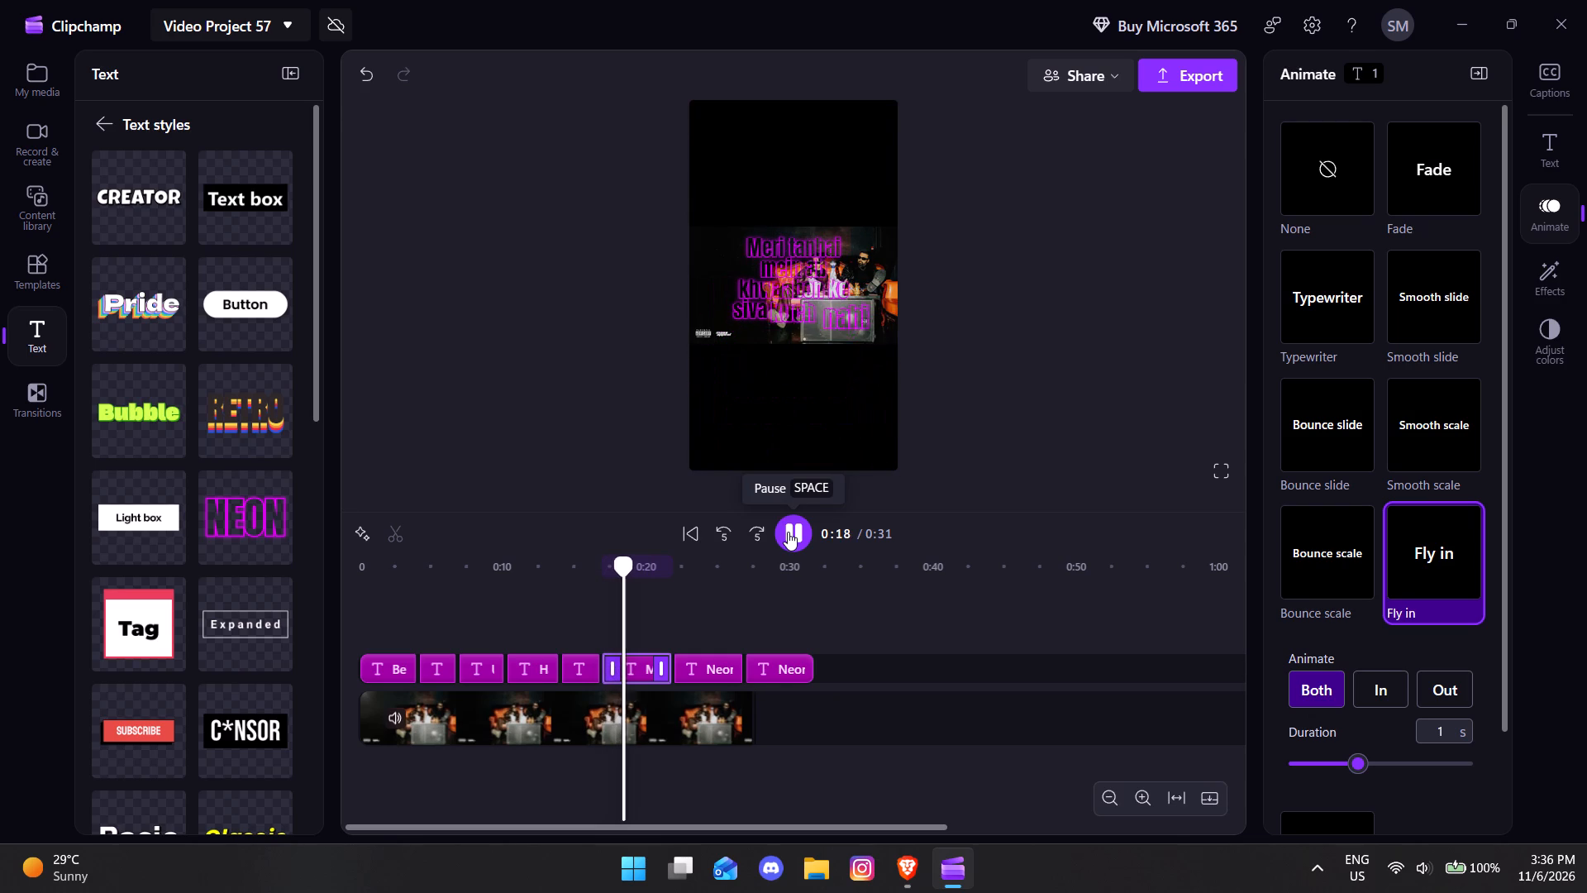
pyautogui.click(788, 532)
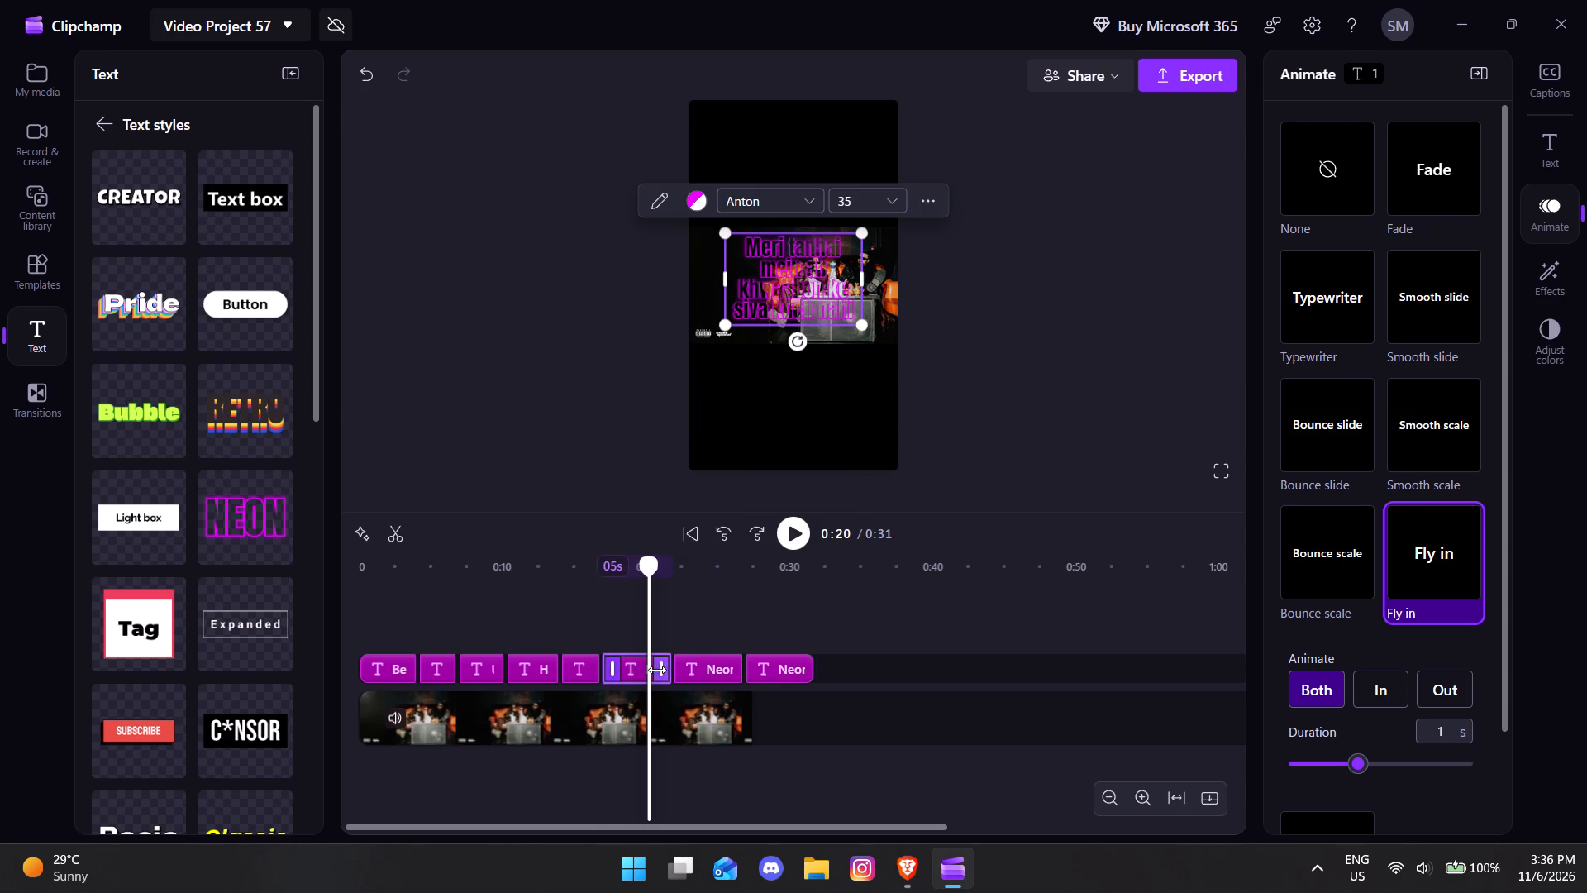
pyautogui.moveTo(657, 670); pyautogui.dragTo(636, 668)
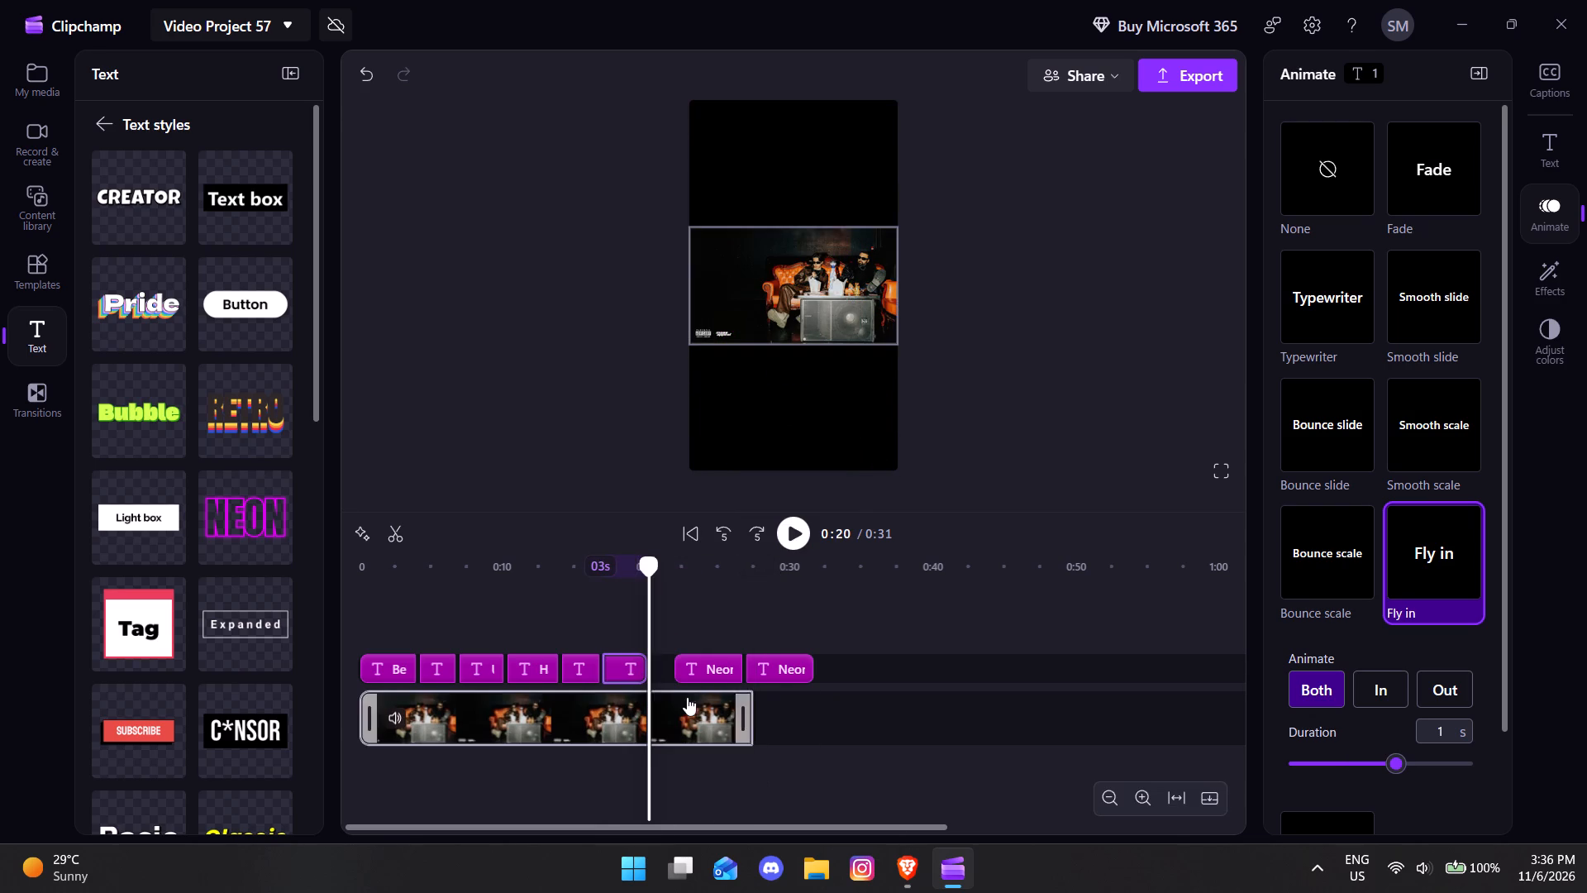
pyautogui.click(662, 672)
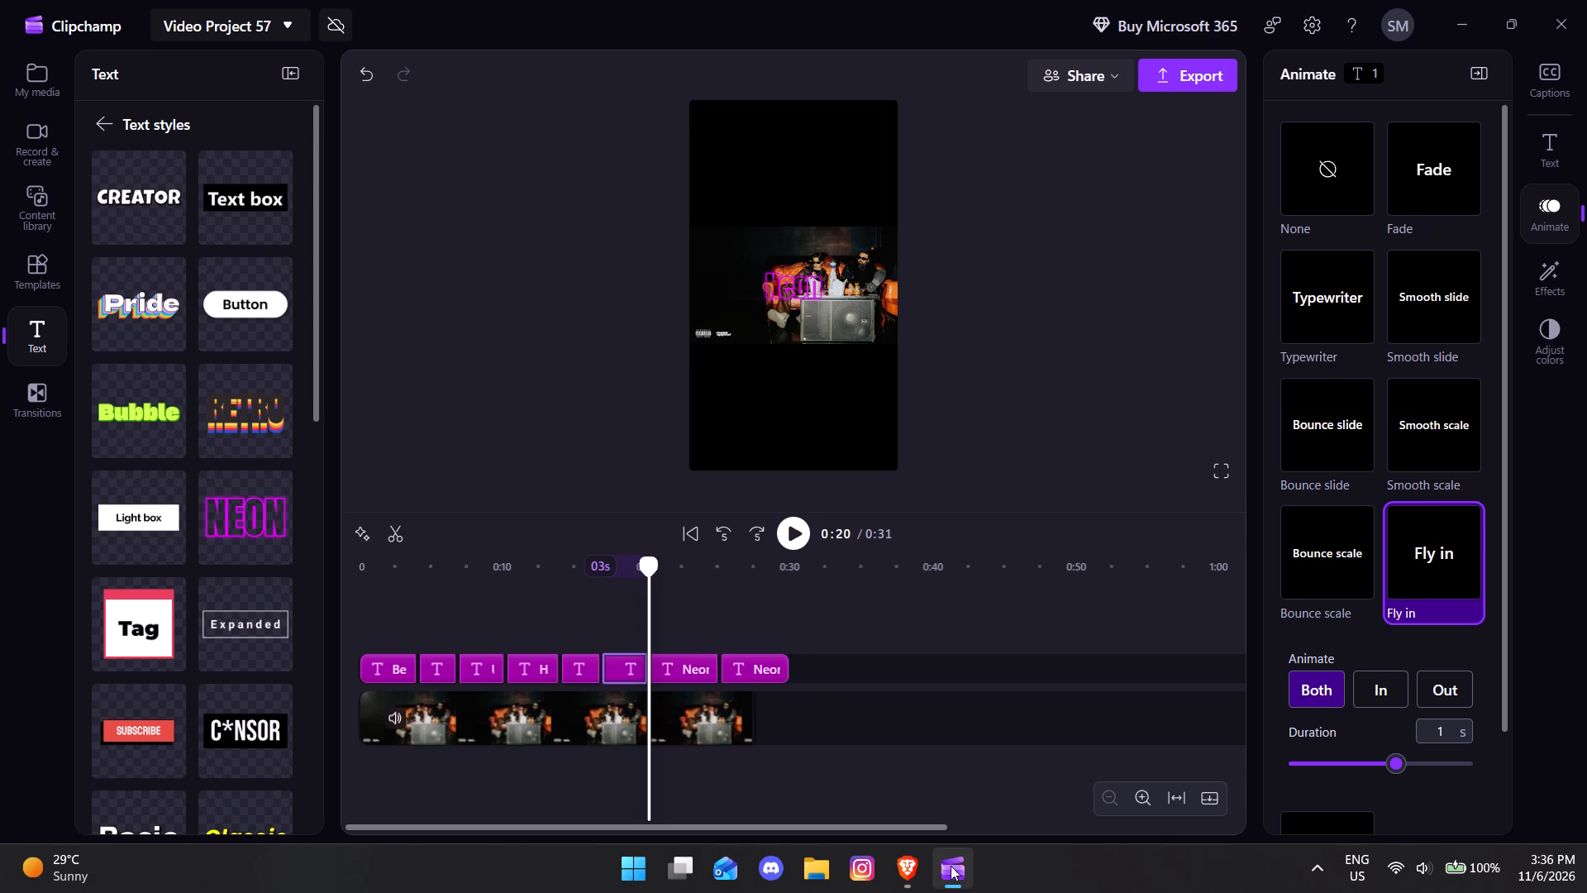
# In Brave, copy the lyric line "Mere kamre ko sajane ki tamanna hai tumhein?".
pyautogui.click(896, 870)
pyautogui.click(613, 403)
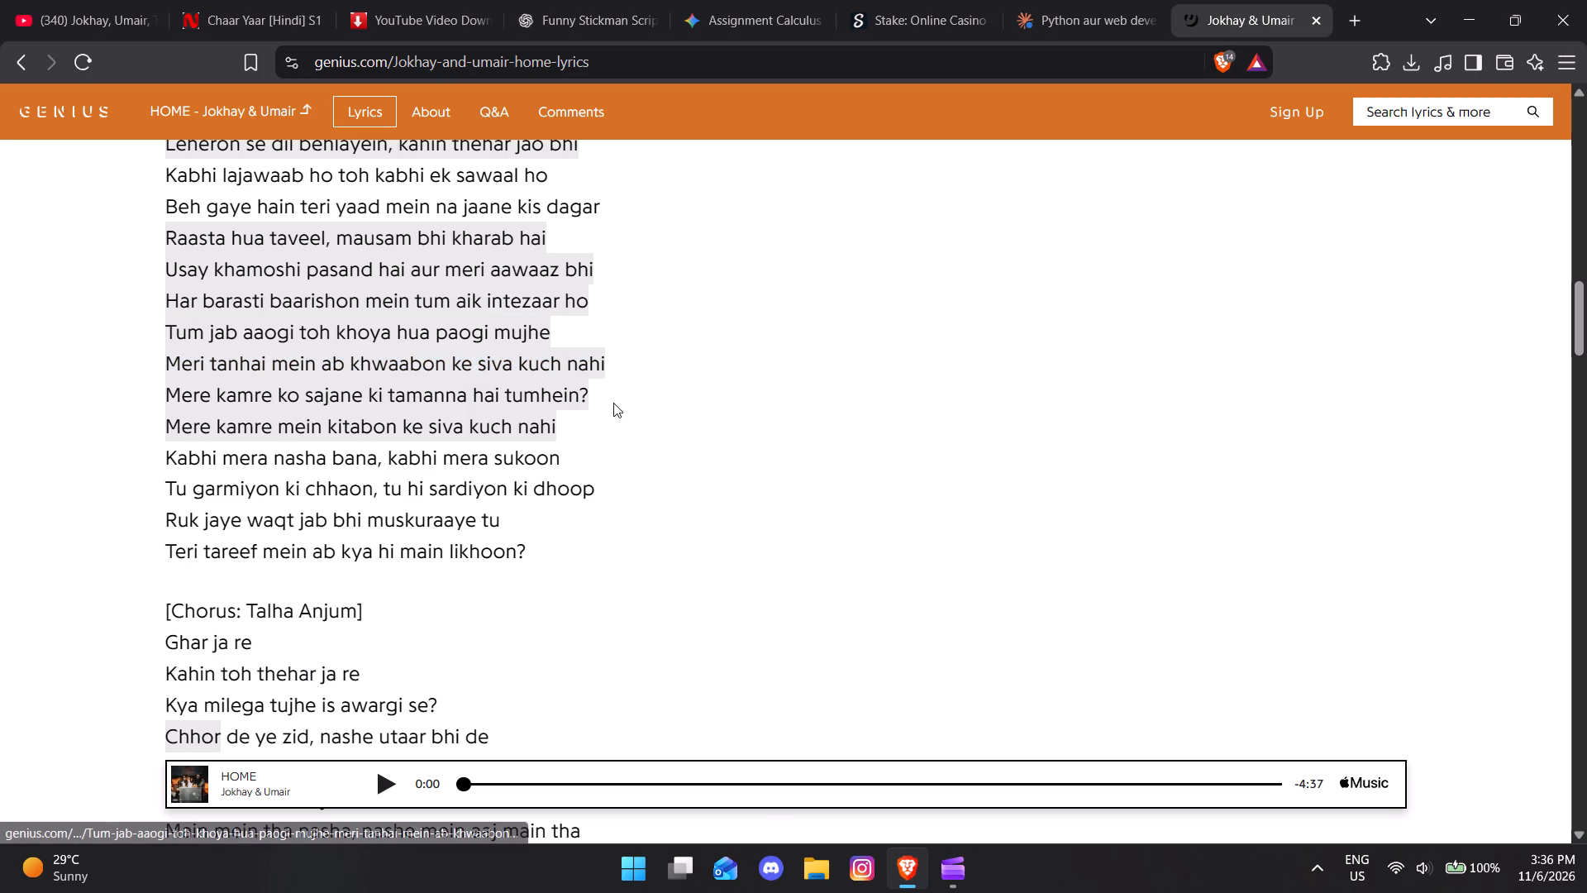
pyautogui.moveTo(593, 392); pyautogui.dragTo(527, 403)
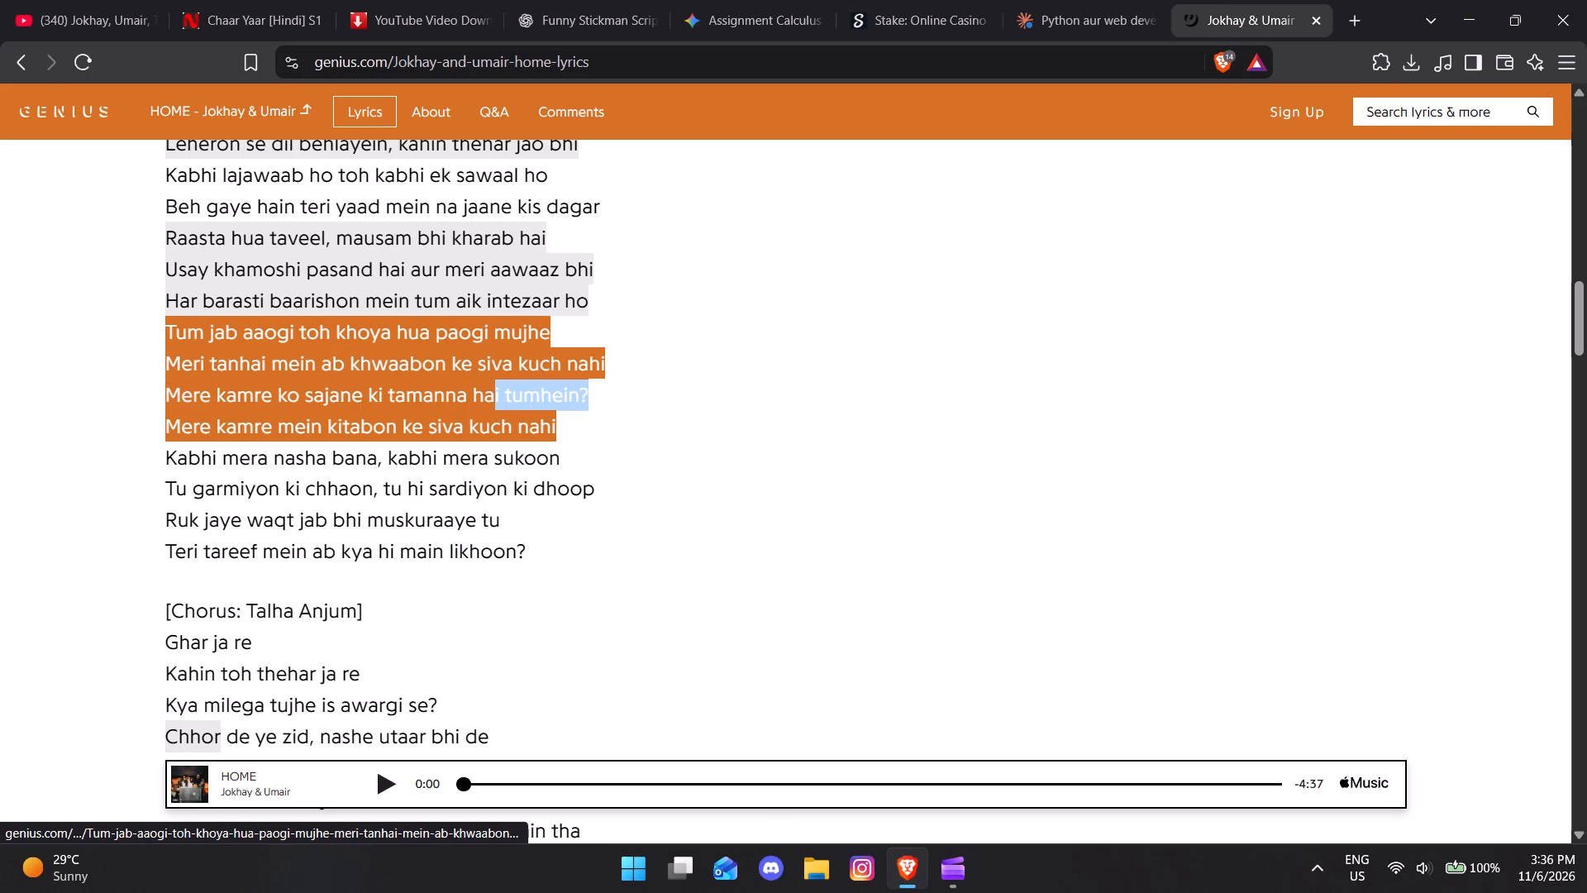
pyautogui.moveTo(527, 403); pyautogui.dragTo(164, 382)
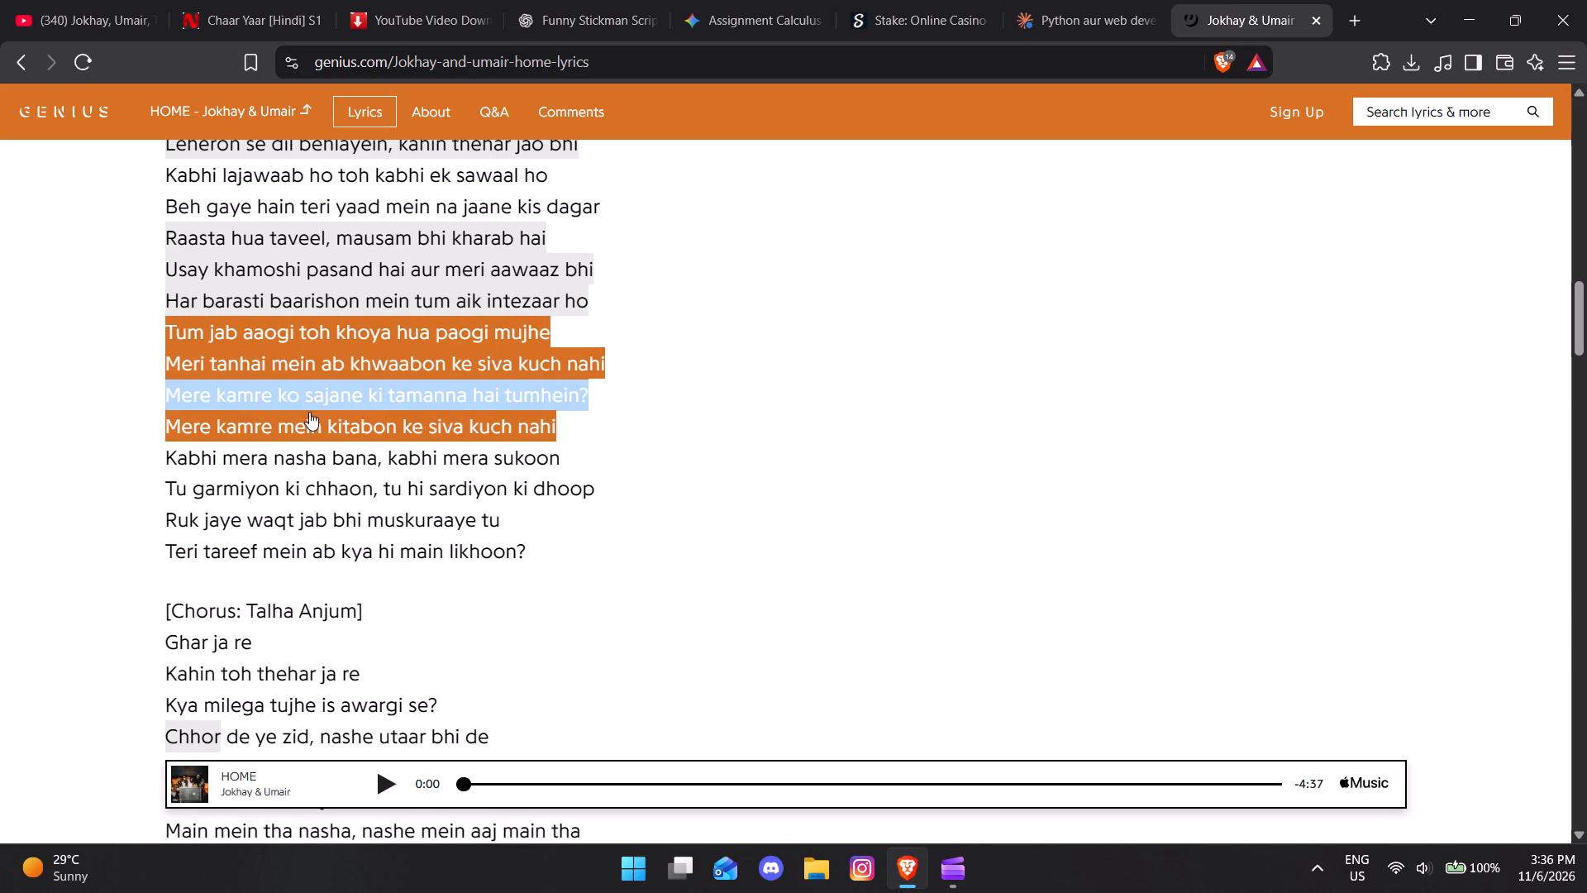
pyautogui.hotkey('ctrl', 'c')
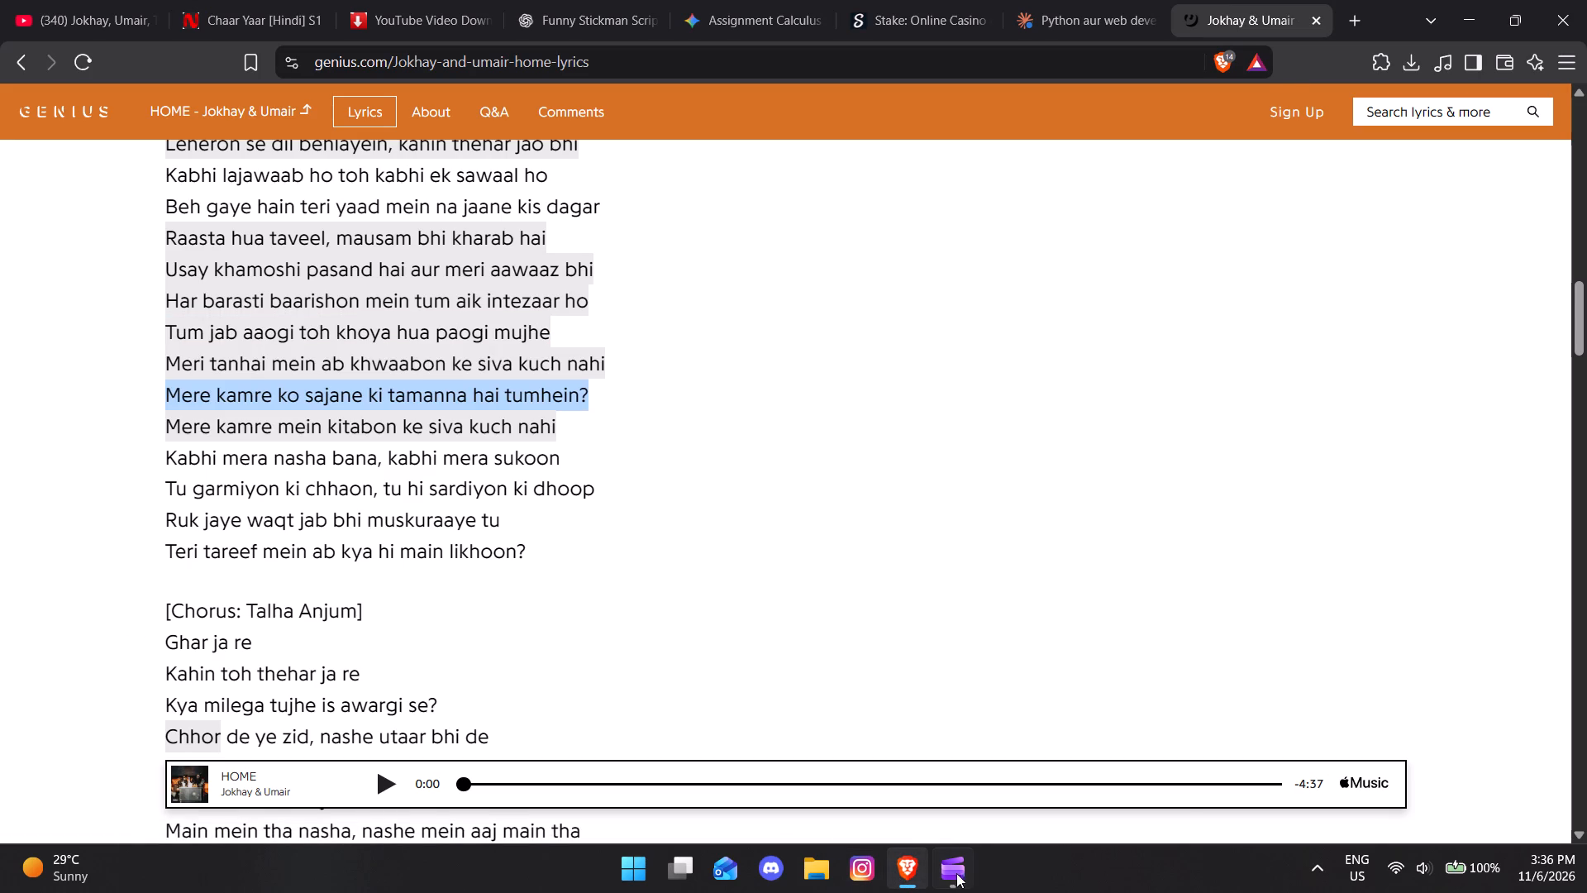
# Switch to Clipchamp and replace the seventh text's wording with the copied line "Mere kamre ko sajane ki tamanna hai tumhein?".
pyautogui.click(958, 873)
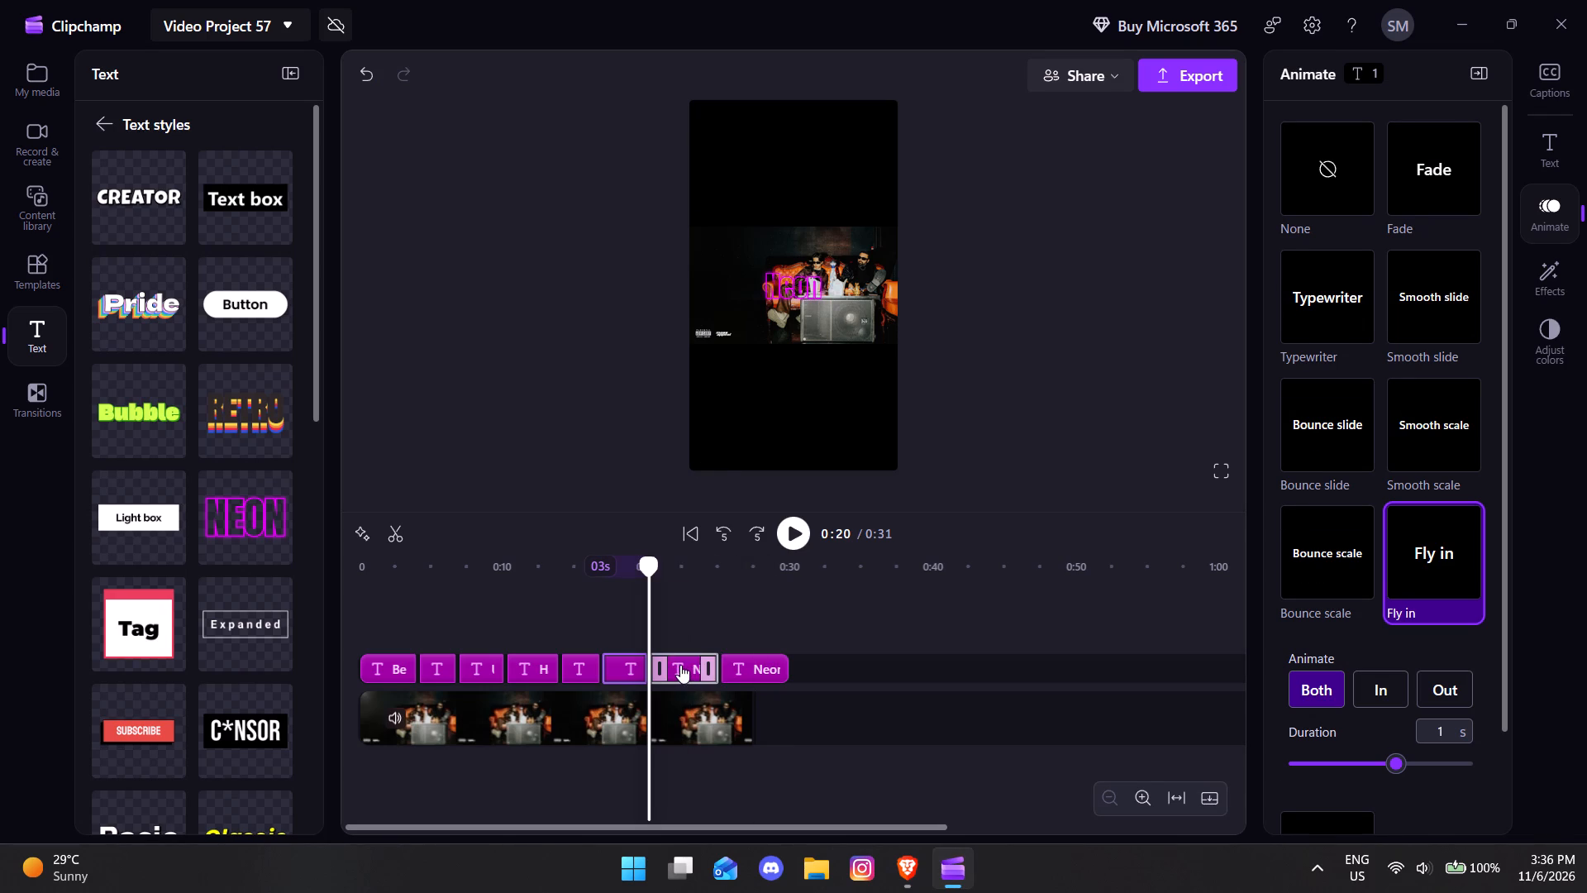
pyautogui.click(680, 665)
pyautogui.doubleClick(806, 287)
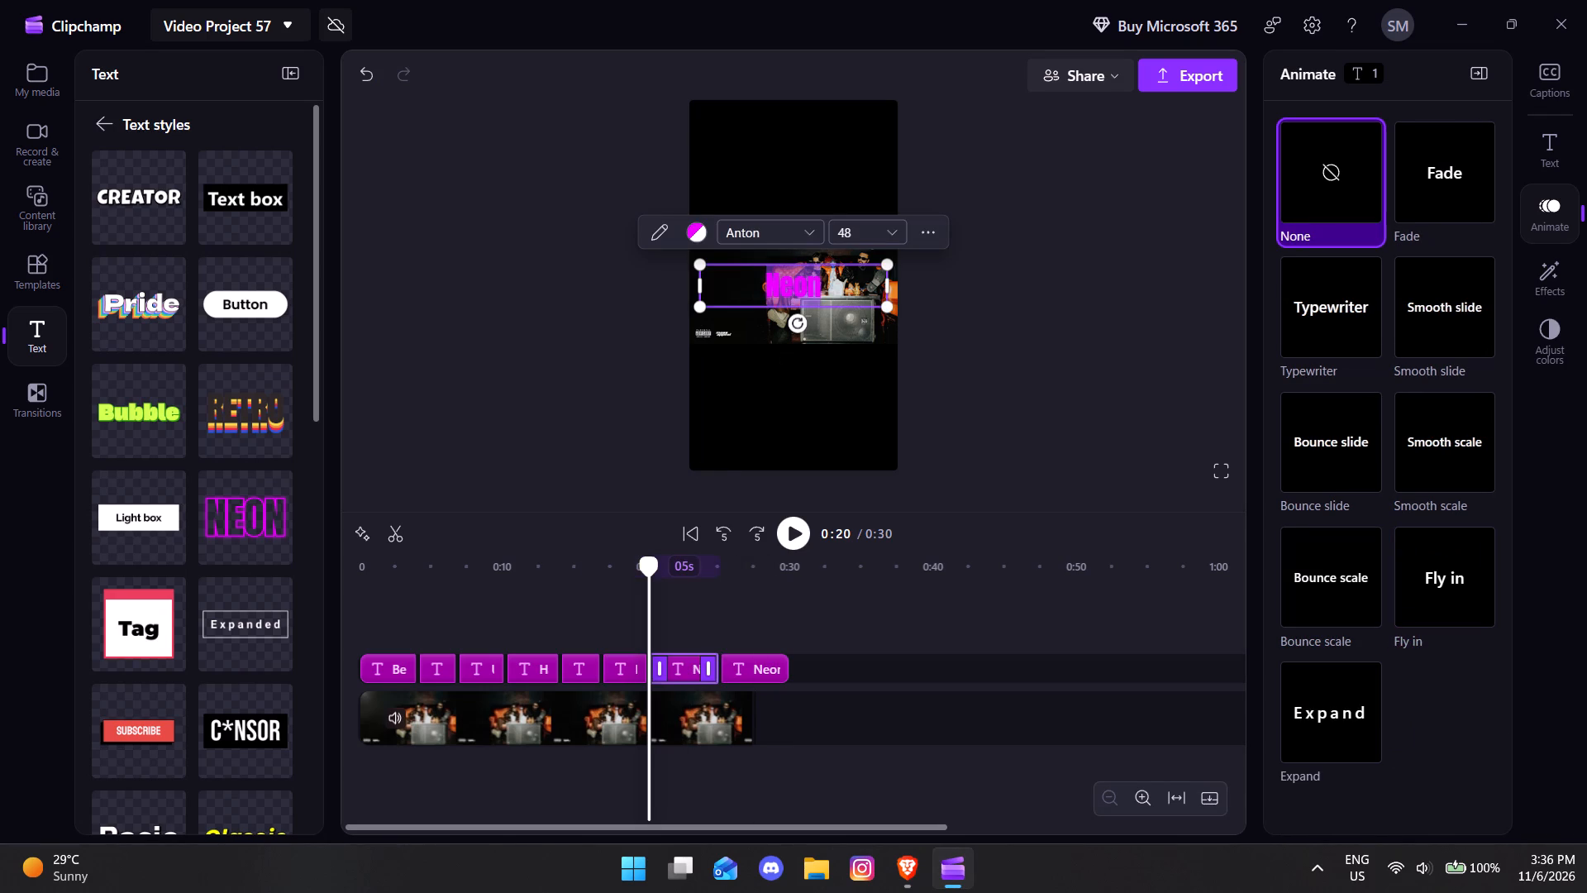
pyautogui.press('BackSpace')
pyautogui.hotkey('ctrl', 'v')
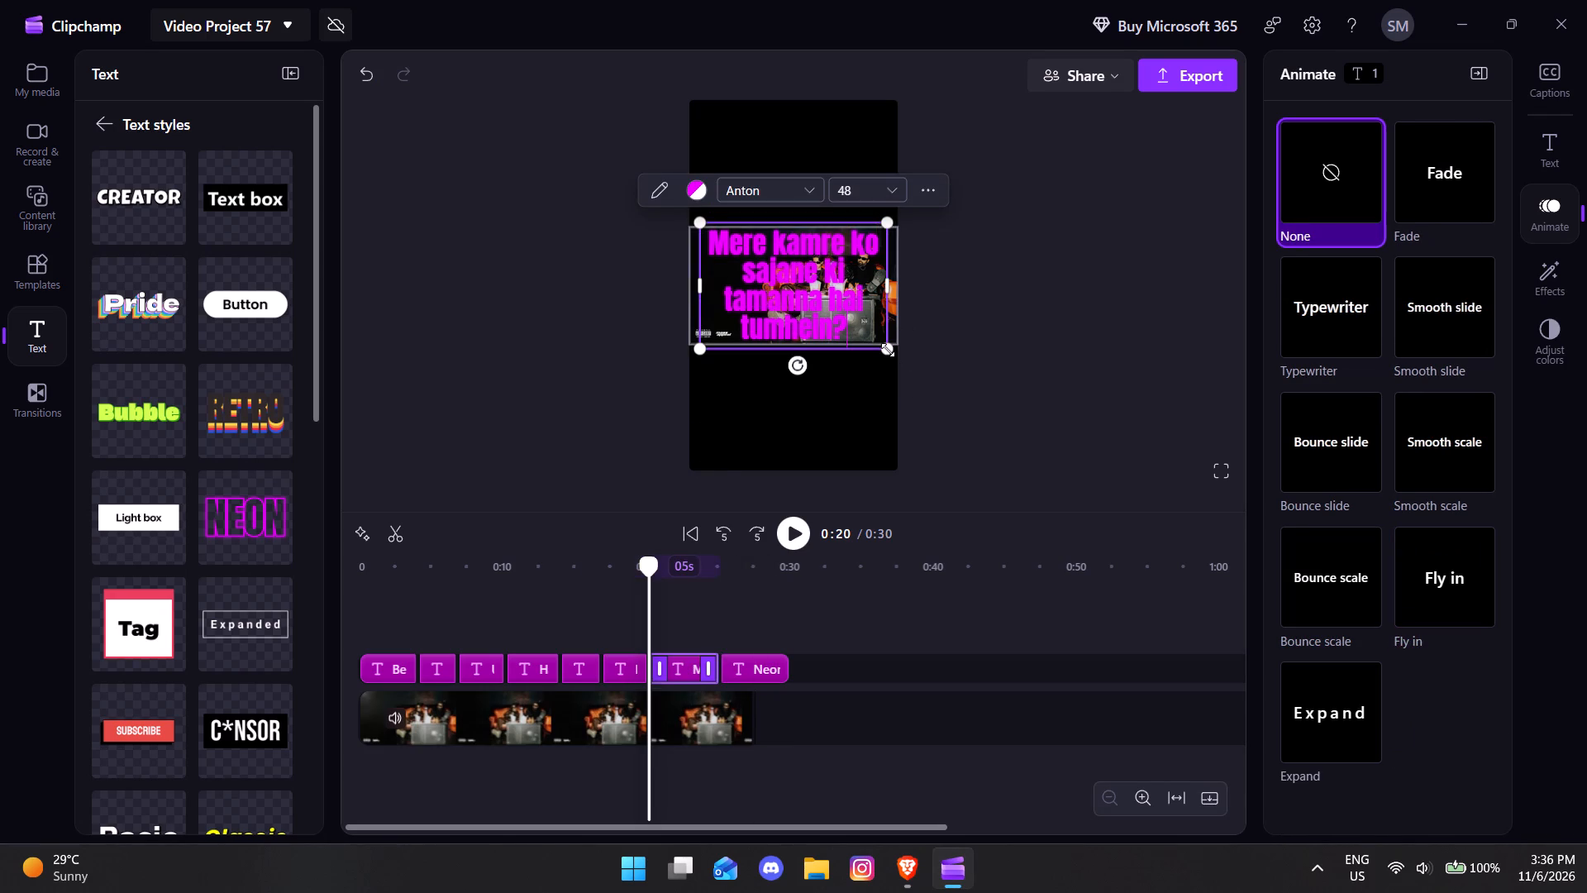
# Shrink the seventh text to font size 36 and centre it over the video picture.
pyautogui.moveTo(884, 349); pyautogui.dragTo(846, 314)
pyautogui.moveTo(761, 261); pyautogui.dragTo(790, 273)
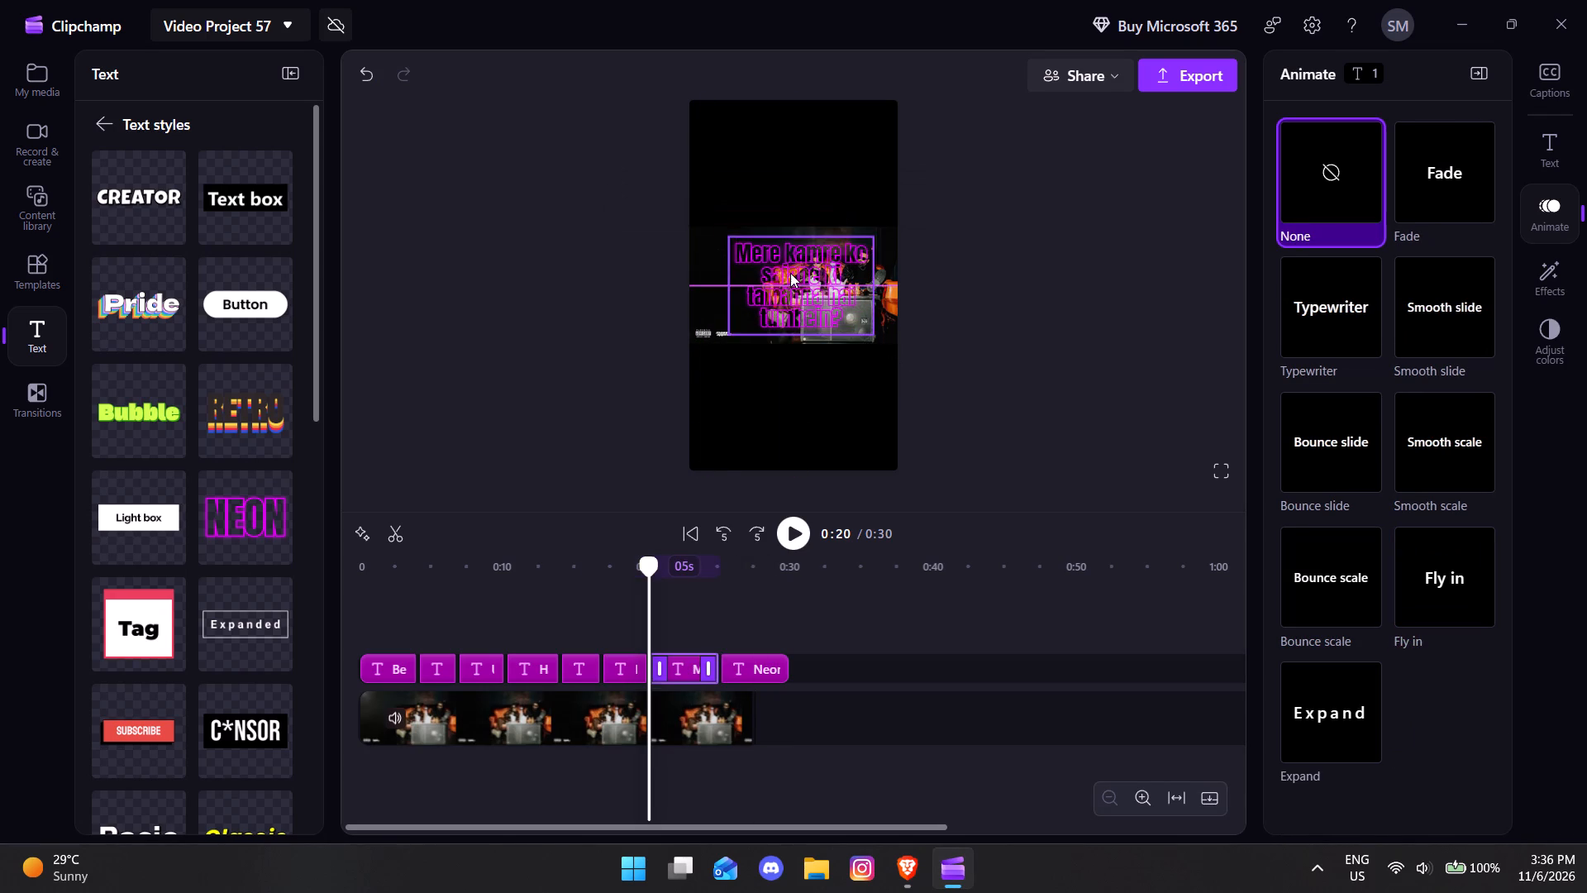
pyautogui.moveTo(790, 273); pyautogui.dragTo(793, 275)
pyautogui.keyDown('ctrl'); pyautogui.moveTo(793, 275); pyautogui.dragTo(784, 275); pyautogui.keyUp('ctrl')
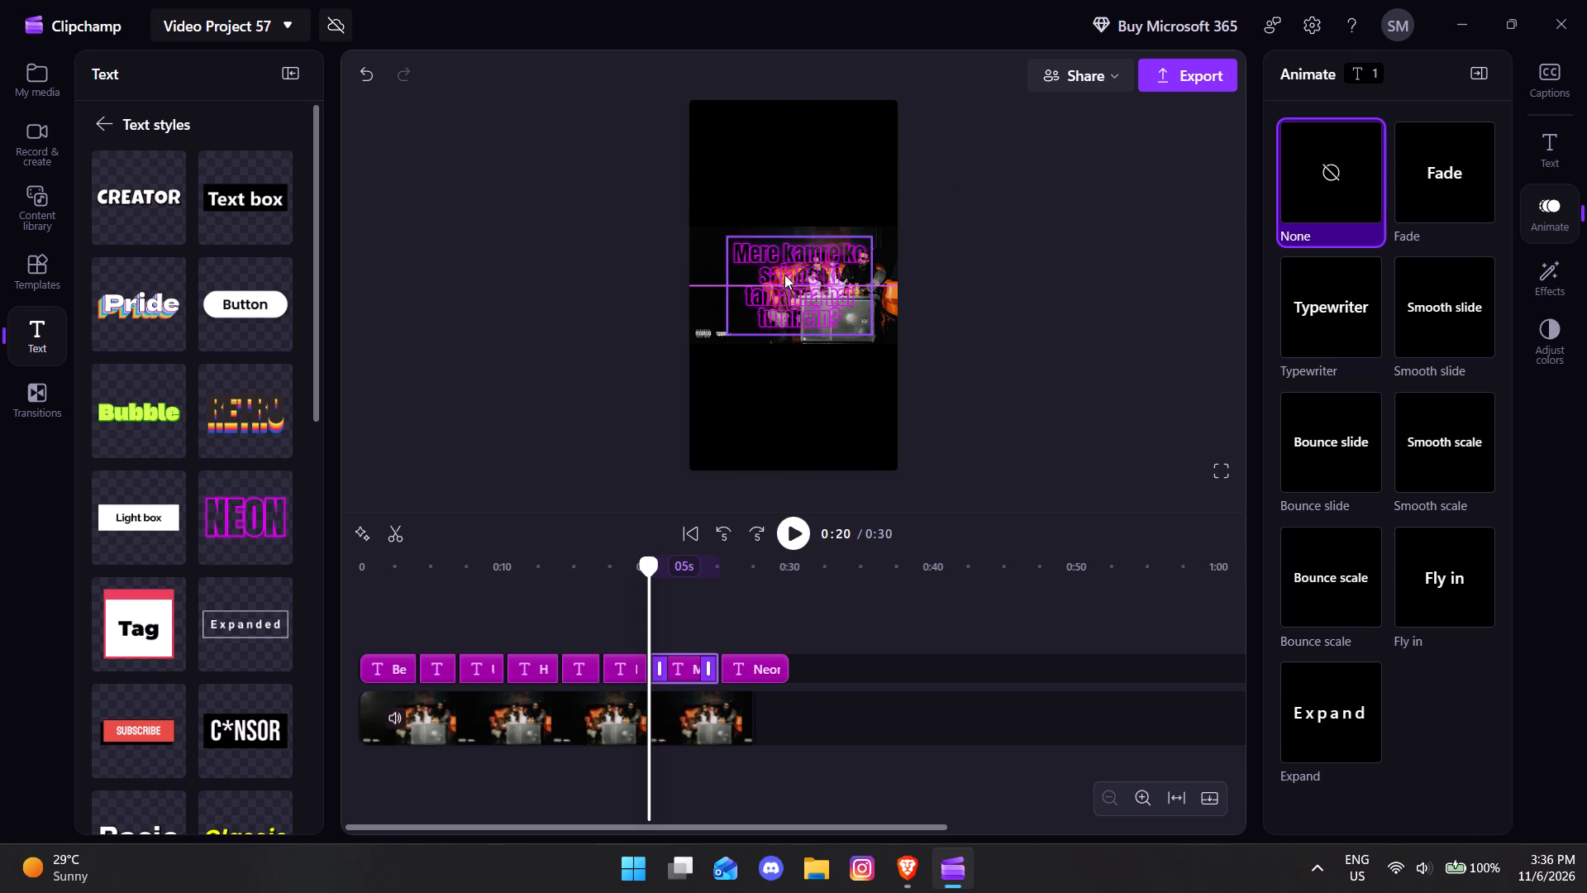
pyautogui.keyDown('ctrl'); pyautogui.moveTo(784, 275); pyautogui.dragTo(783, 272); pyautogui.keyUp('ctrl')
pyautogui.click(864, 330)
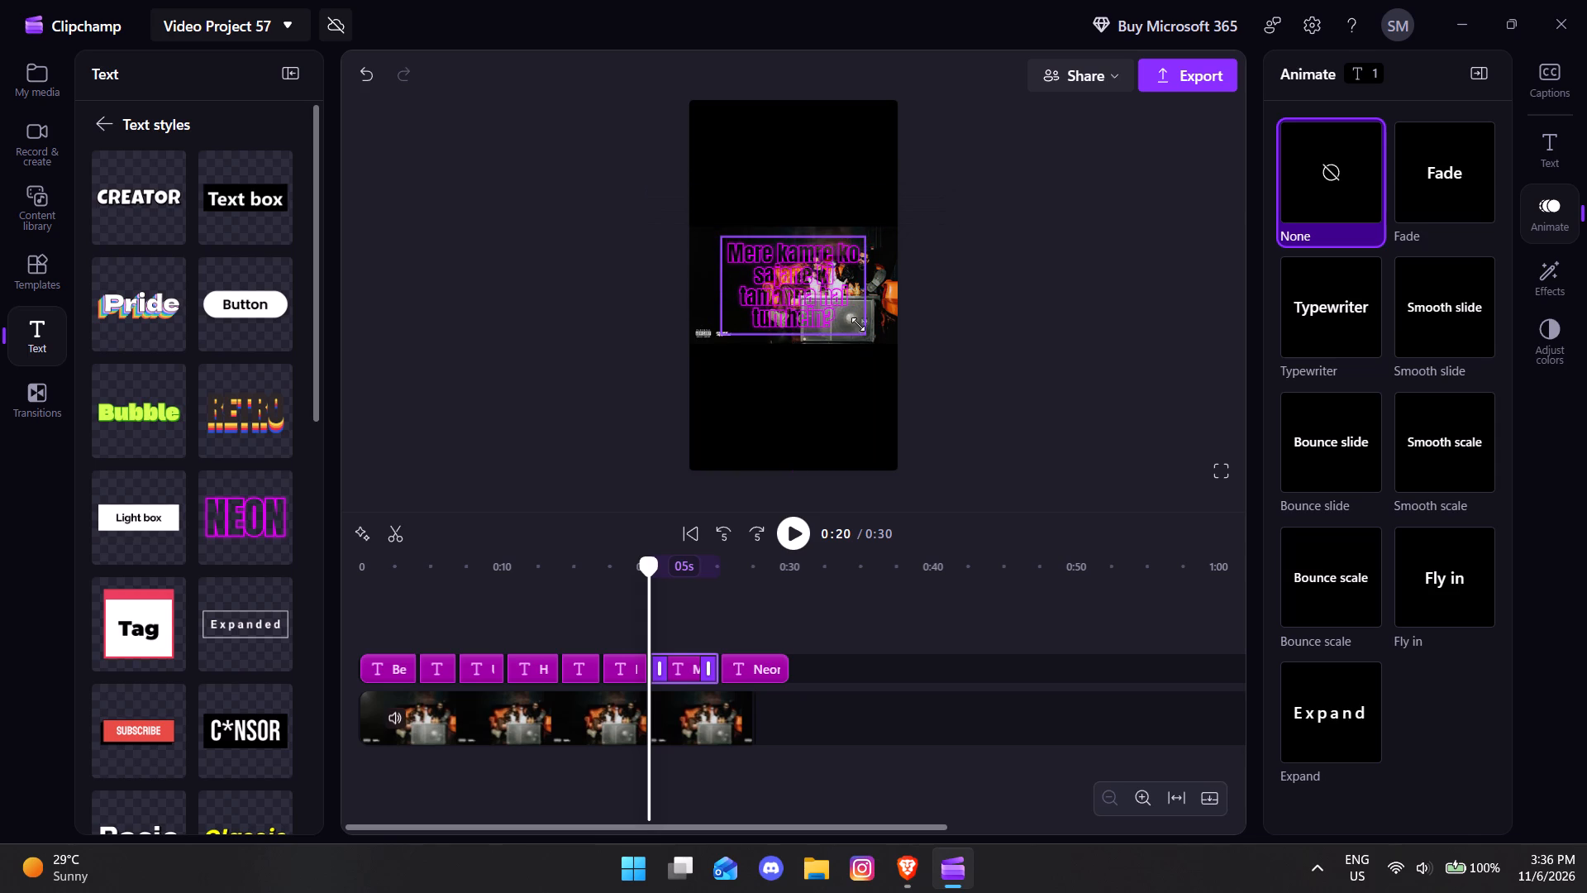
pyautogui.click(796, 282)
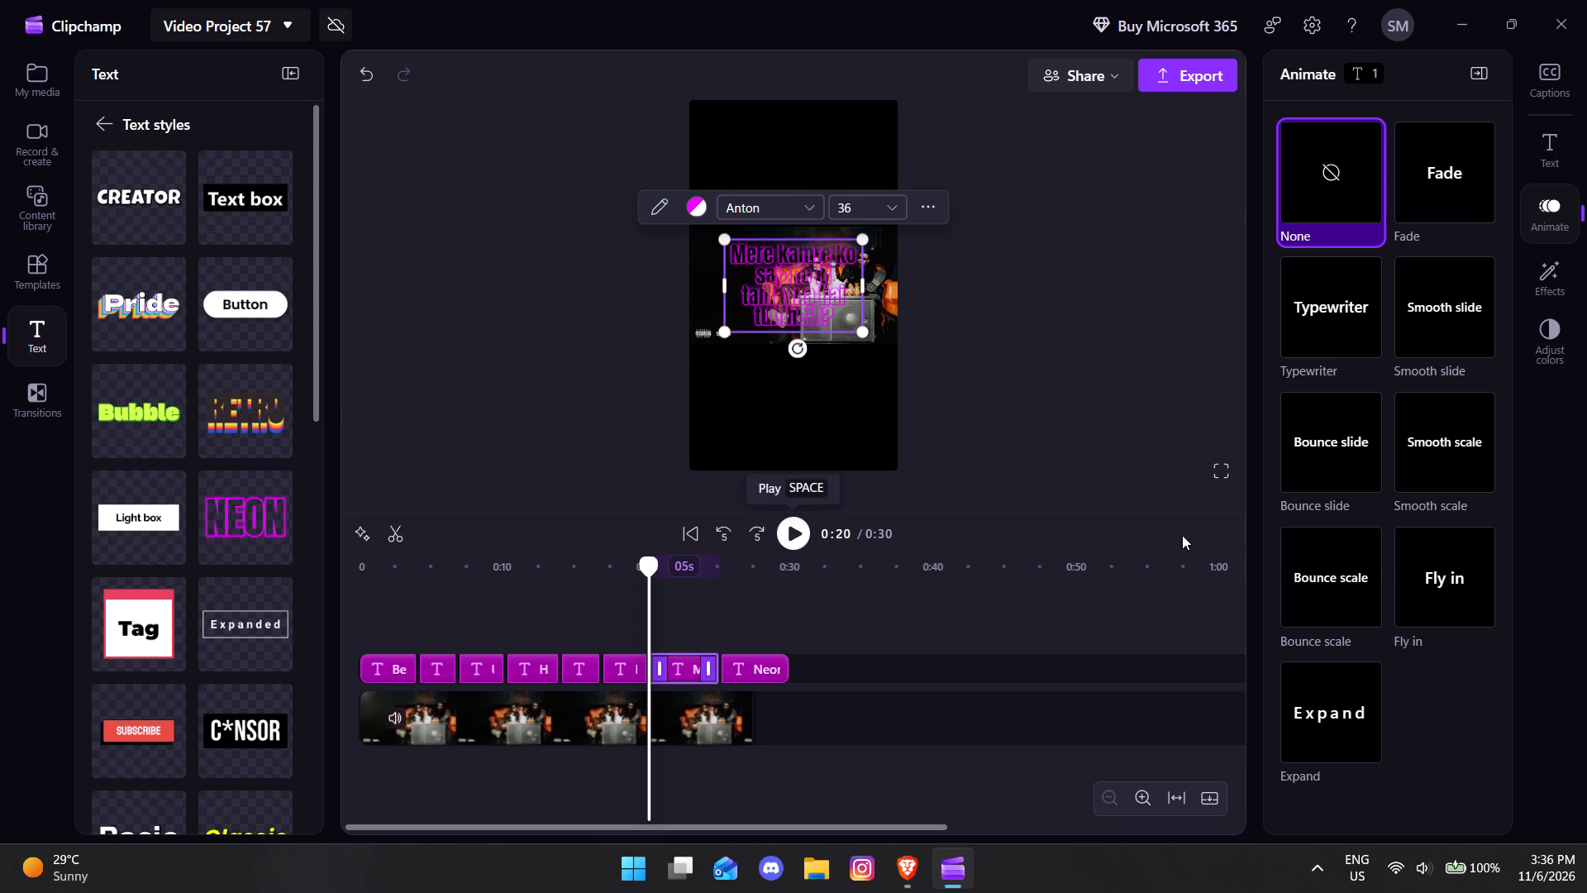
# Apply the Fly in animation to the seventh text.
pyautogui.click(1423, 589)
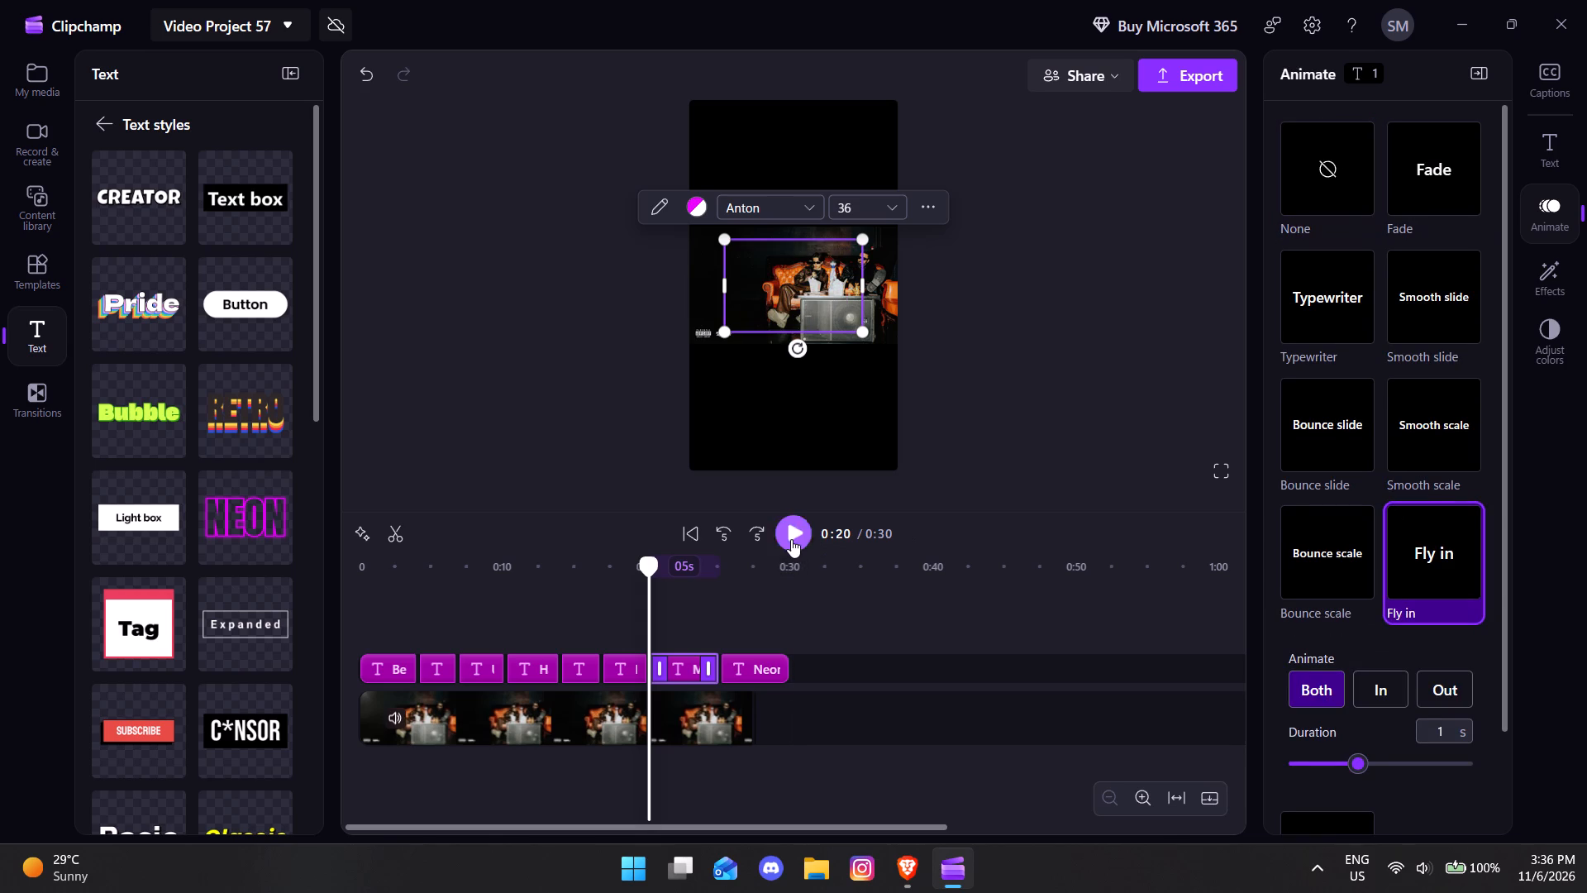
# Play through the seventh text to about 0:23, trim its end to that time, and close the gap before the eighth text.
pyautogui.click(790, 535)
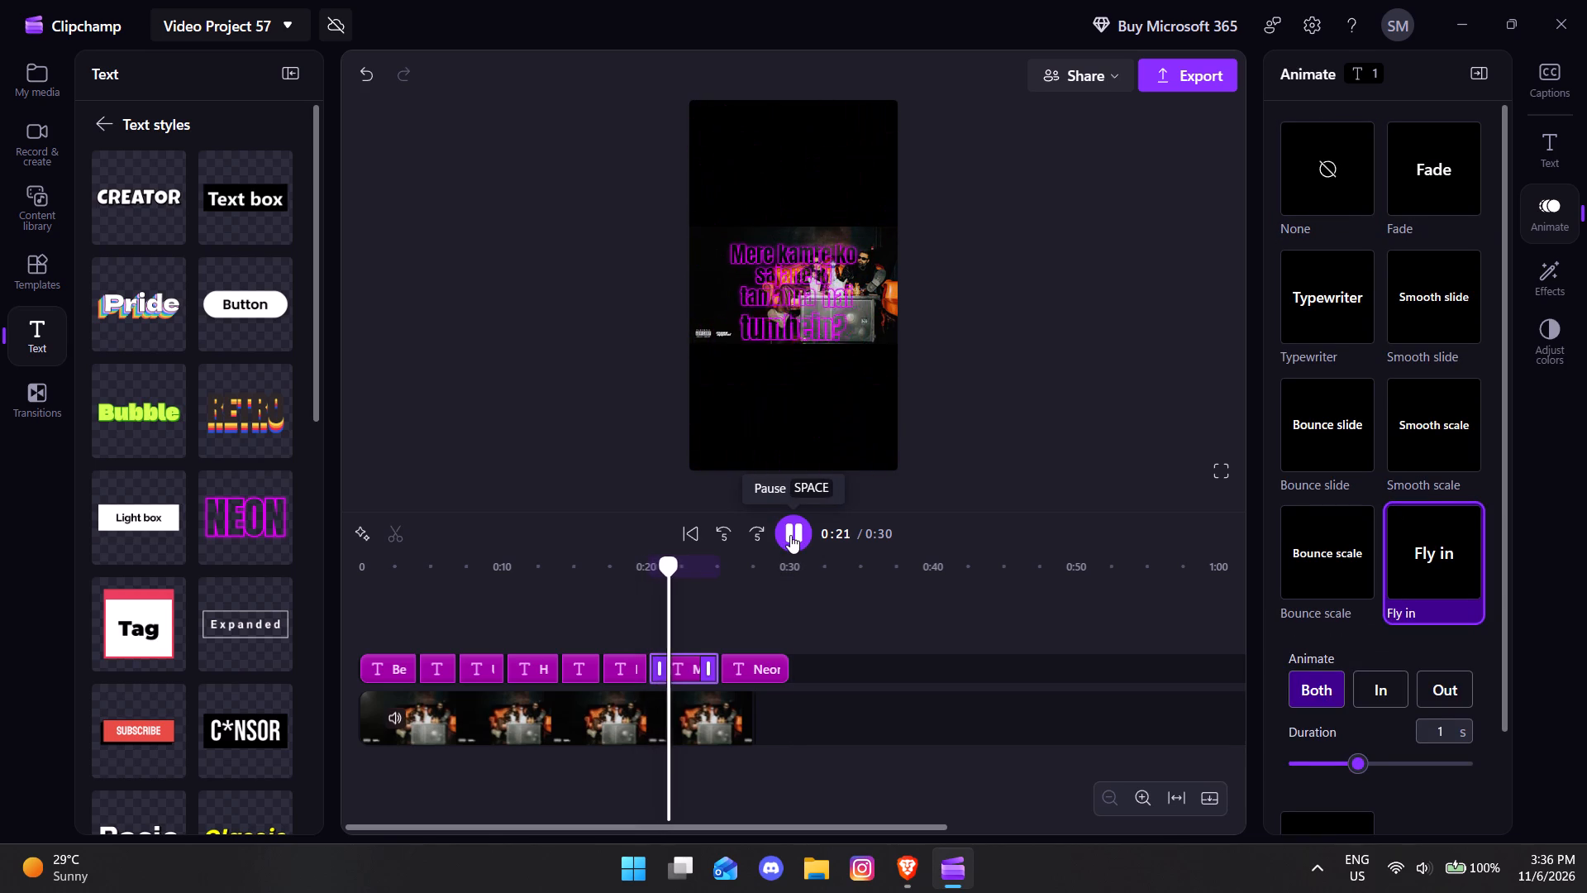
pyautogui.click(790, 535)
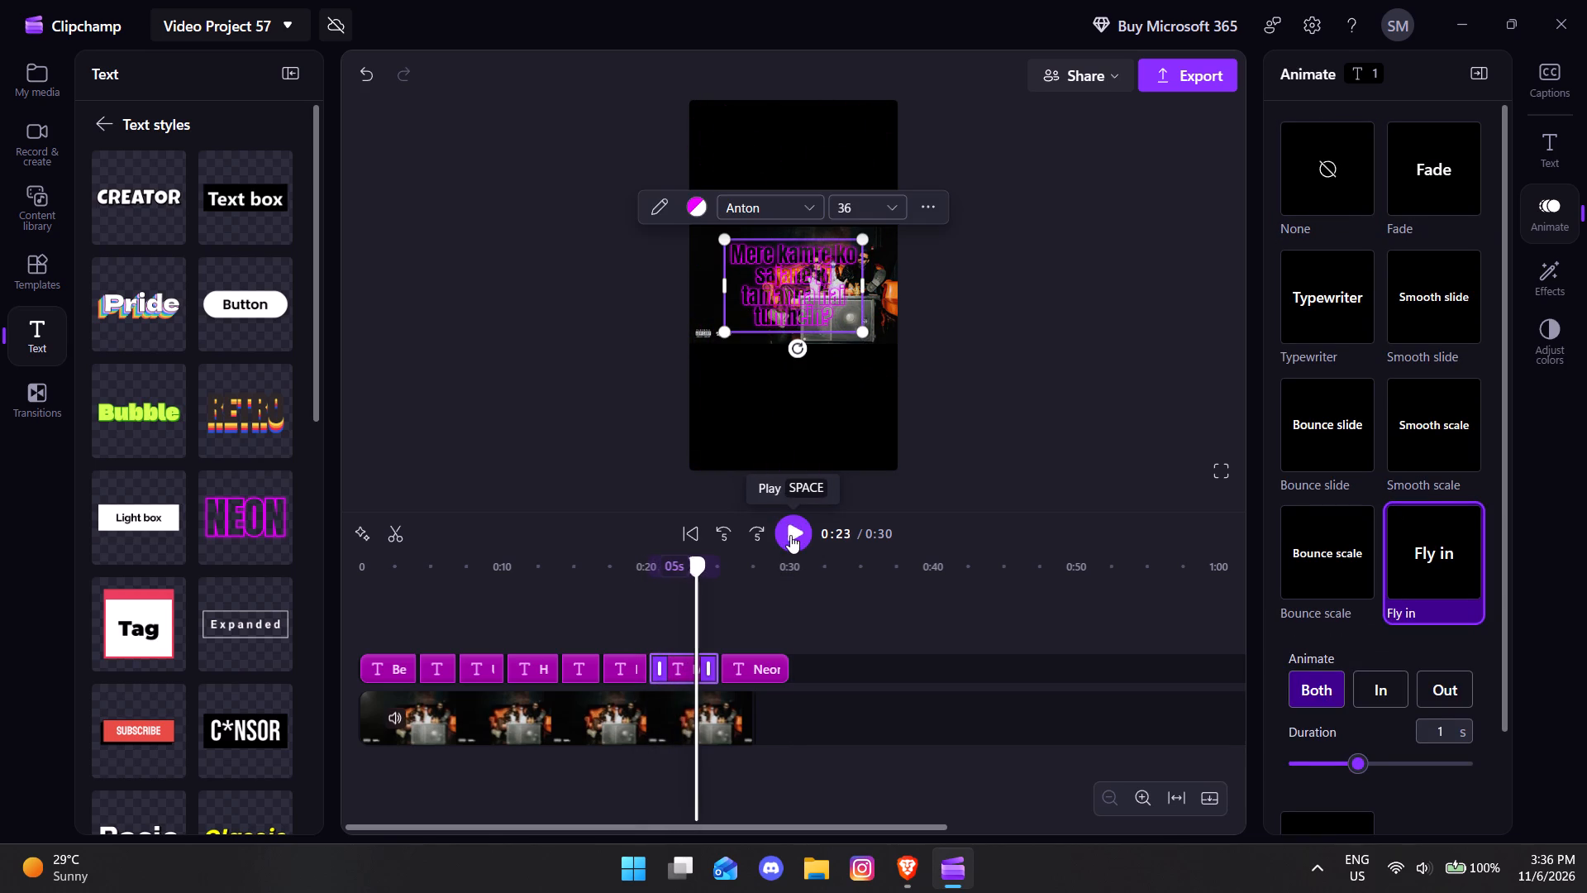
pyautogui.moveTo(703, 667); pyautogui.dragTo(687, 667)
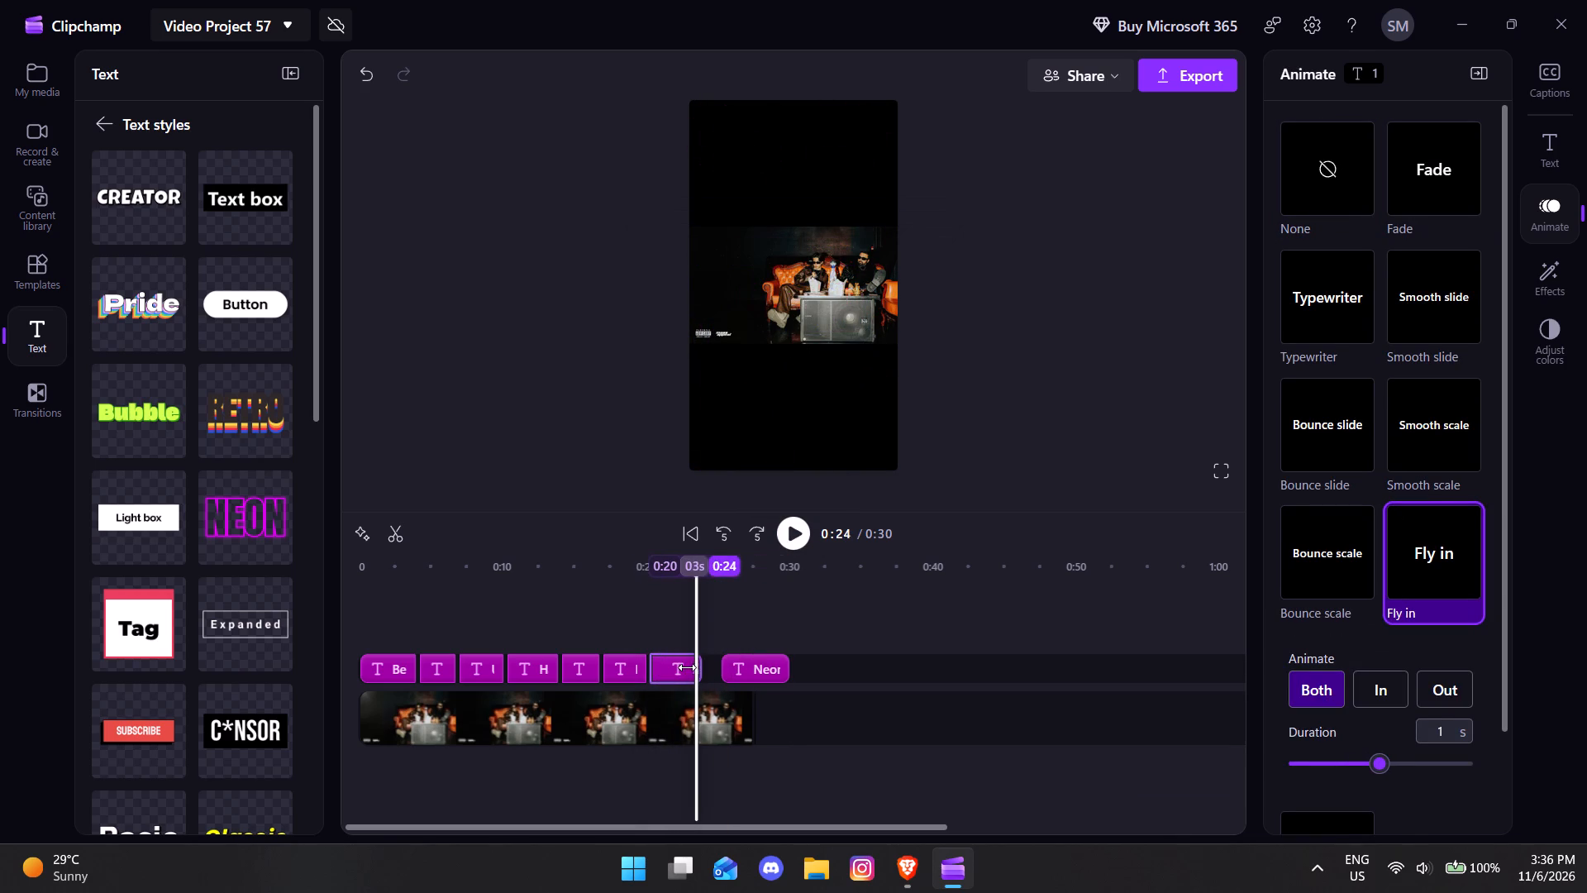
pyautogui.moveTo(687, 667); pyautogui.dragTo(683, 667)
pyautogui.click(707, 666)
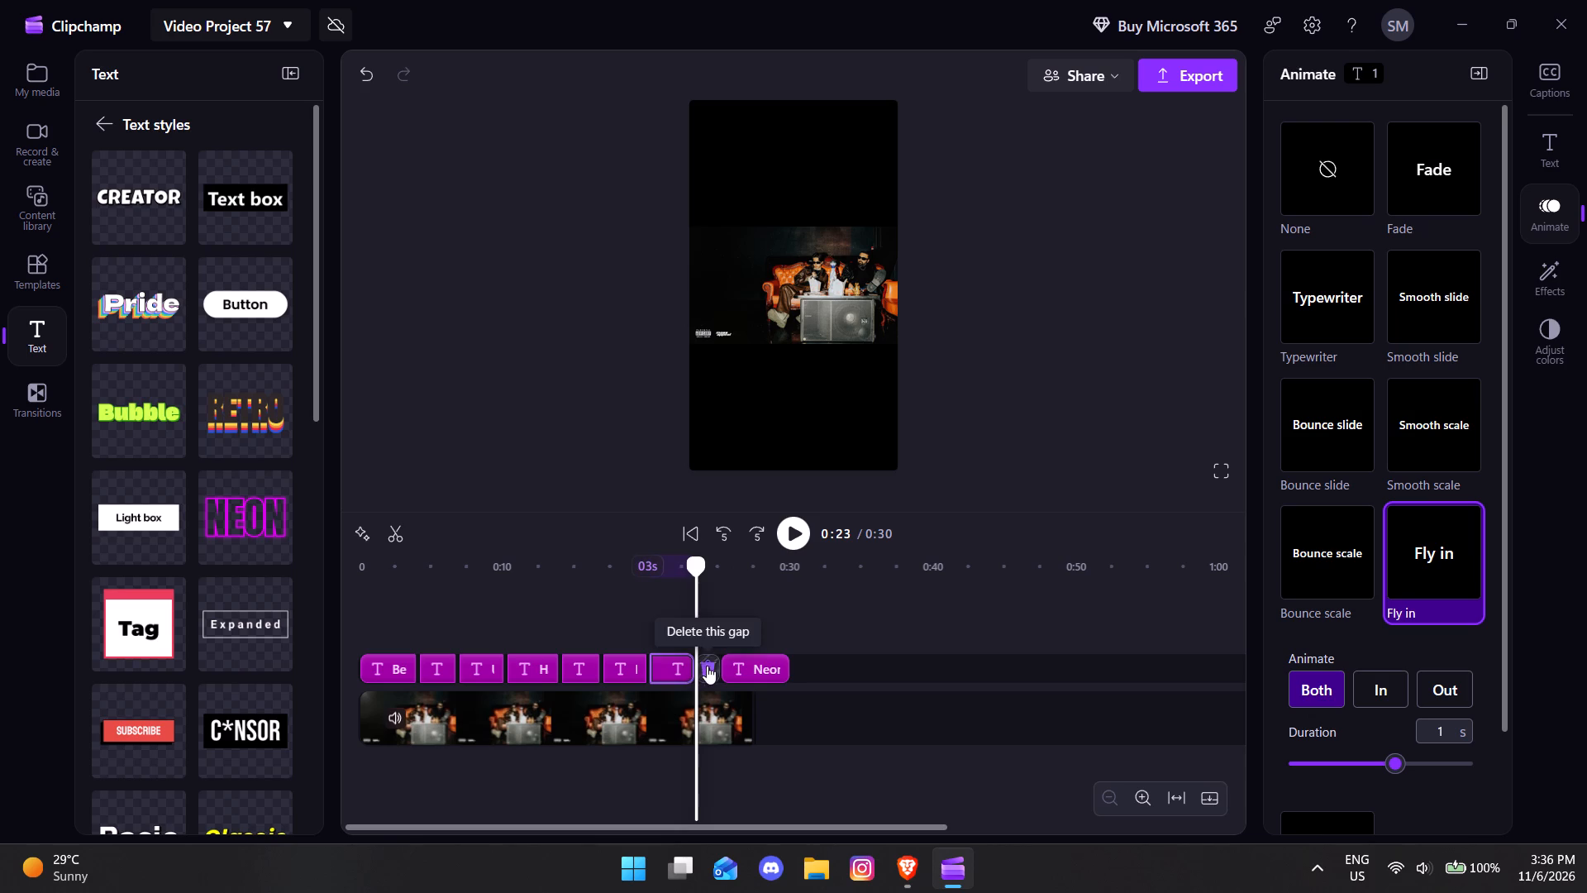
# In Brave, copy the lyric line "Mere kamre mein kitabon ke siva kuch nahi".
pyautogui.click(889, 857)
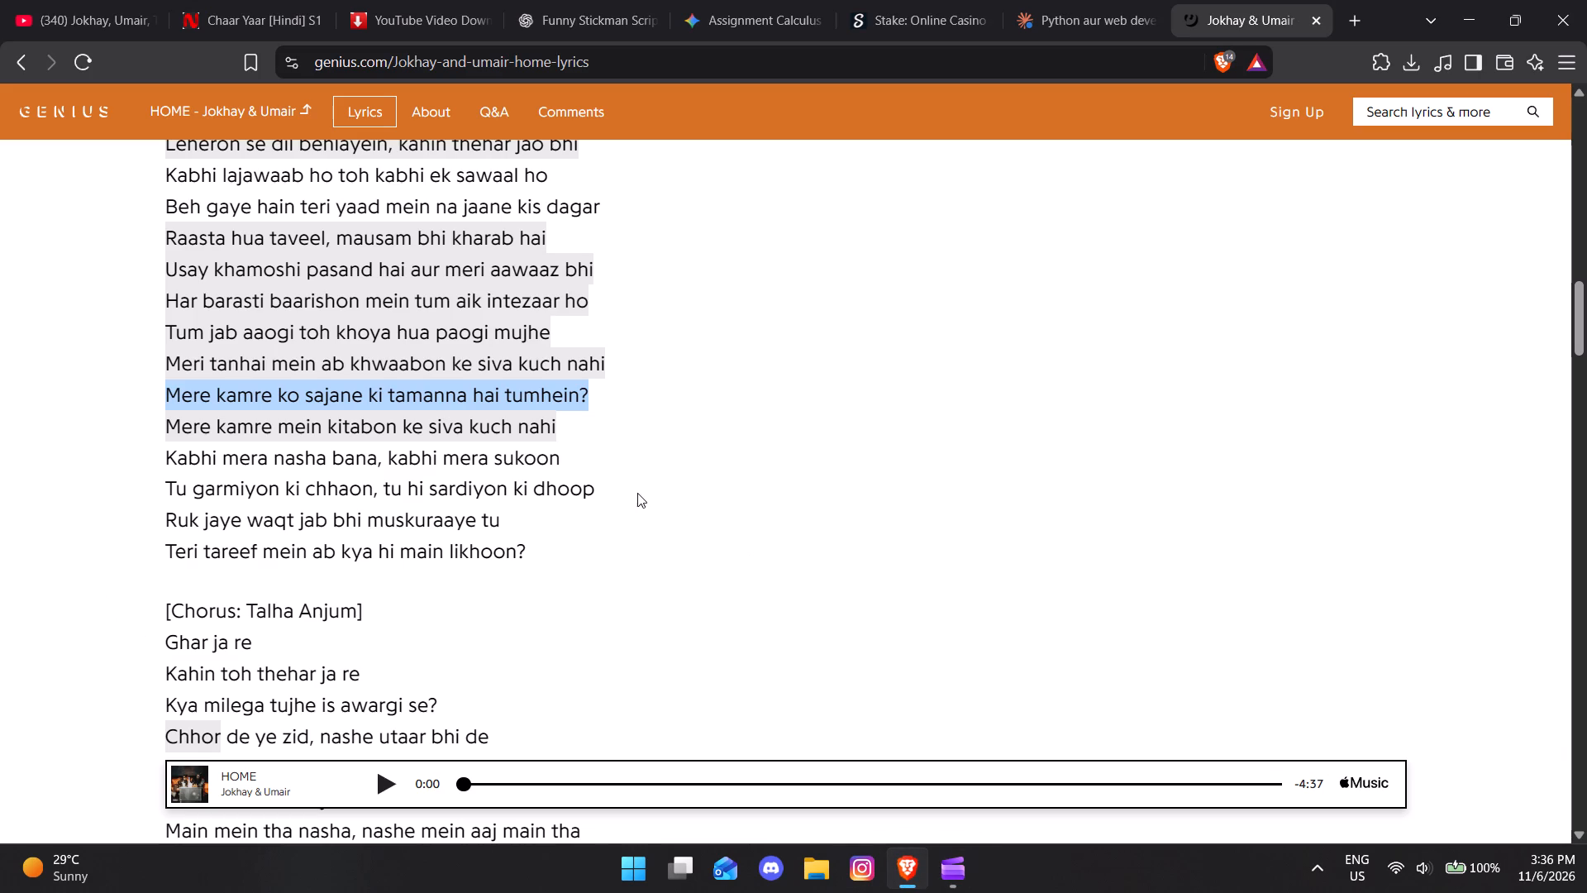
pyautogui.click(548, 417)
pyautogui.click(579, 423)
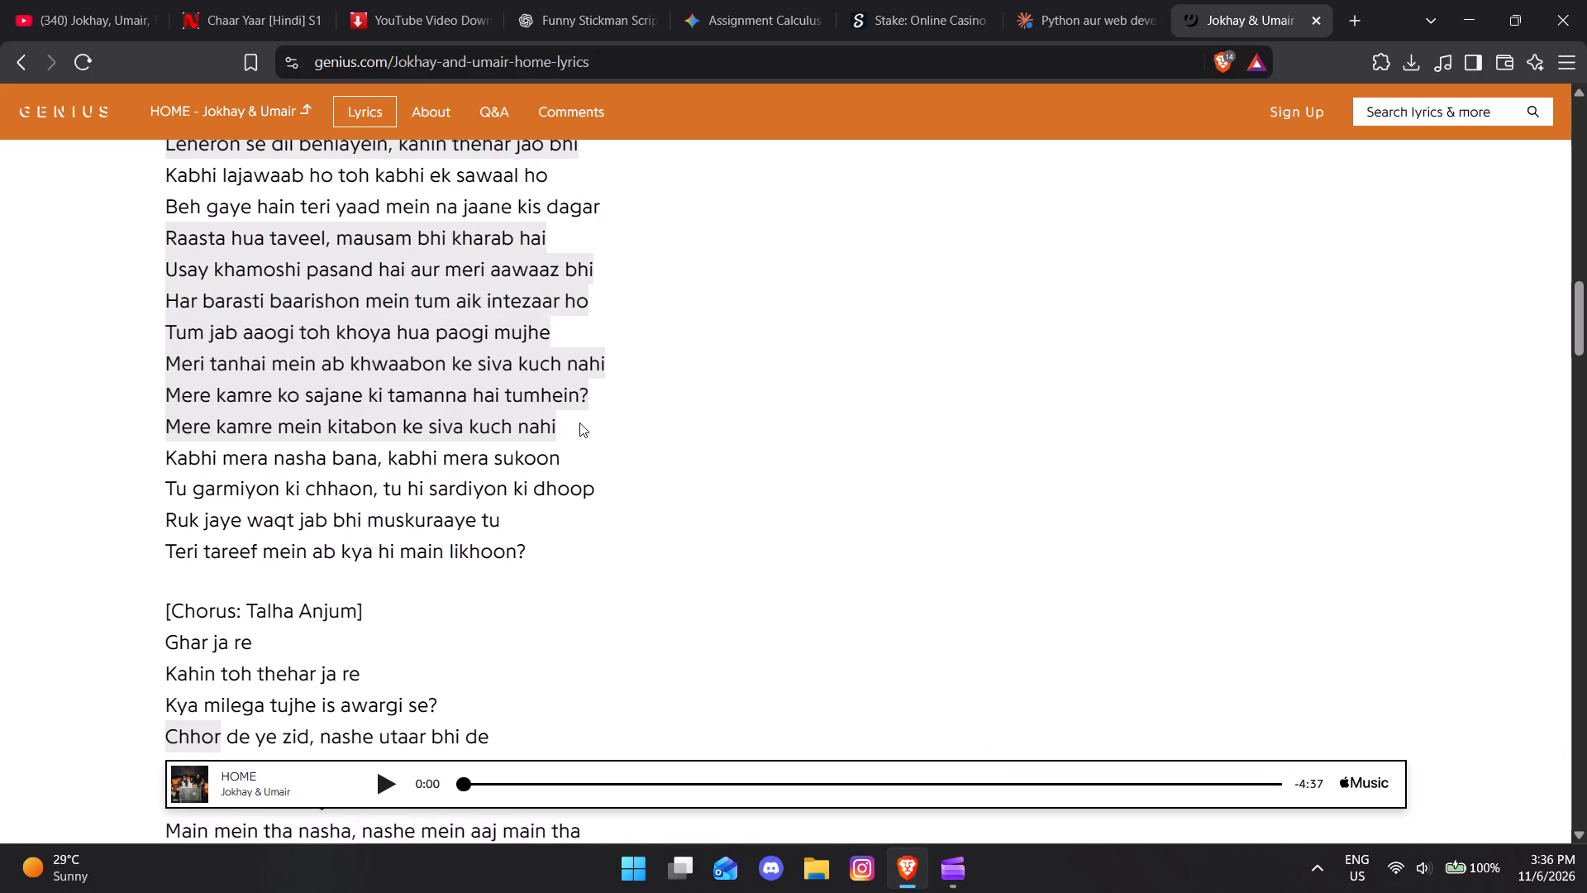
pyautogui.moveTo(565, 427); pyautogui.dragTo(154, 423)
pyautogui.hotkey('ctrl', 'c')
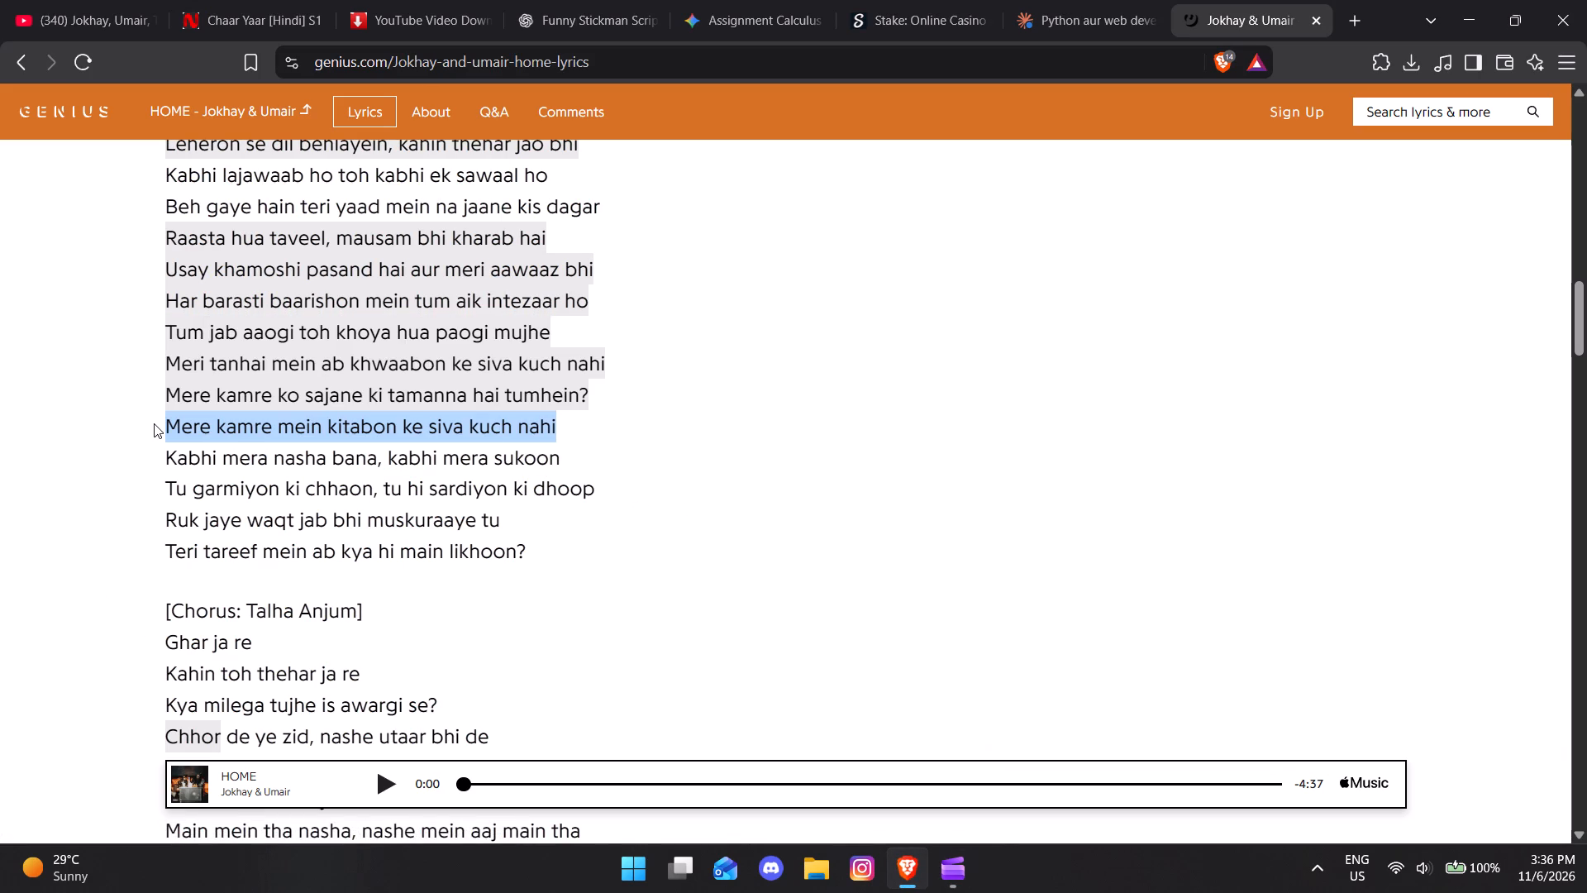
# Switch to Clipchamp and replace the eighth text's wording with the copied line "Mere kamre mein kitabon ke siva kuch nahi".
pyautogui.click(969, 865)
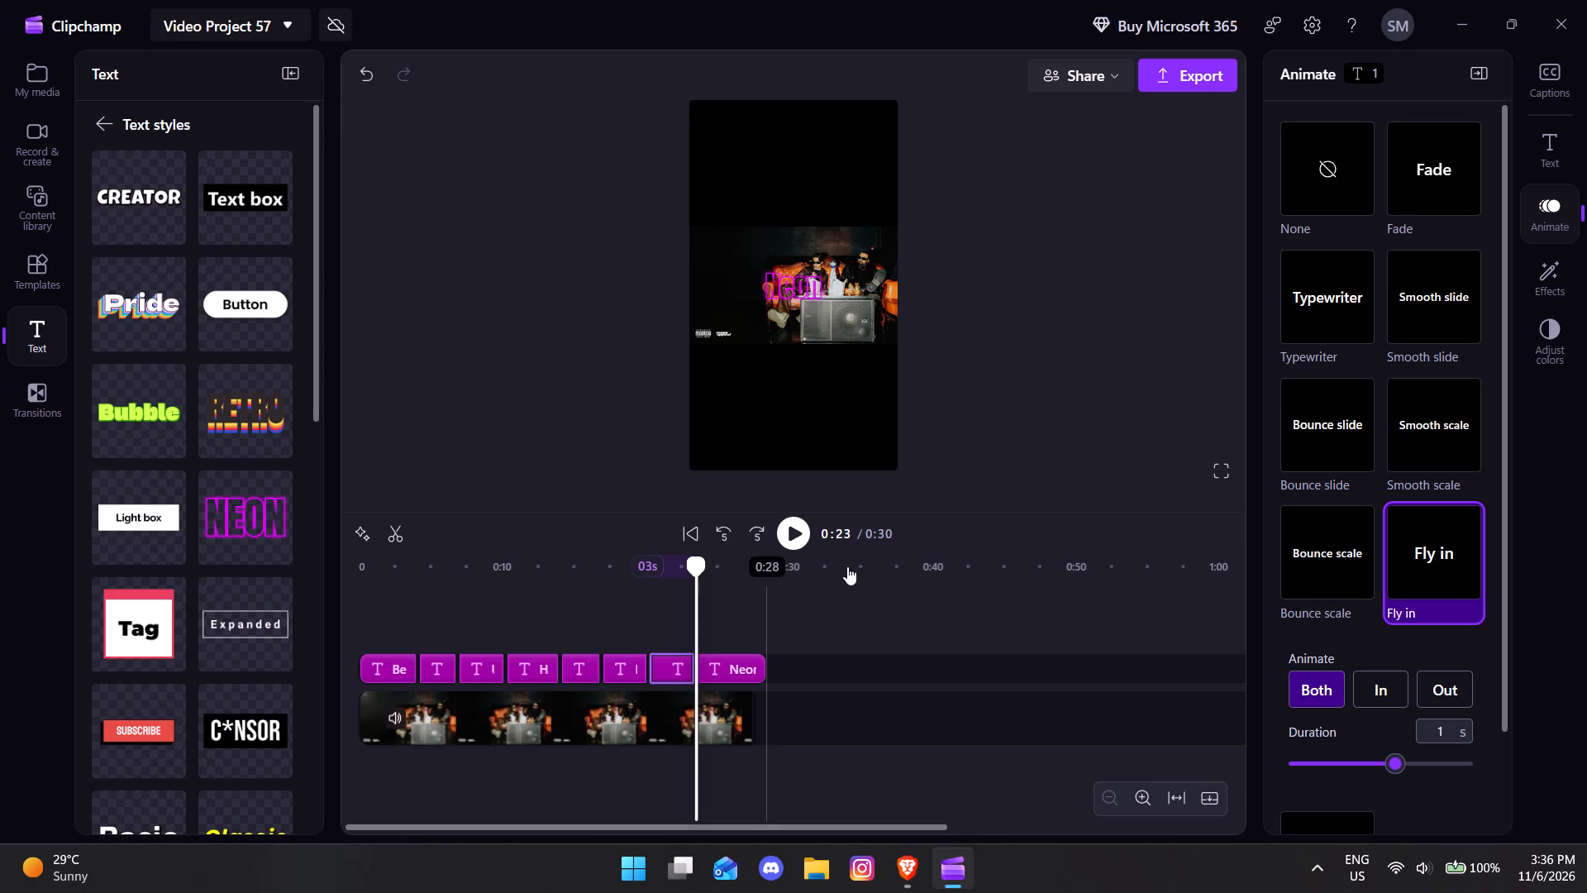
pyautogui.click(787, 537)
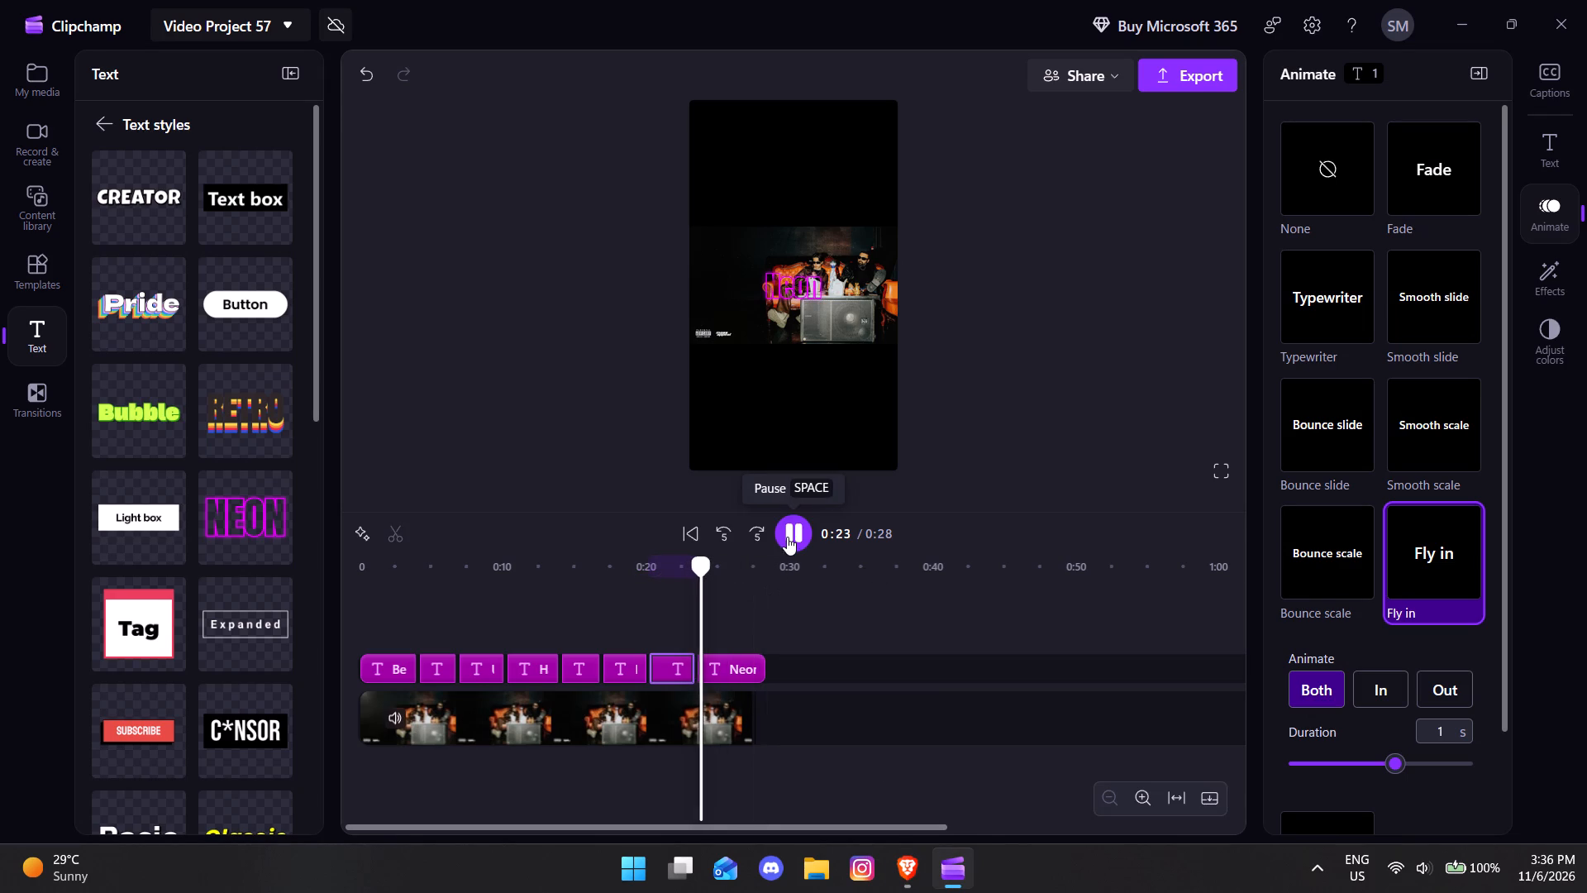
pyautogui.click(787, 537)
pyautogui.click(779, 294)
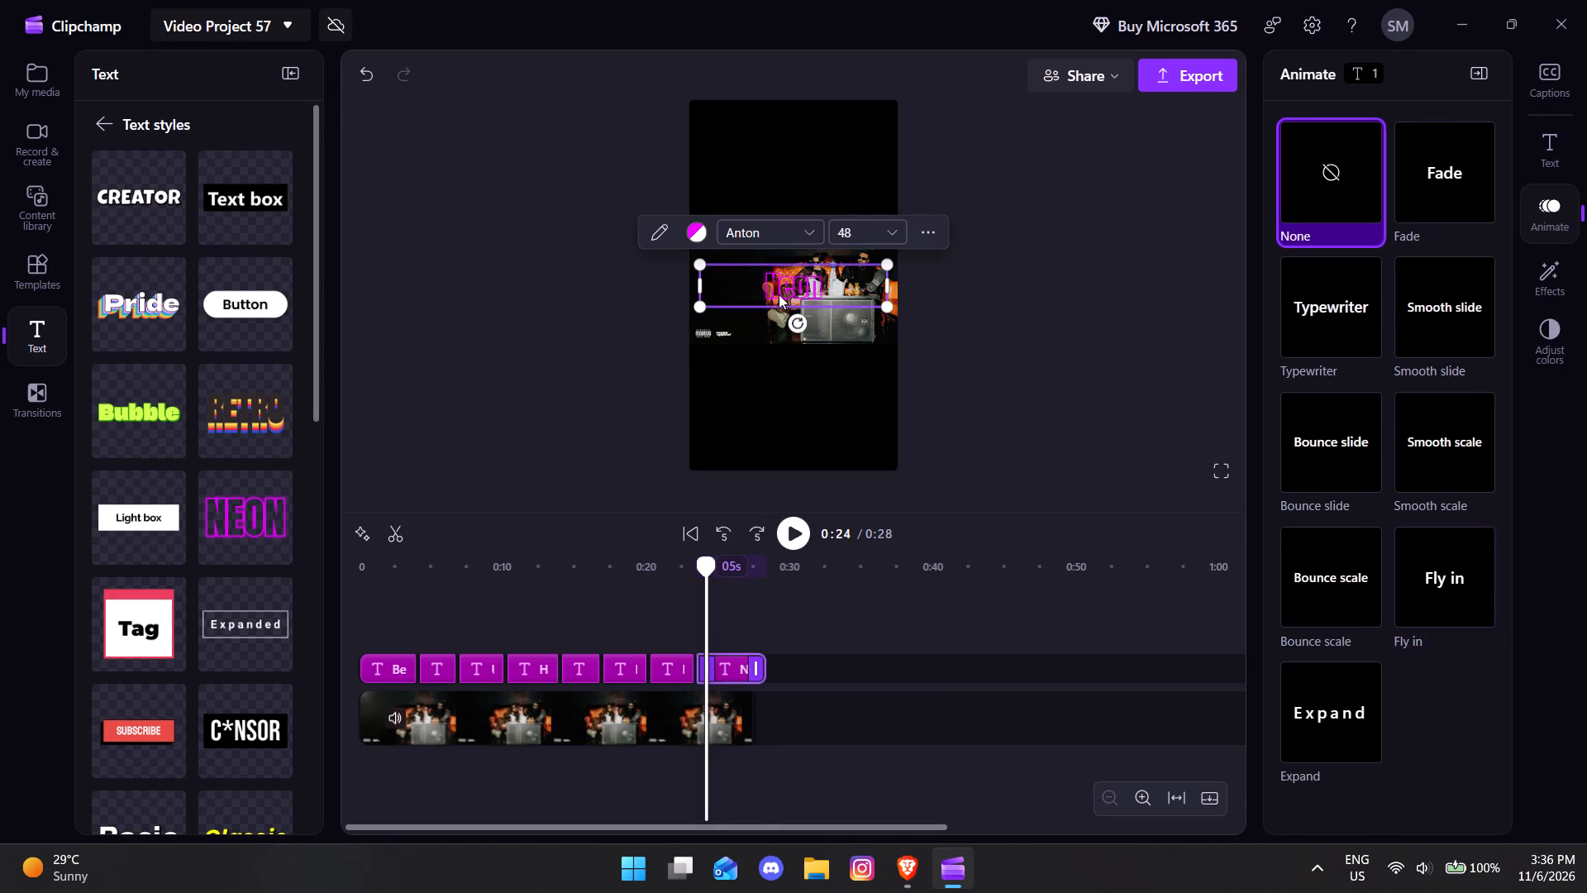
pyautogui.doubleClick(788, 288)
pyautogui.press('BackSpace')
pyautogui.hotkey('ctrl', 'v')
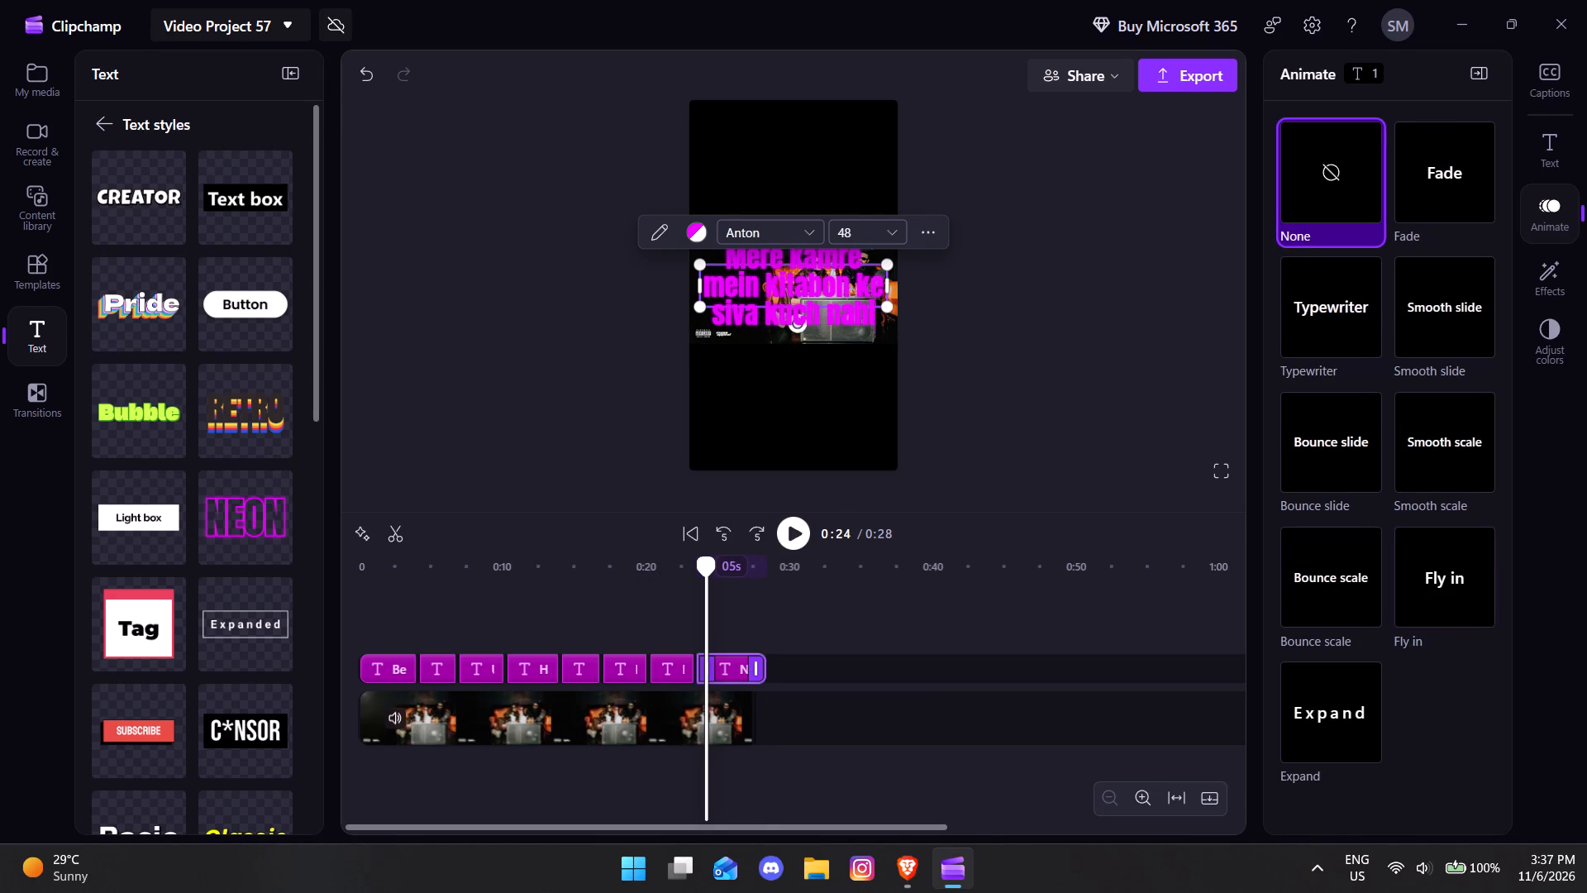
pyautogui.doubleClick(883, 334)
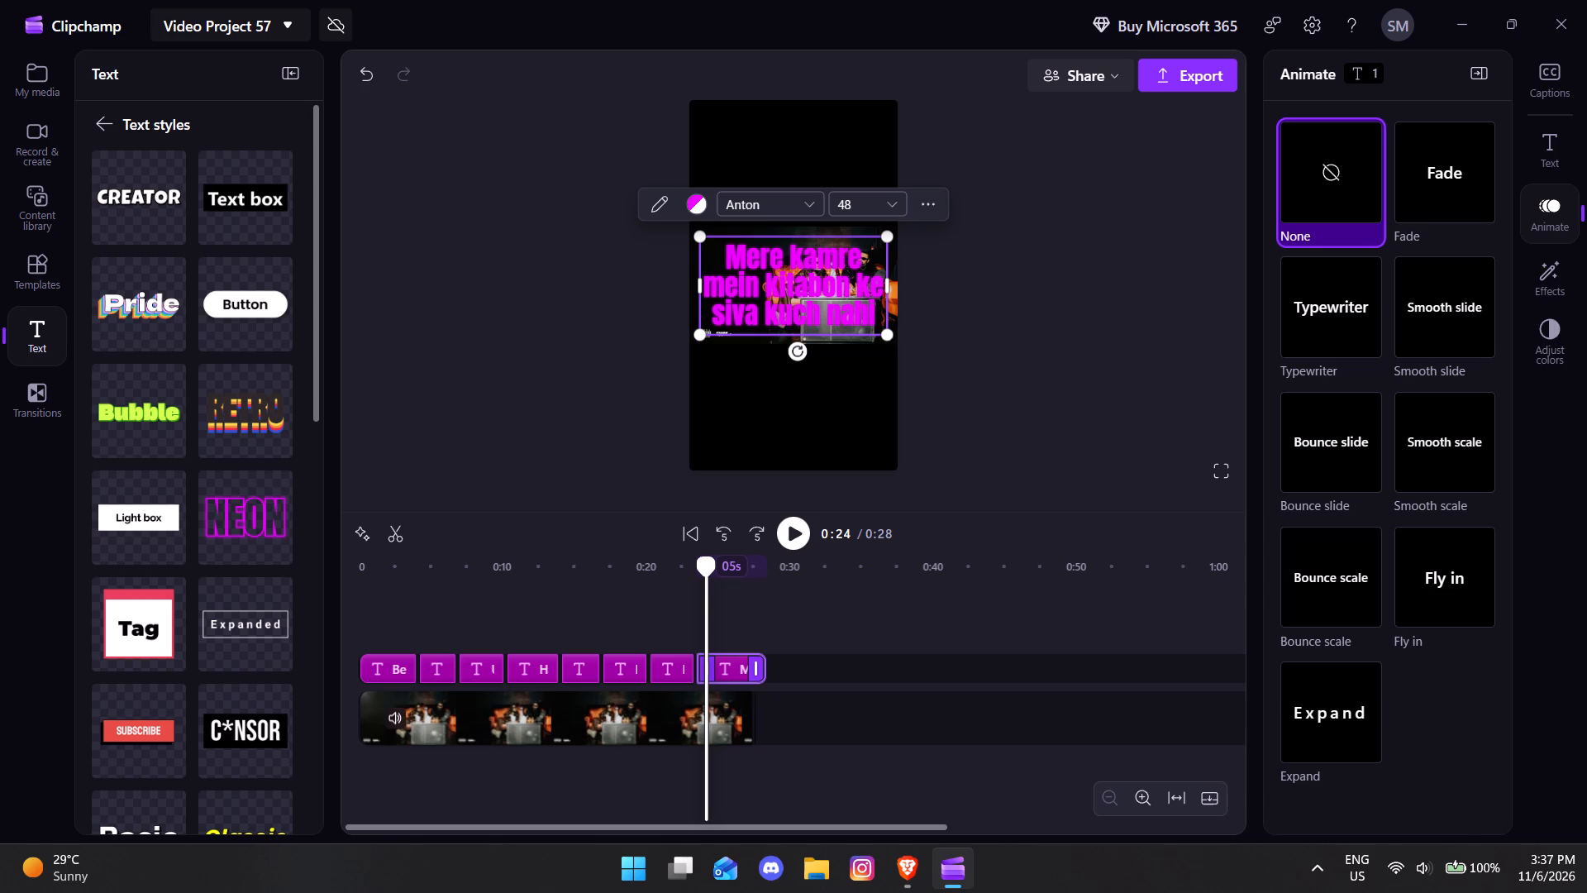
# Shrink the eighth text to size 36, place it over the video picture and apply the Fly in animation.
pyautogui.moveTo(889, 338); pyautogui.dragTo(844, 311)
pyautogui.moveTo(770, 266); pyautogui.dragTo(787, 277)
pyautogui.click(1437, 571)
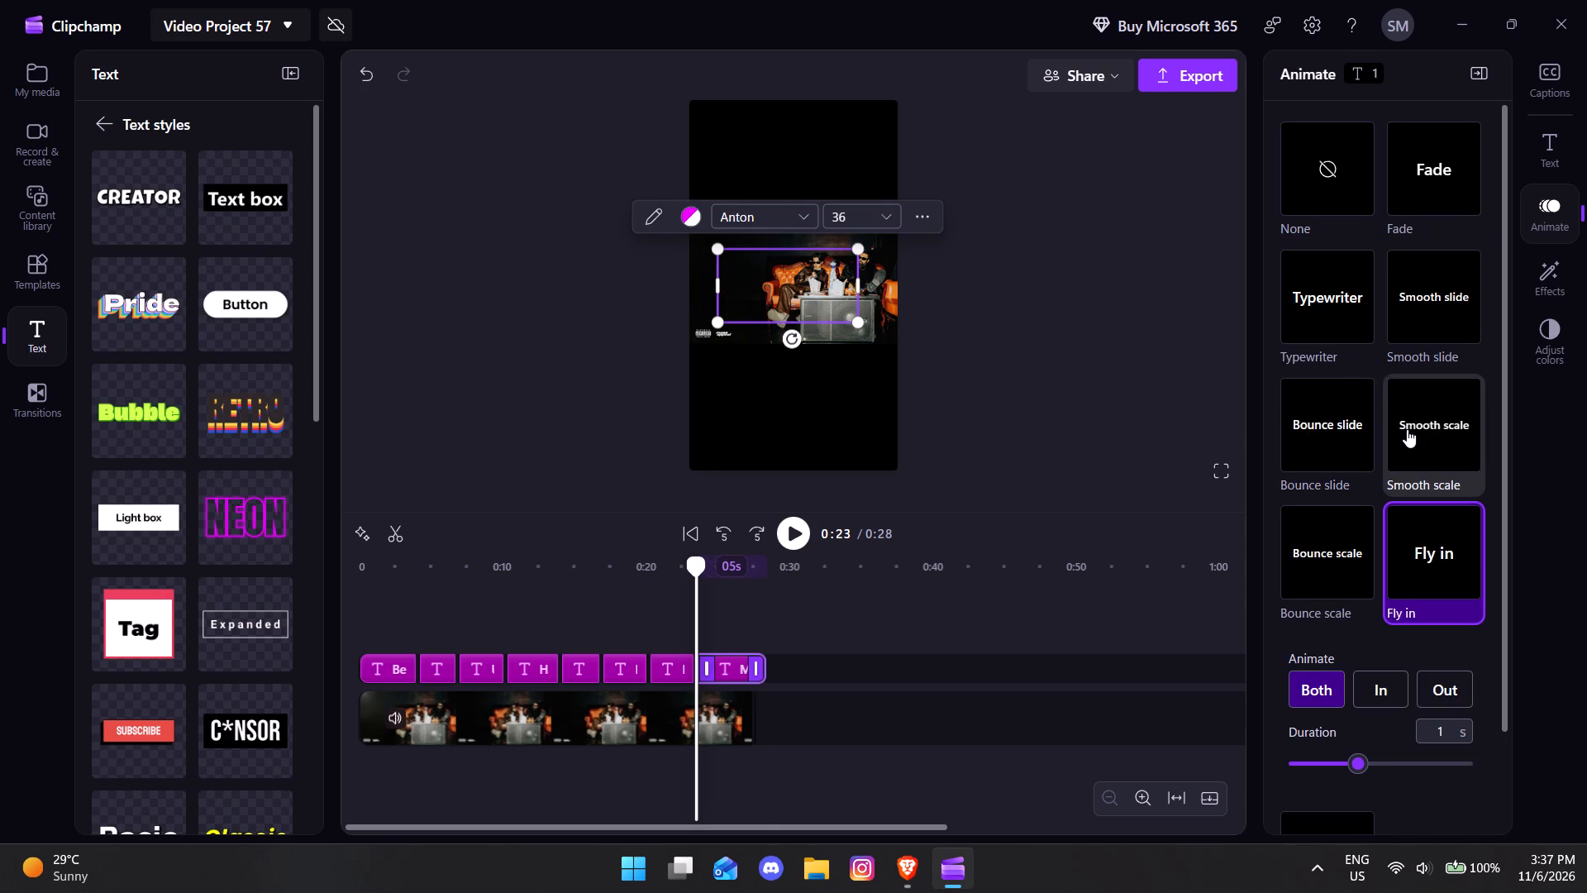
# Play through the eighth text and trim its end to the end of the video clip at about 0:27.
pyautogui.click(793, 533)
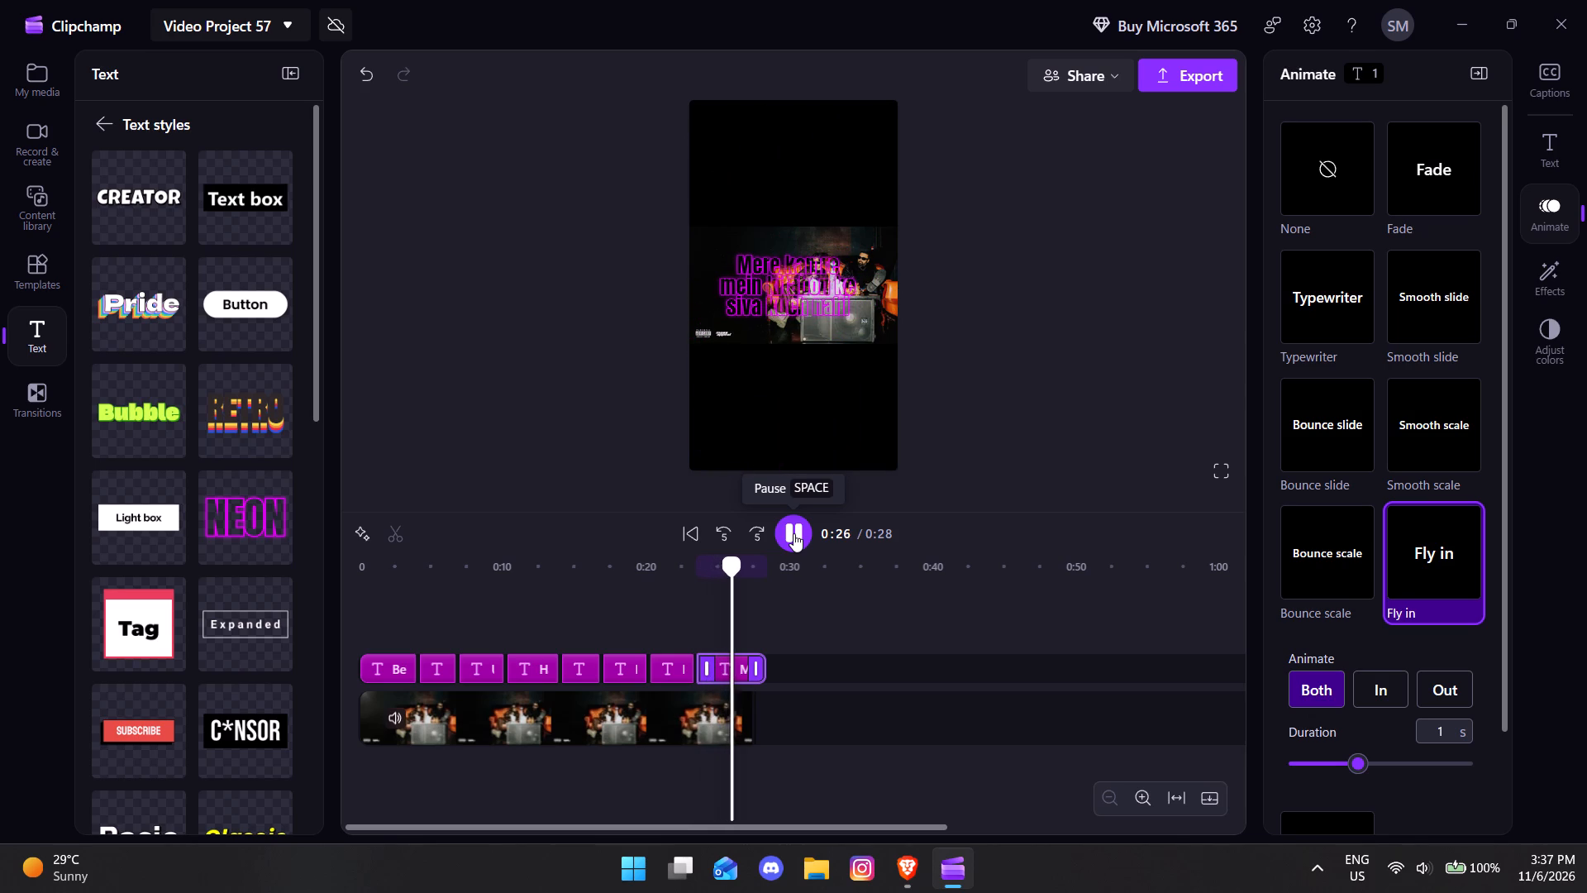
pyautogui.click(793, 533)
pyautogui.click(793, 533)
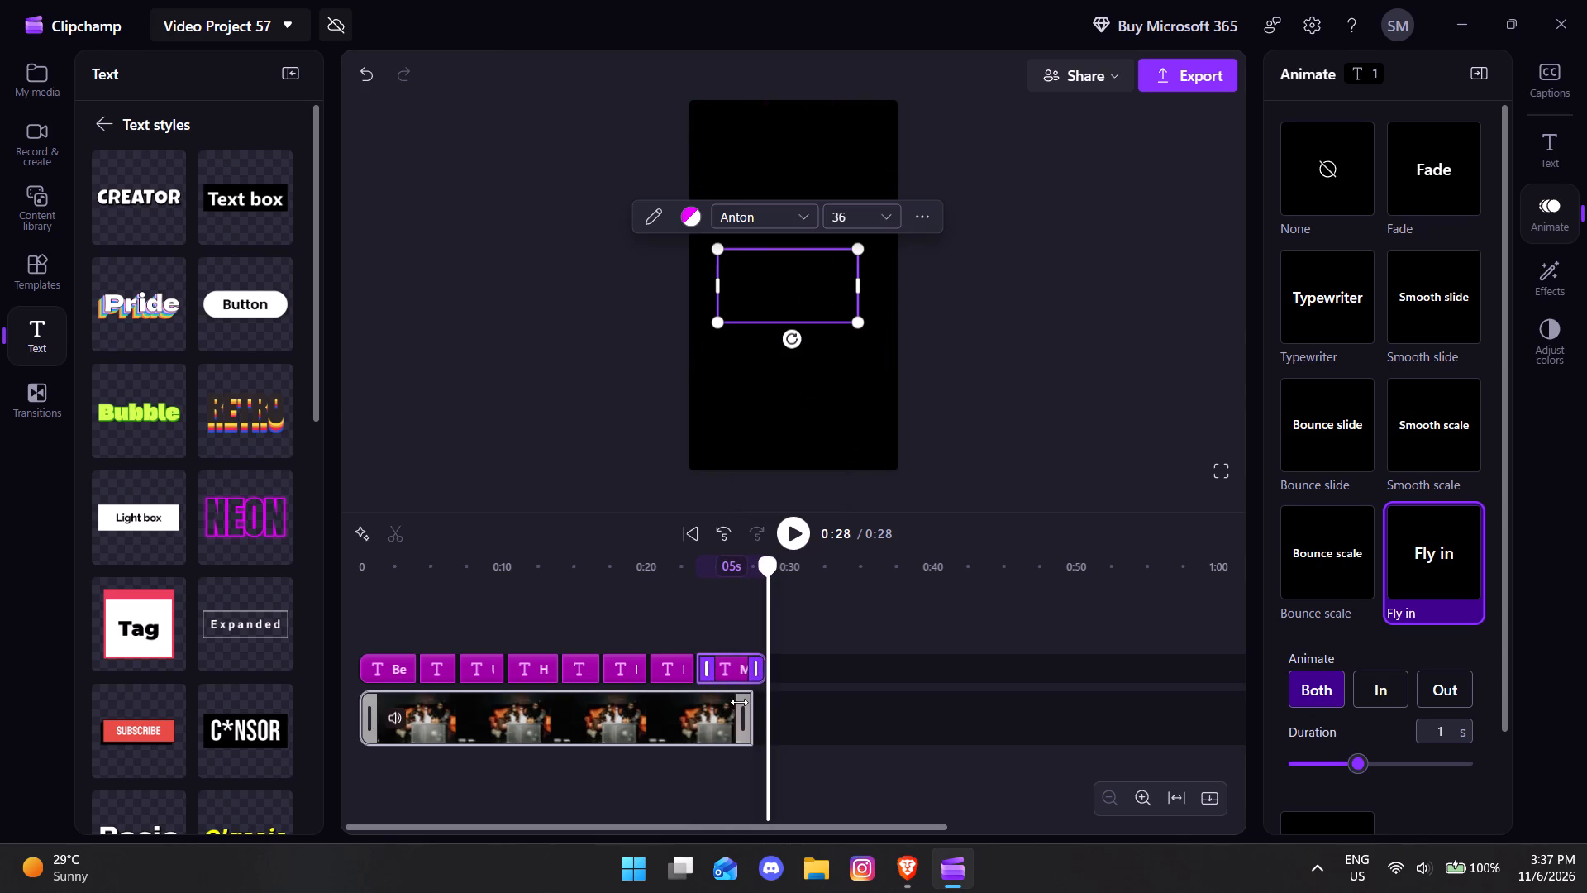
pyautogui.moveTo(755, 671); pyautogui.dragTo(741, 668)
pyautogui.click(495, 604)
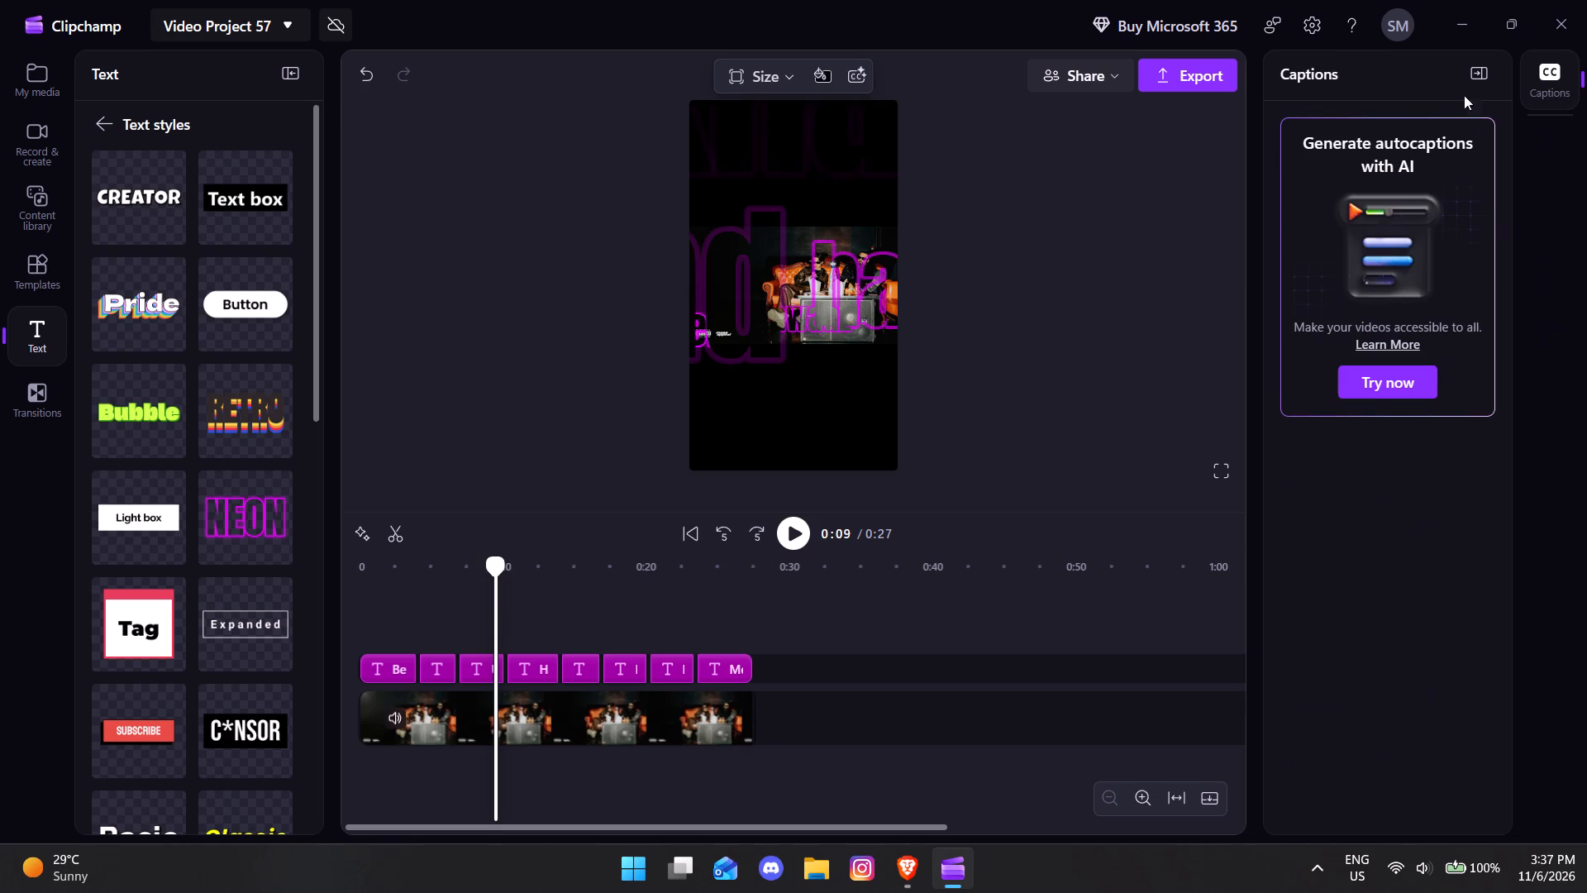
# Leave the editor, open the Pinterest app and maximize its window.
pyautogui.click(1461, 35)
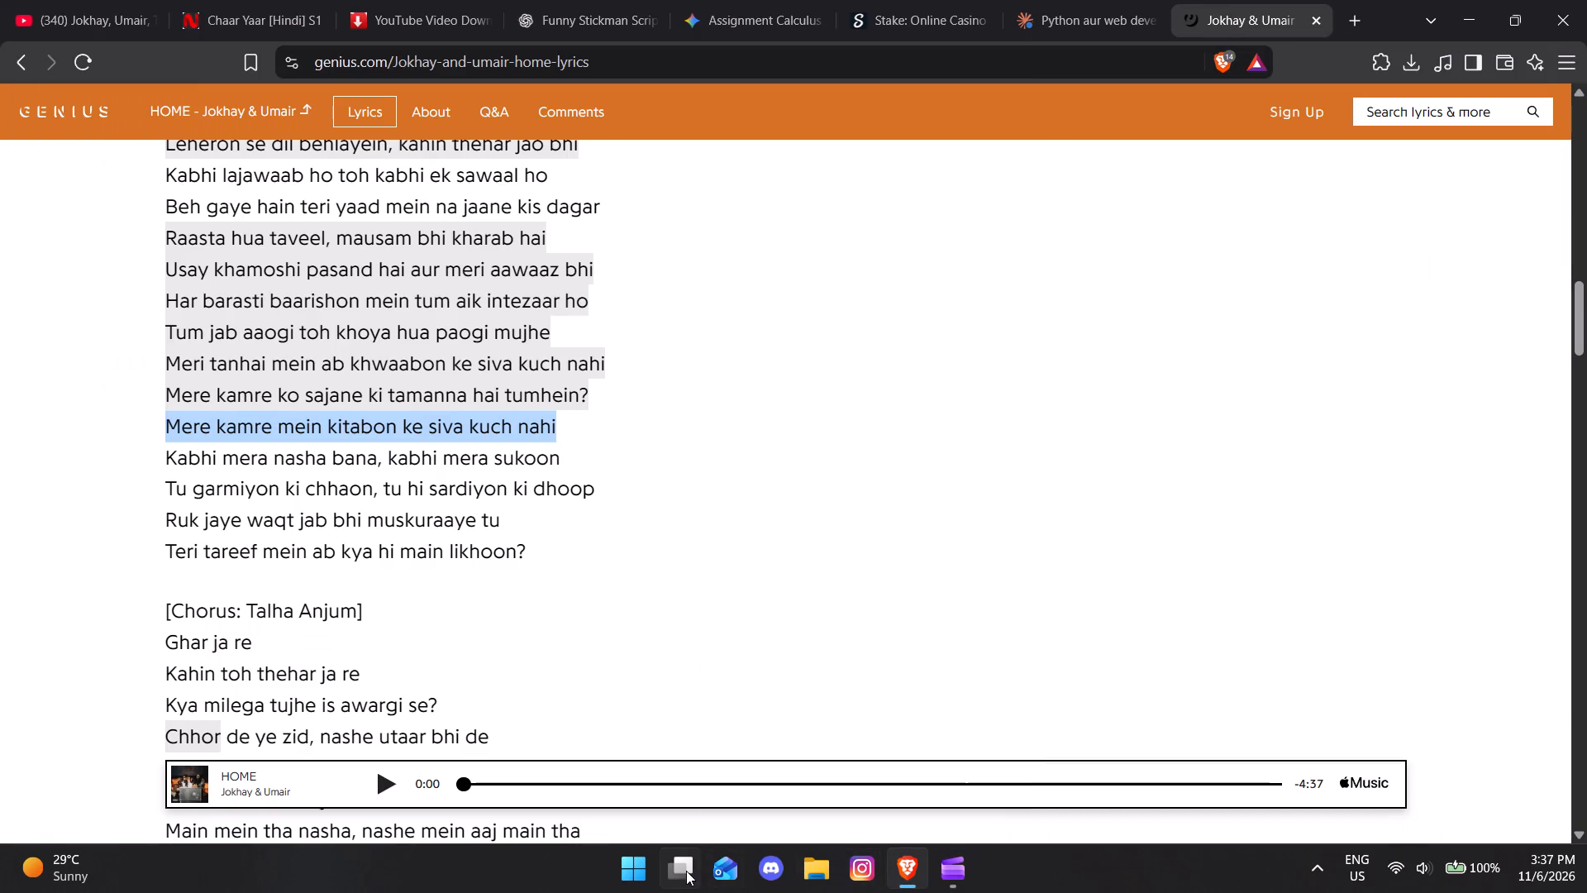
pyautogui.click(635, 877)
pyautogui.write('pin')
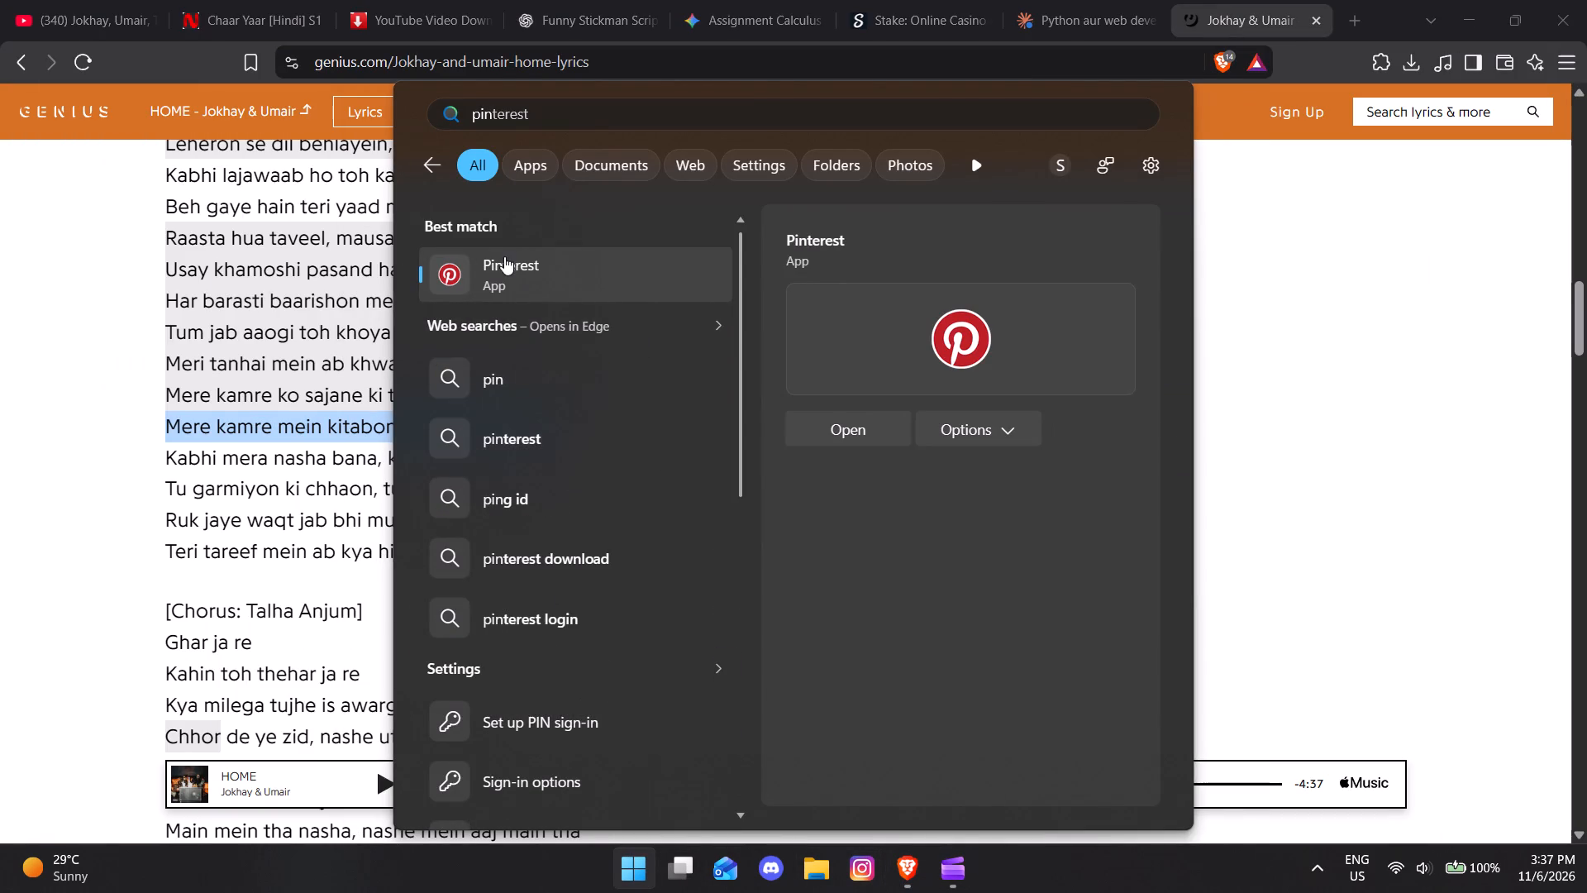
pyautogui.click(505, 266)
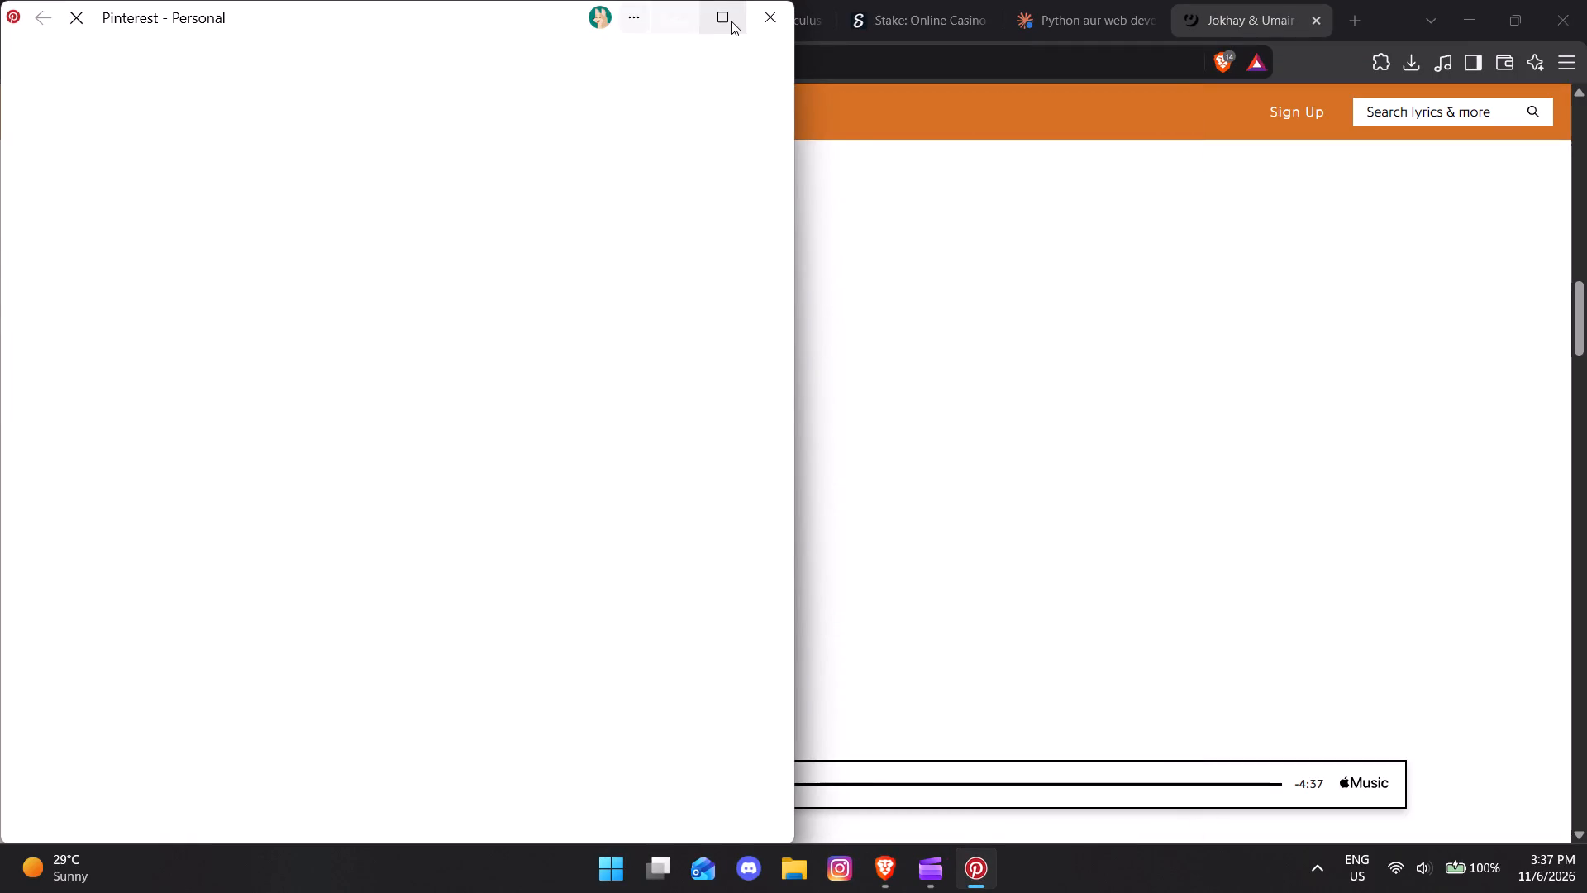
pyautogui.click(736, 23)
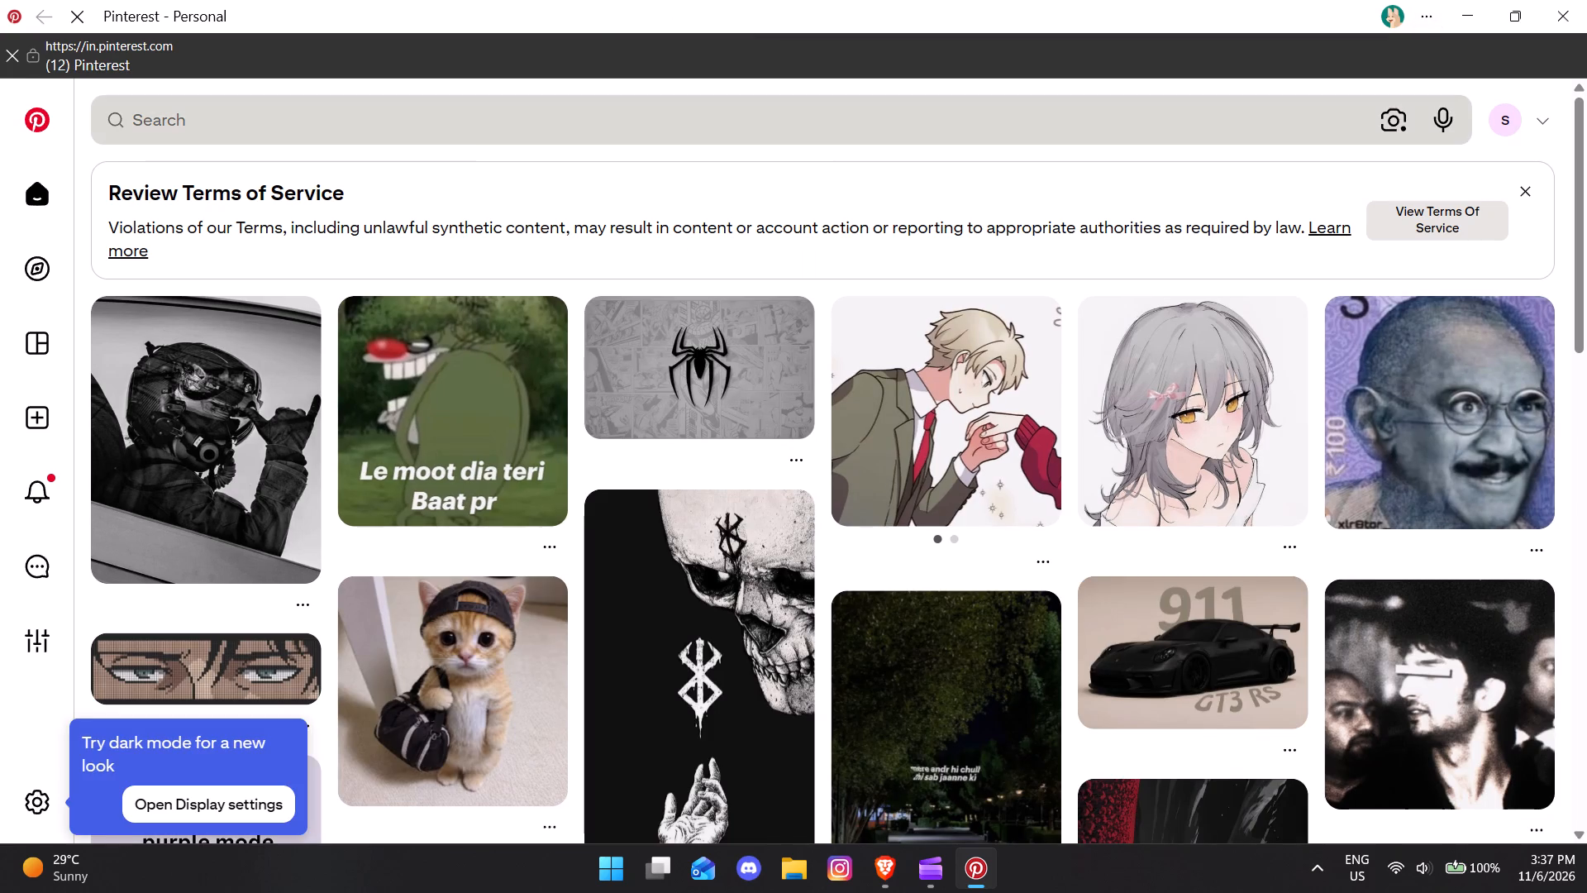
# Search Pinterest for "hot anime girl".
pyautogui.click(465, 134)
pyautogui.write('hot anime girl')
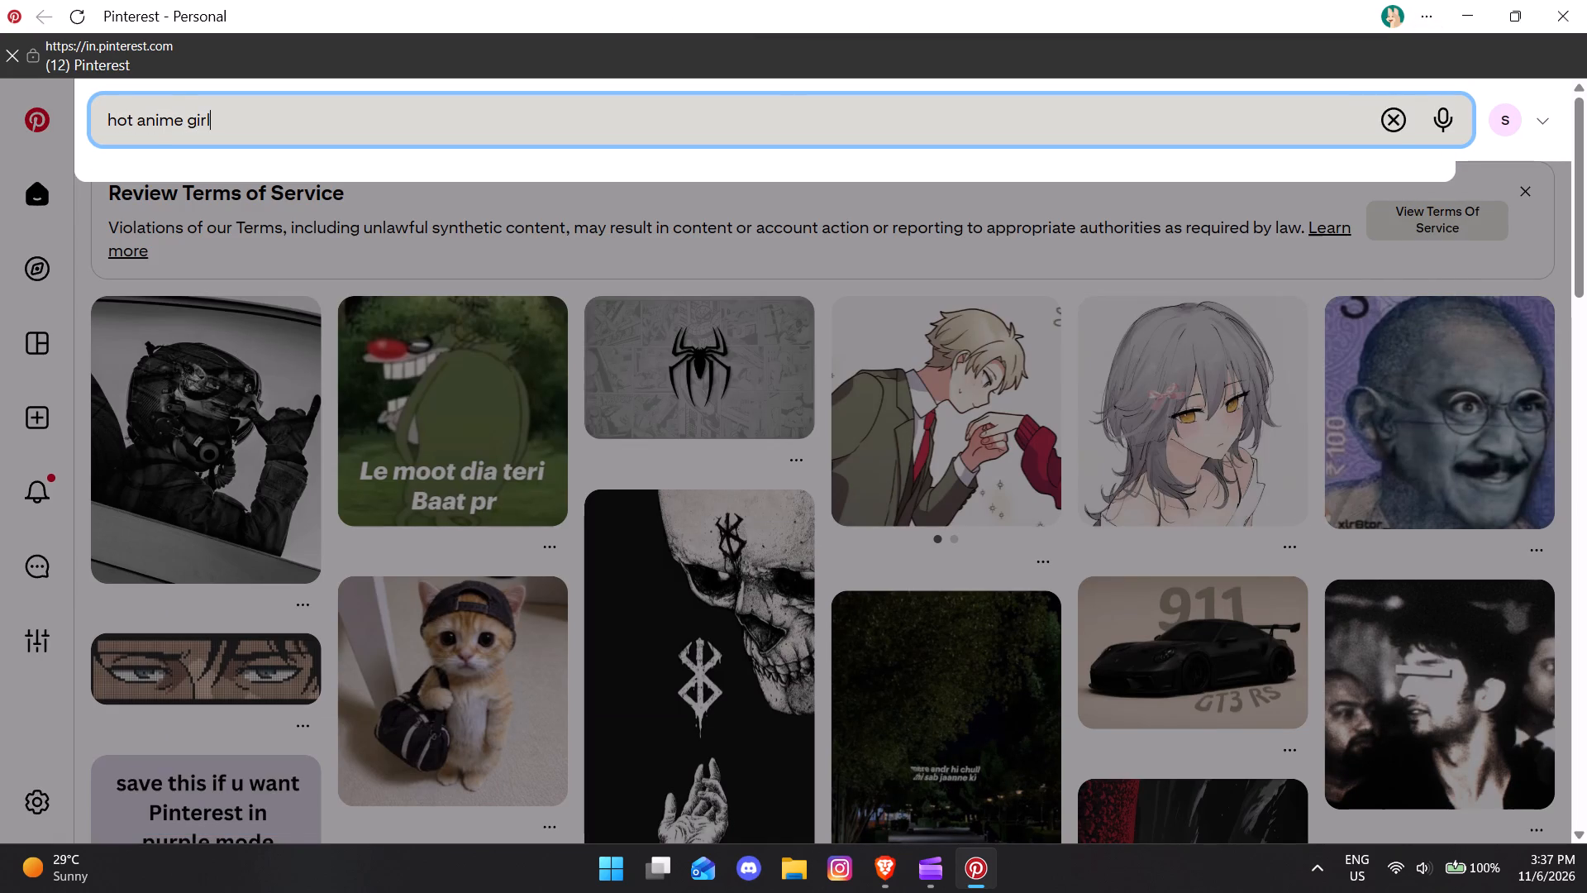
pyautogui.press('Return')
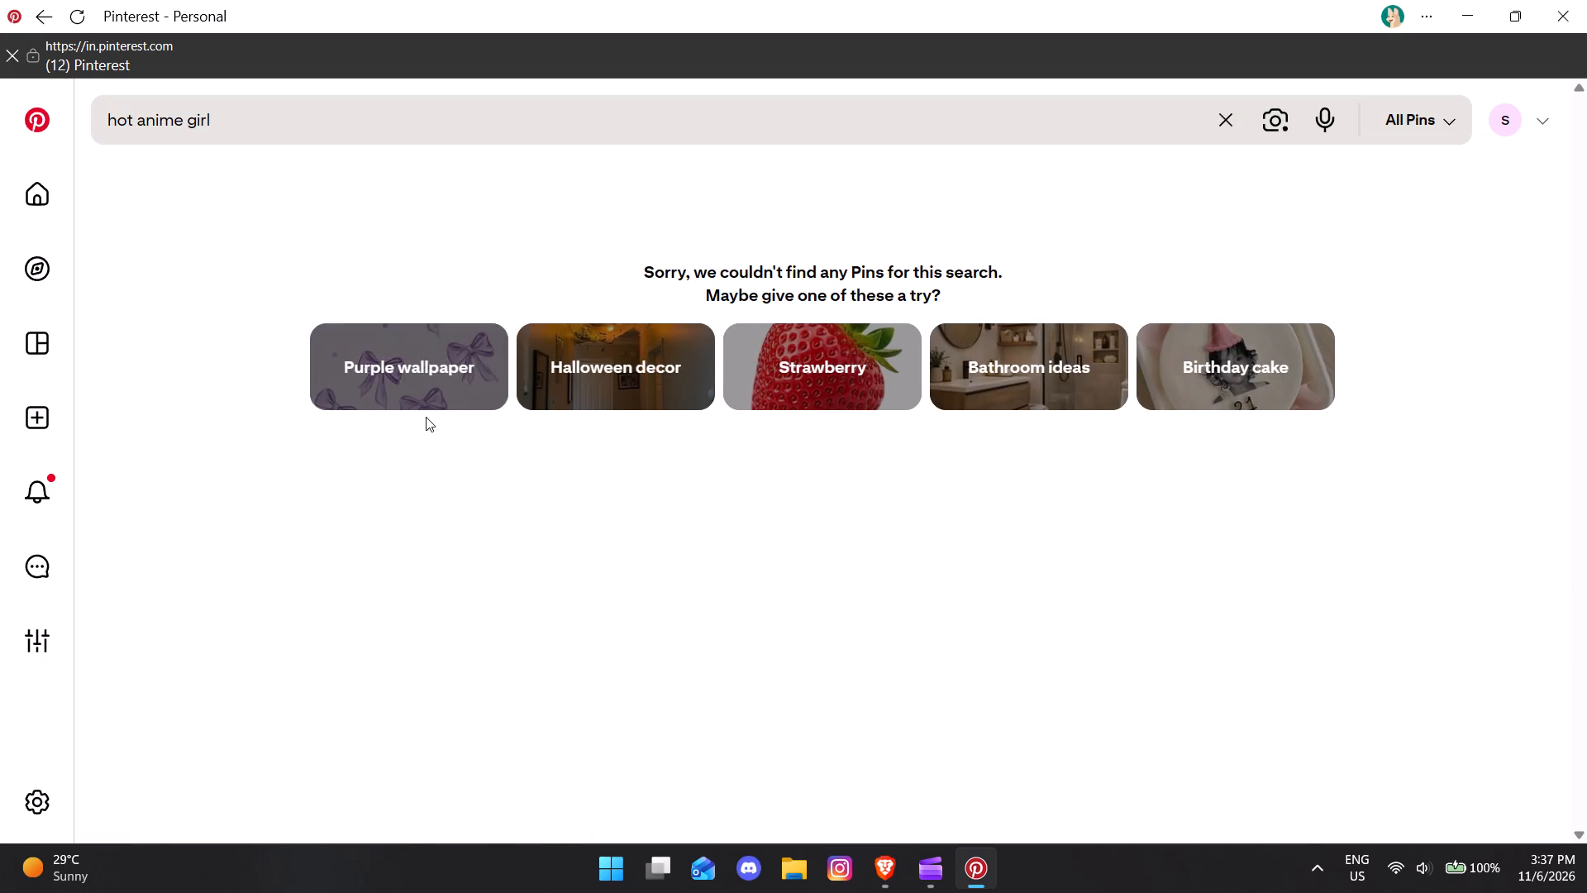
pyautogui.scroll(-5, 426, 417)
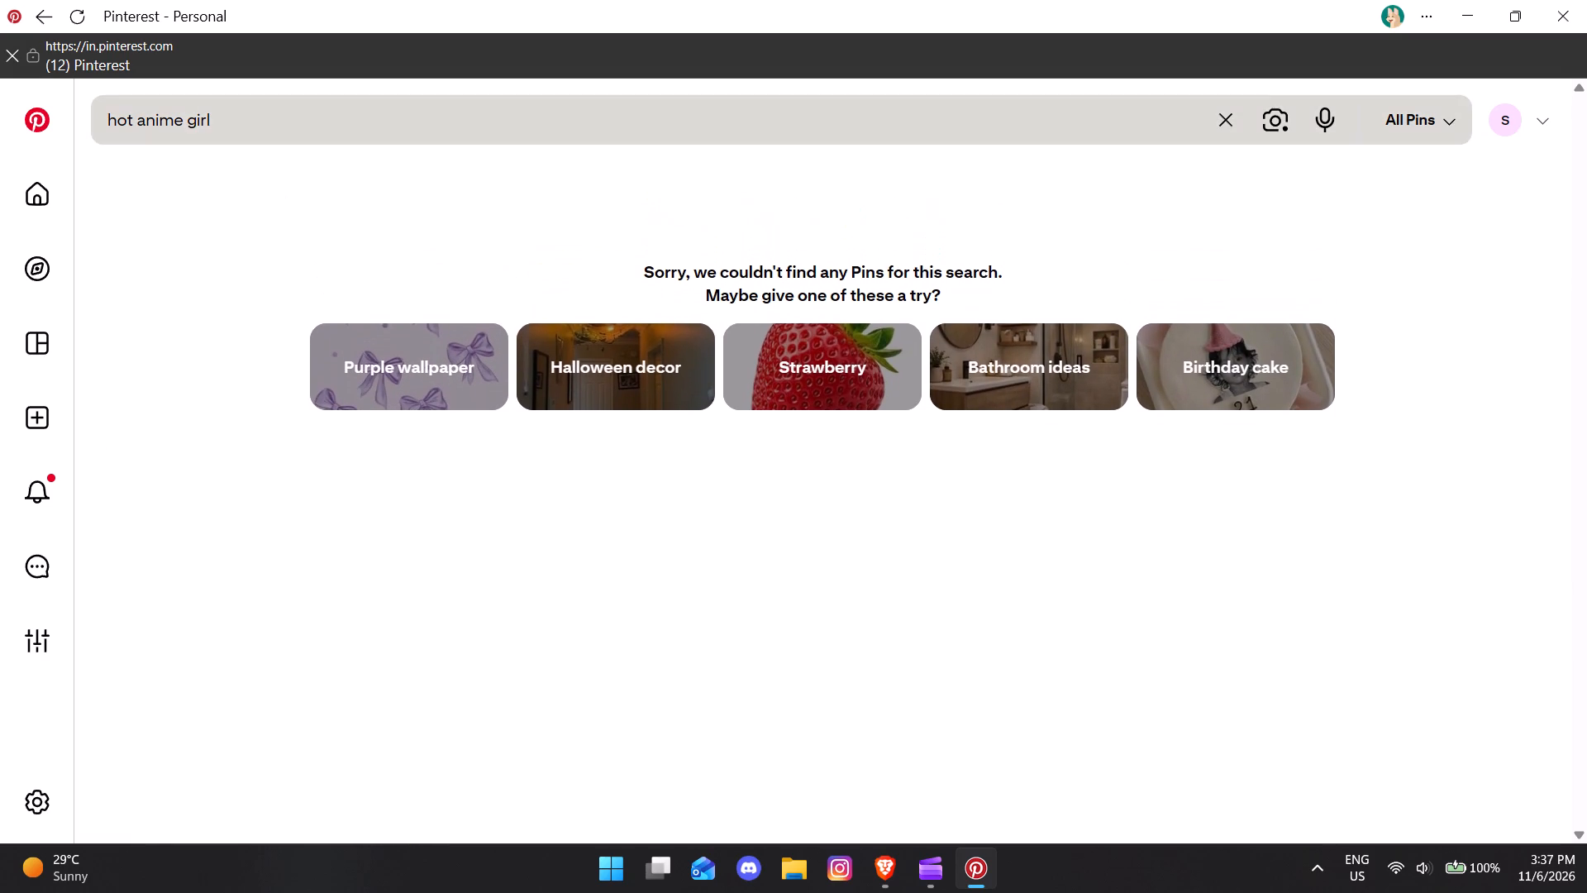
# Search Pinterest for "anime girl pfp", and return to the home feed.
pyautogui.click(1221, 123)
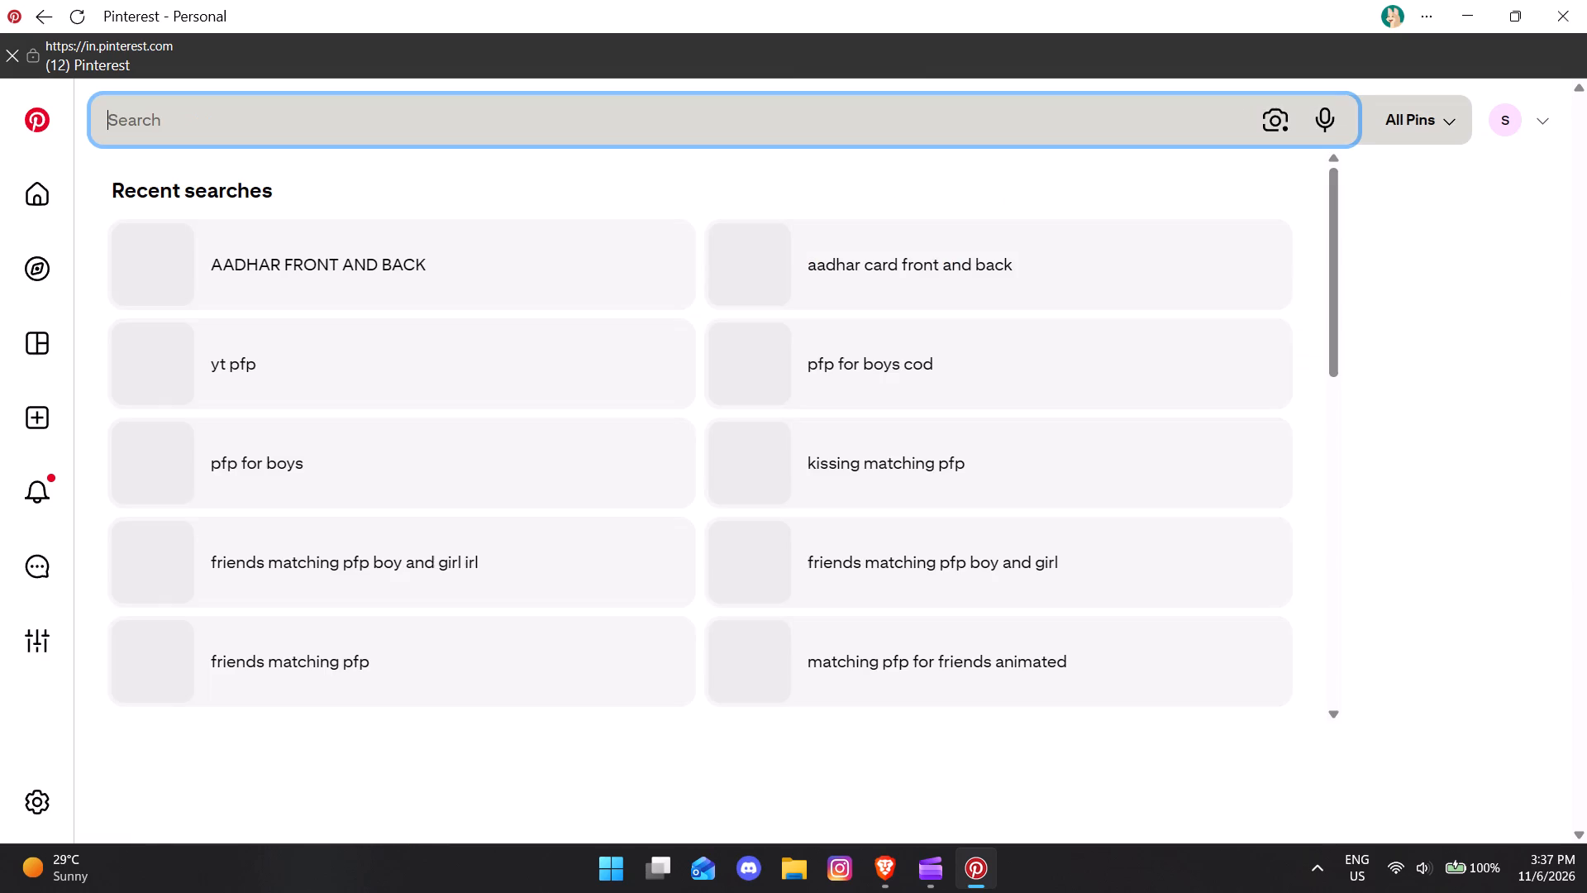
pyautogui.write('anime girl')
pyautogui.press('space')
pyautogui.write('pfp')
pyautogui.press('Return')
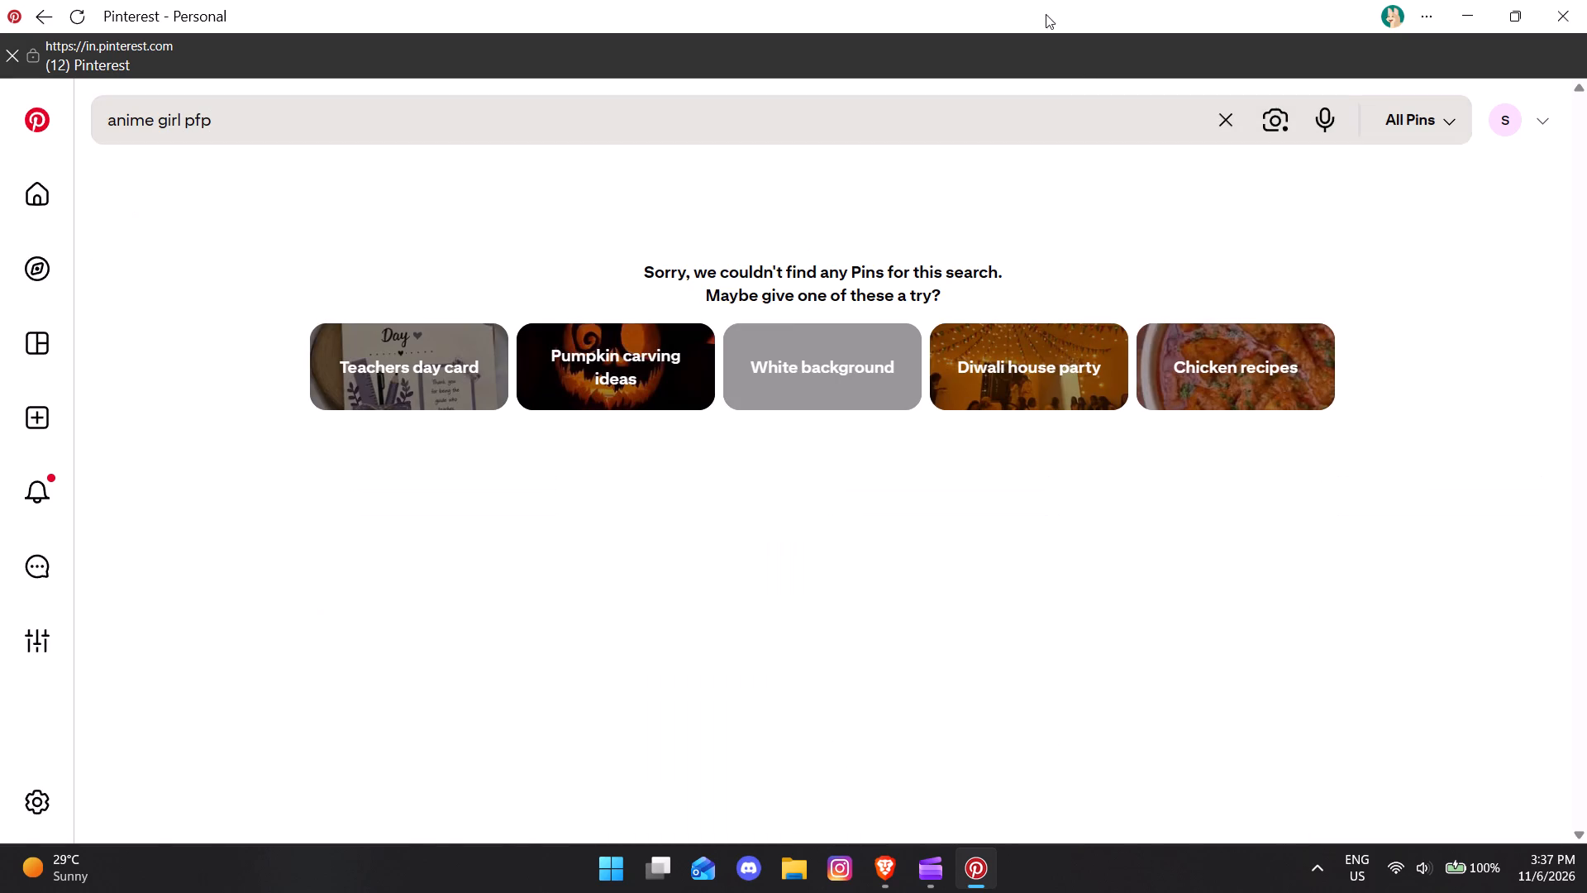
pyautogui.scroll(-6, 774, 360)
pyautogui.tripleClick(26, 196)
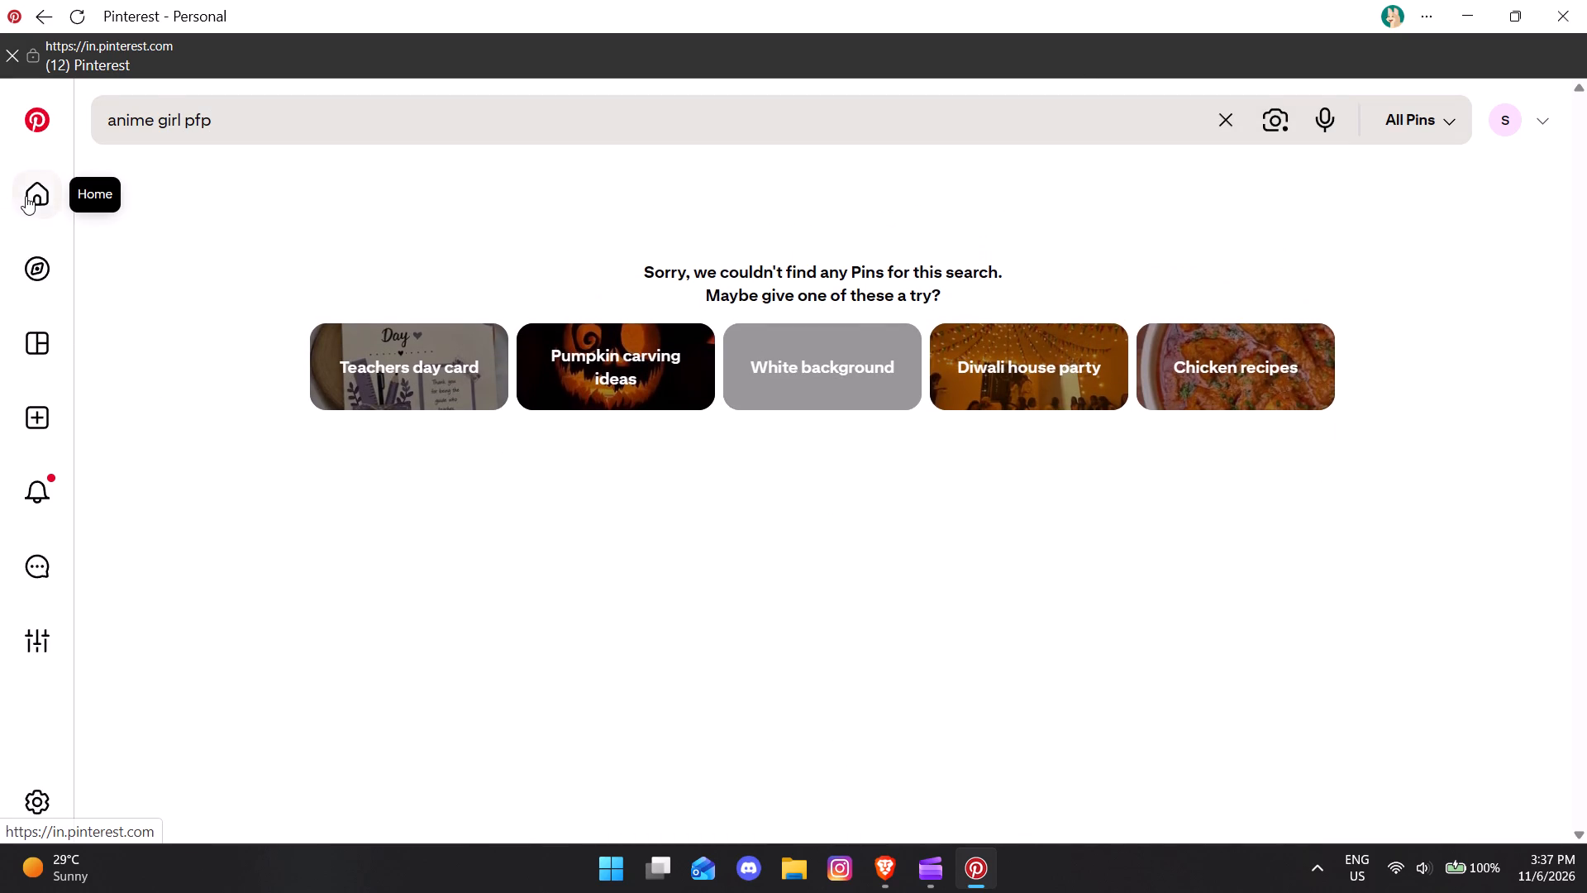
pyautogui.doubleClick(26, 196)
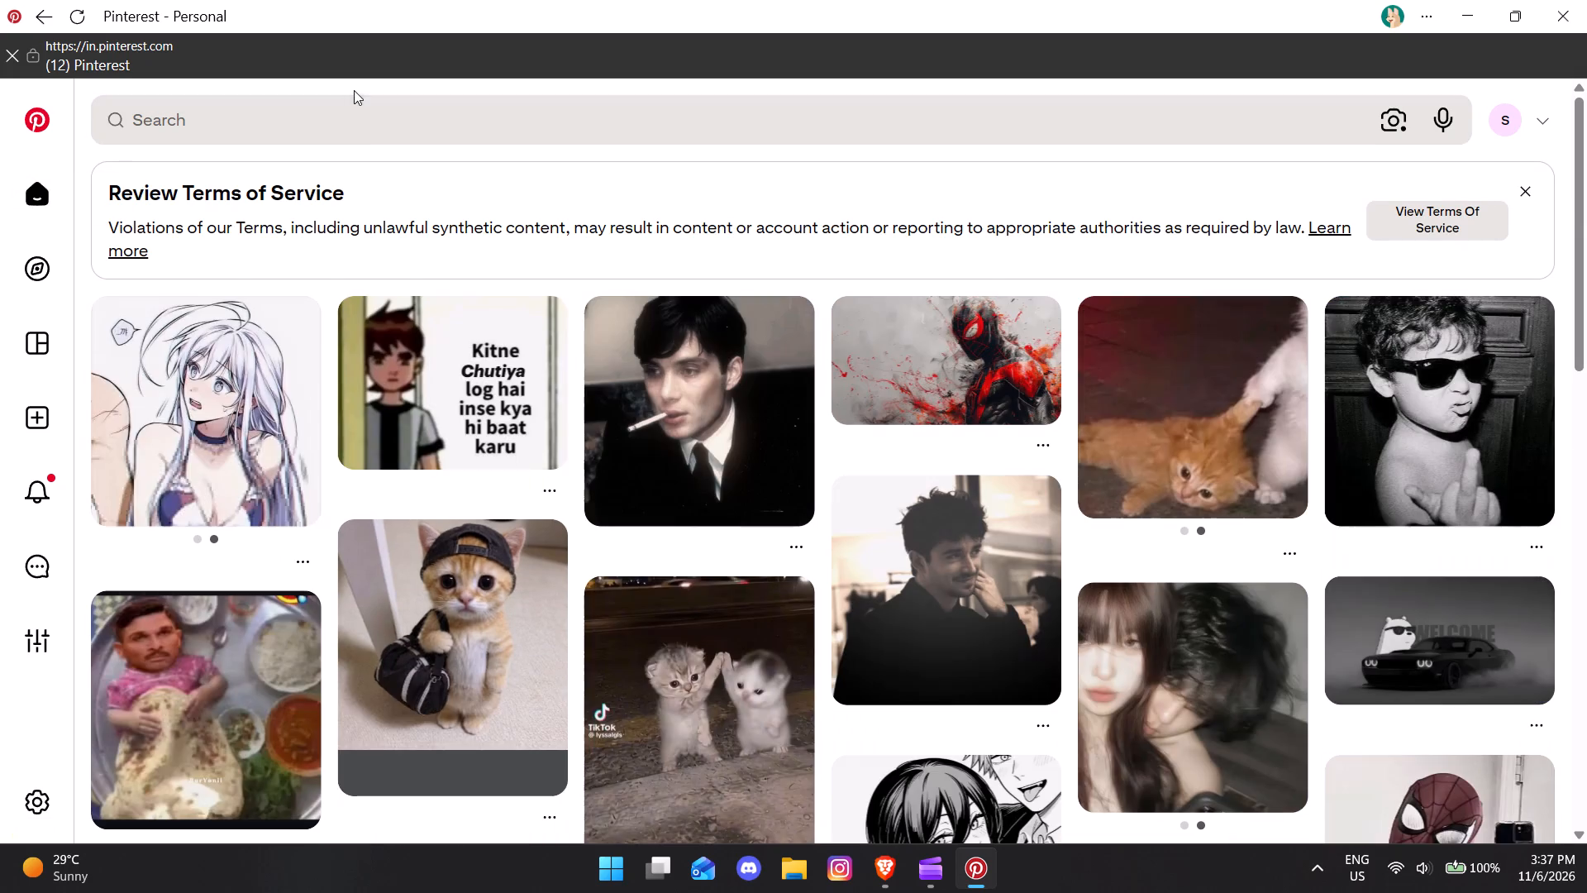
# Search Pinterest for "anime girl" and browse the resulting pins for a suitable picture.
pyautogui.click(355, 106)
pyautogui.write('anime girl')
pyautogui.press('Return')
pyautogui.press('\\')
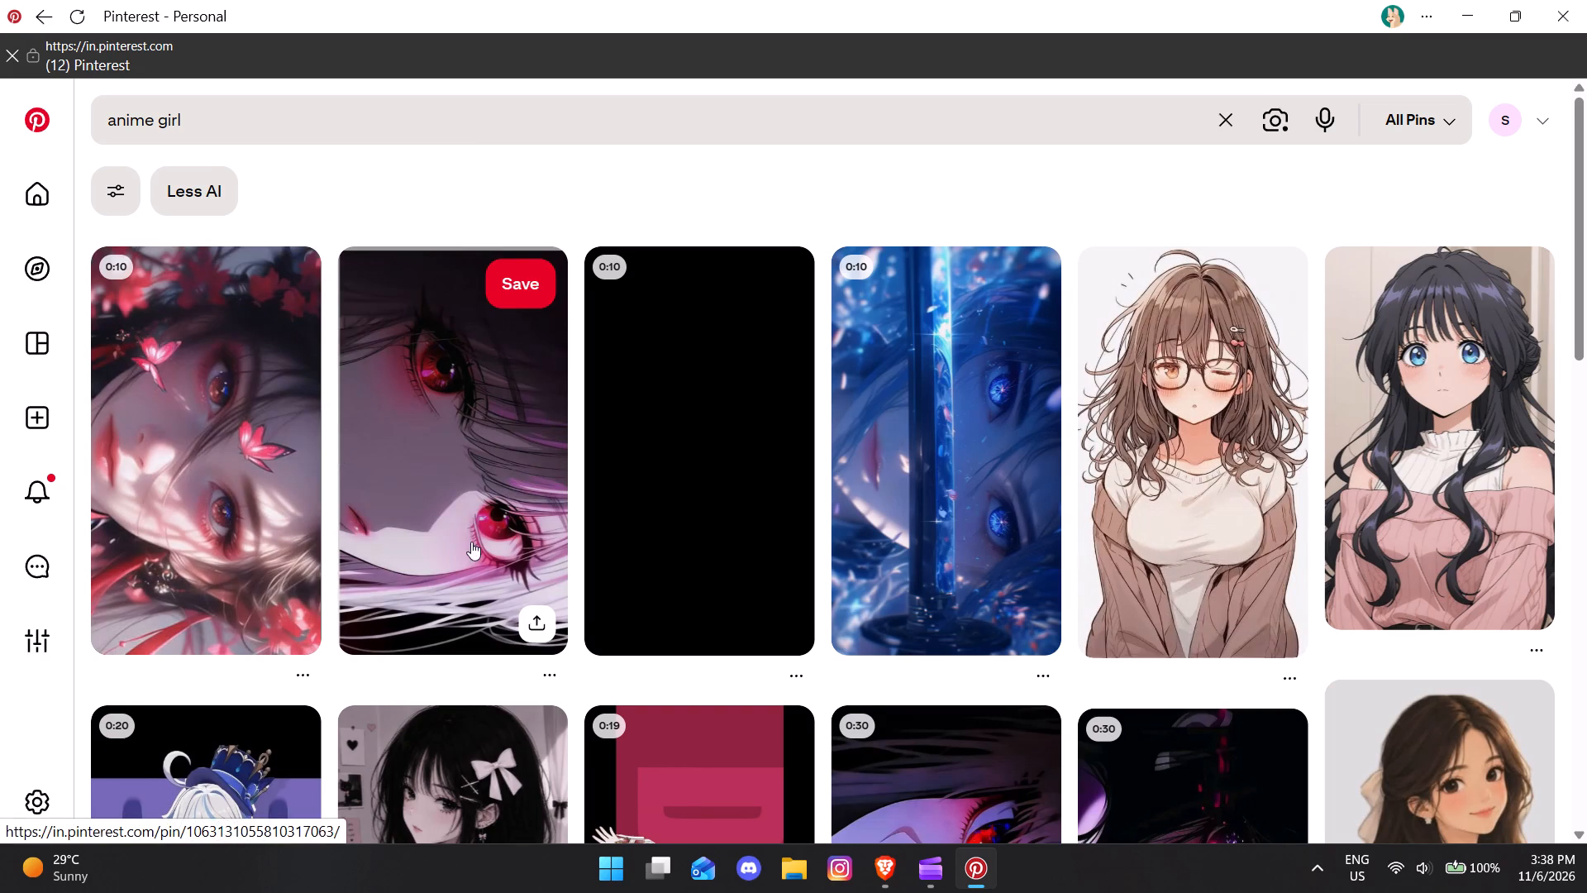
pyautogui.scroll(-5, 471, 542)
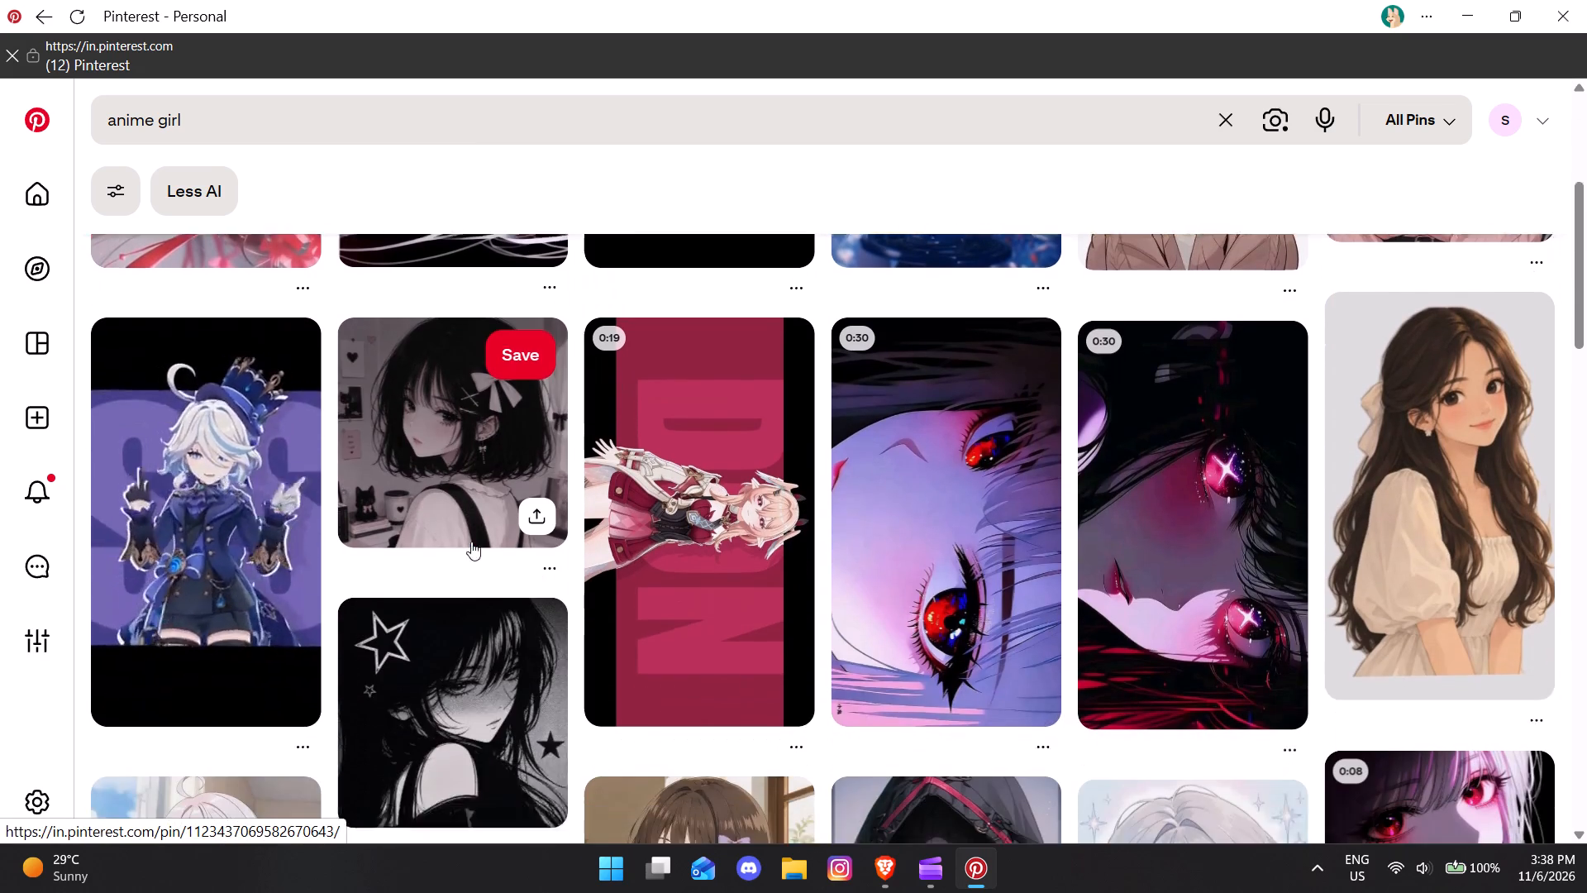
pyautogui.scroll(-6, 471, 542)
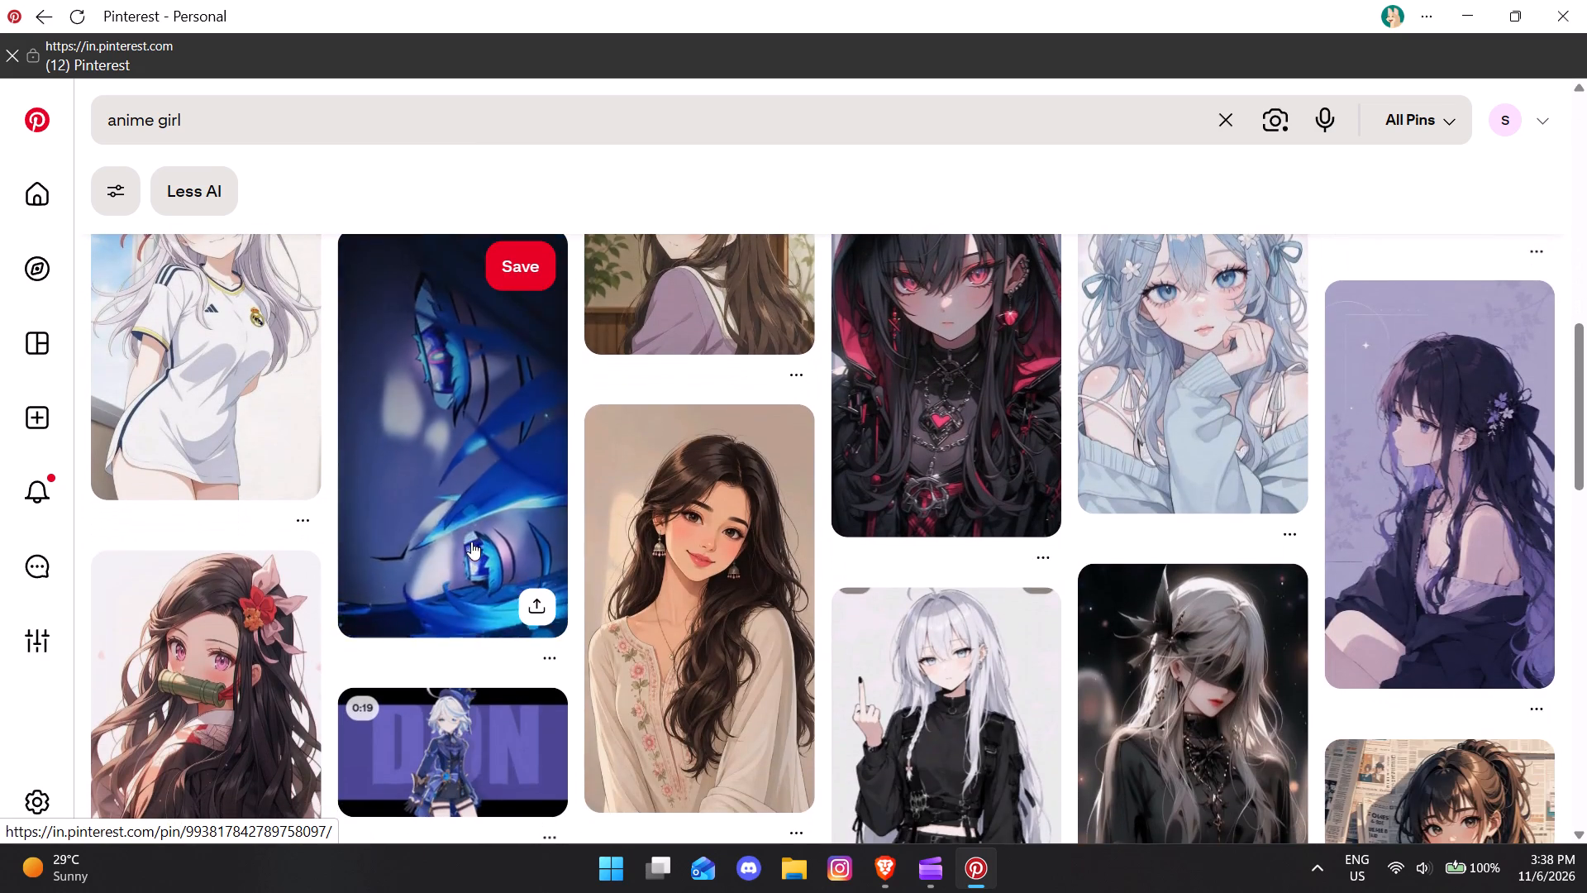
pyautogui.scroll(-1, 471, 542)
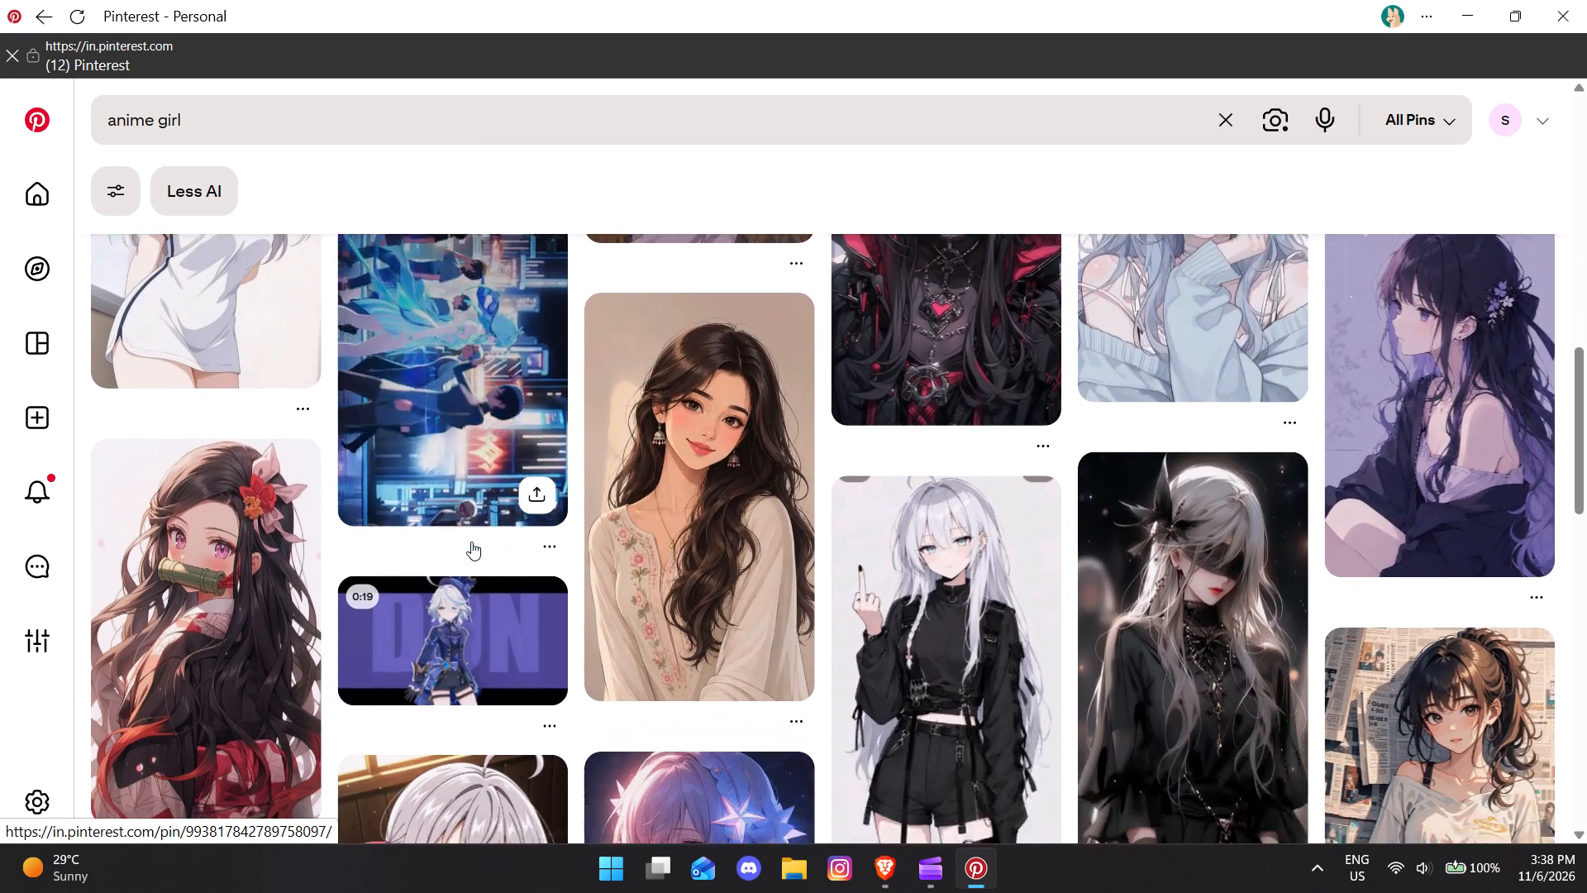
pyautogui.scroll(-1, 471, 542)
# Search Pinterest for "manhwa girl" and browse the resulting pins for a suitable picture.
pyautogui.tripleClick(319, 125)
pyautogui.click(319, 125)
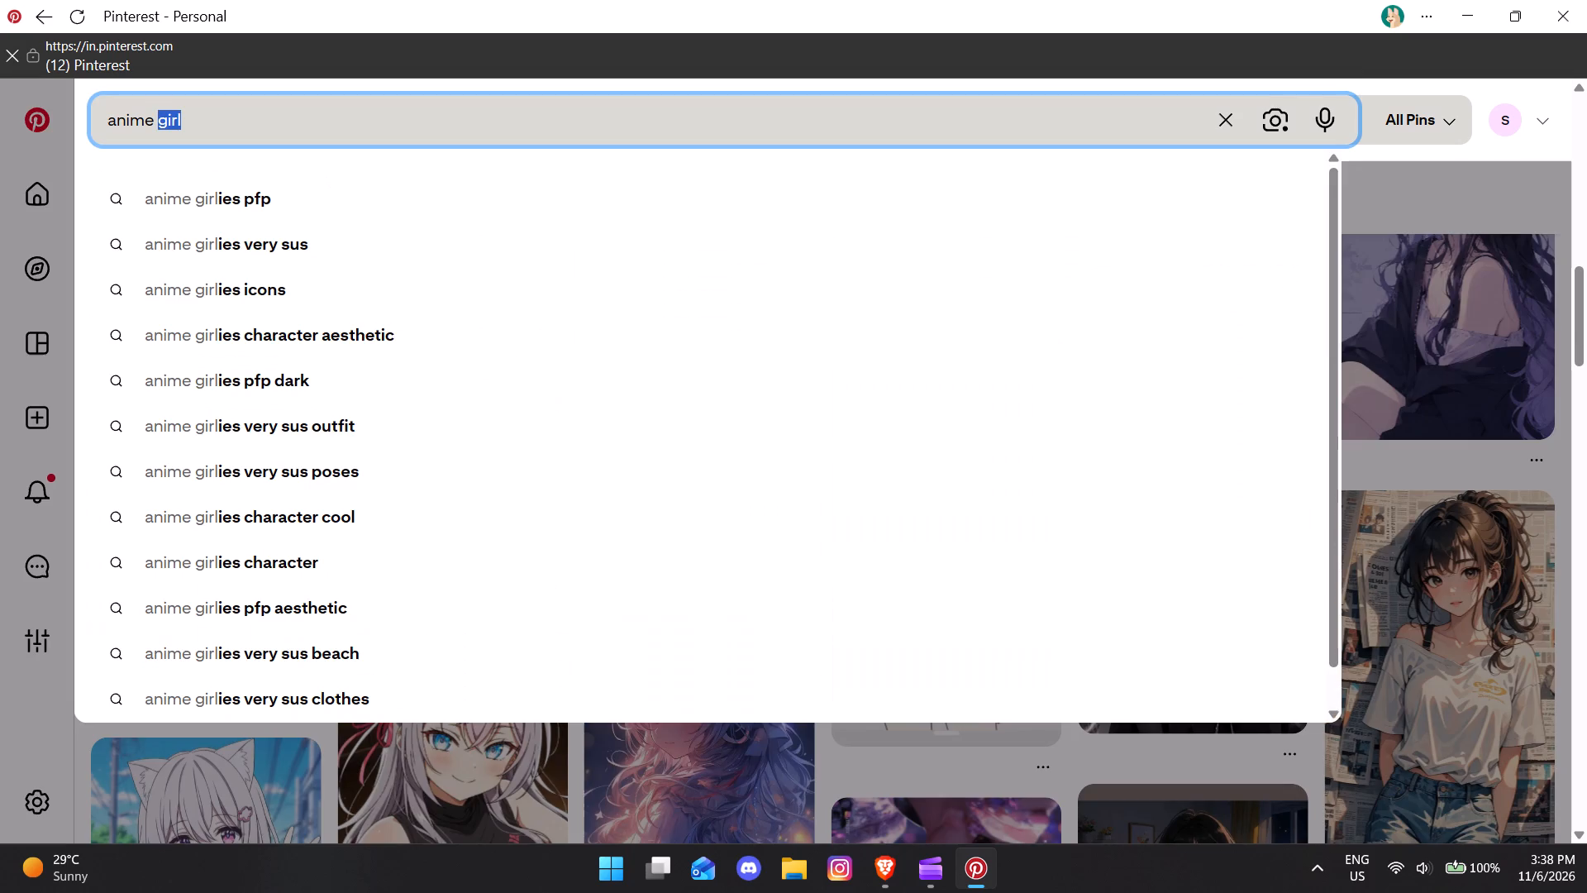
pyautogui.press('BackSpace')
pyautogui.write('manhwa girl')
pyautogui.press('Return')
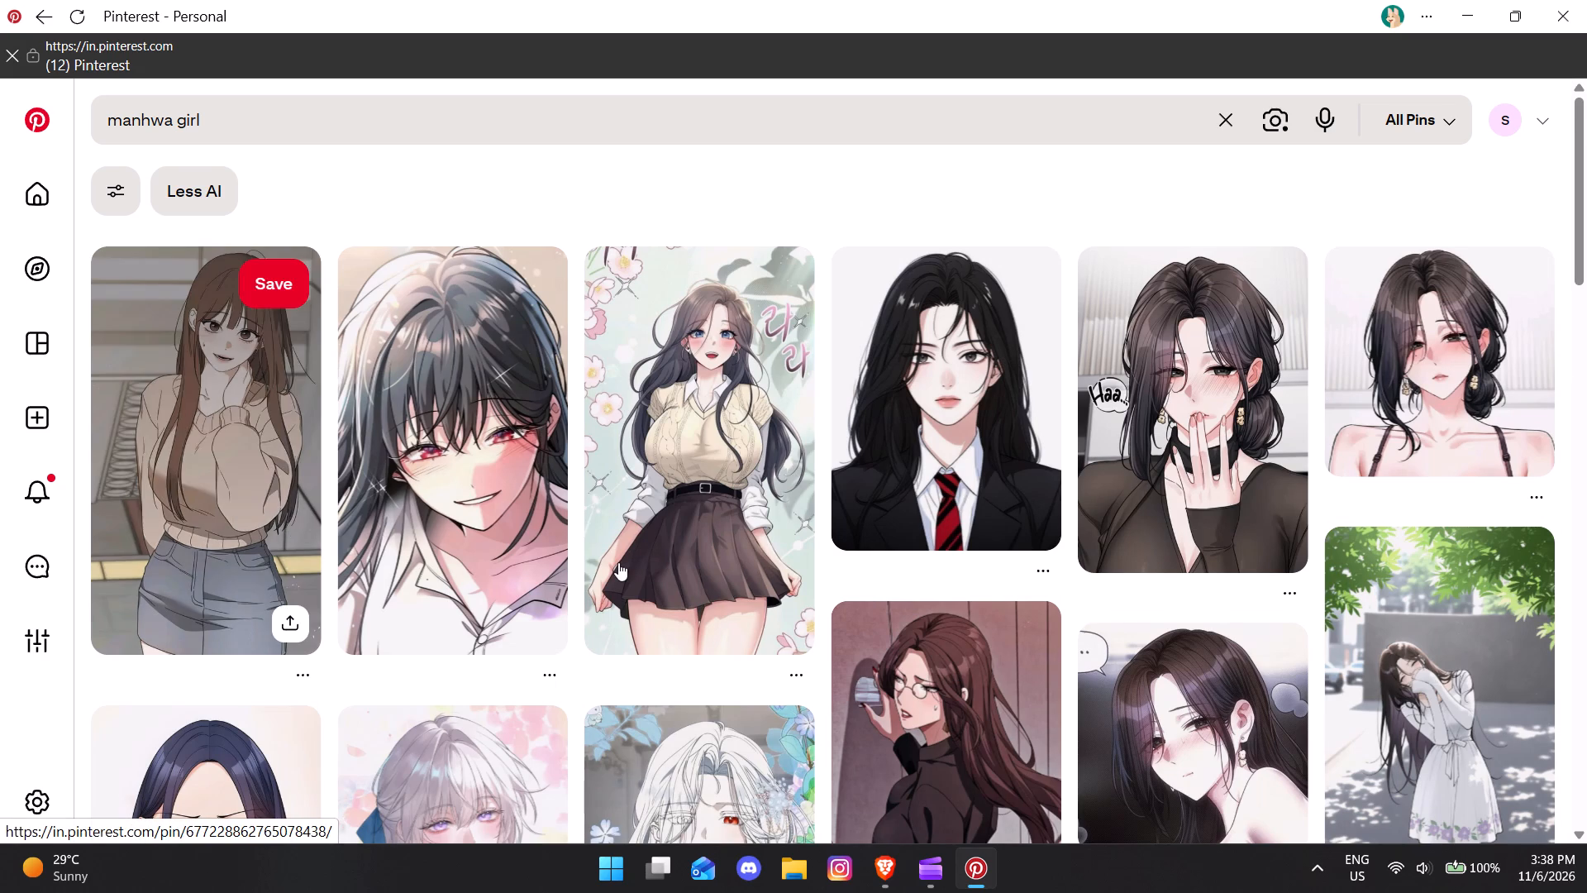
pyautogui.scroll(-5, 618, 562)
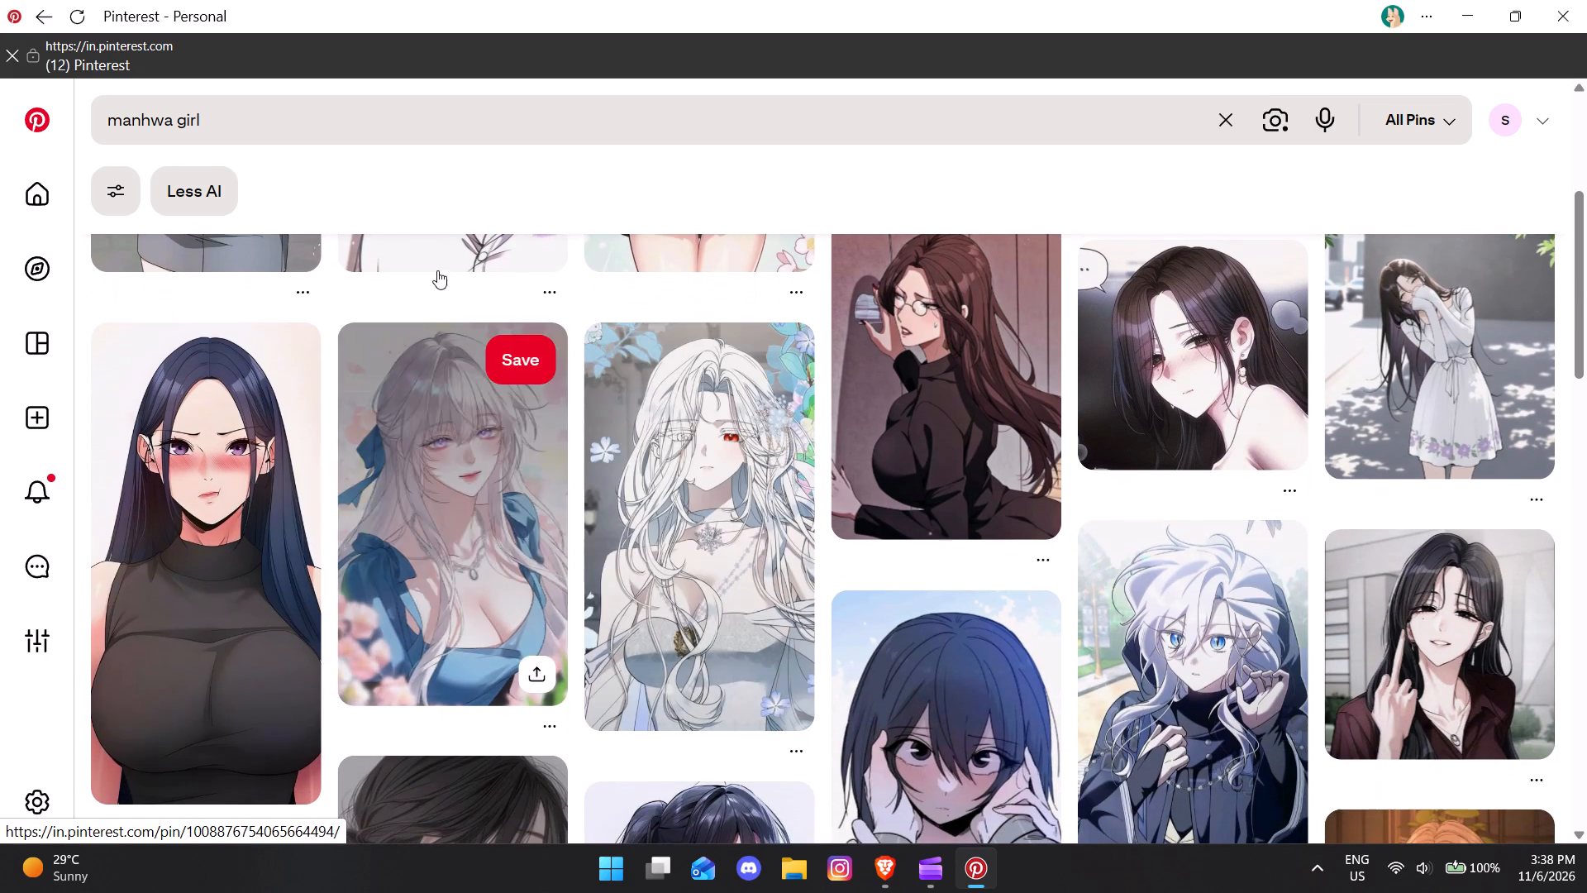
pyautogui.scroll(-6, 523, 587)
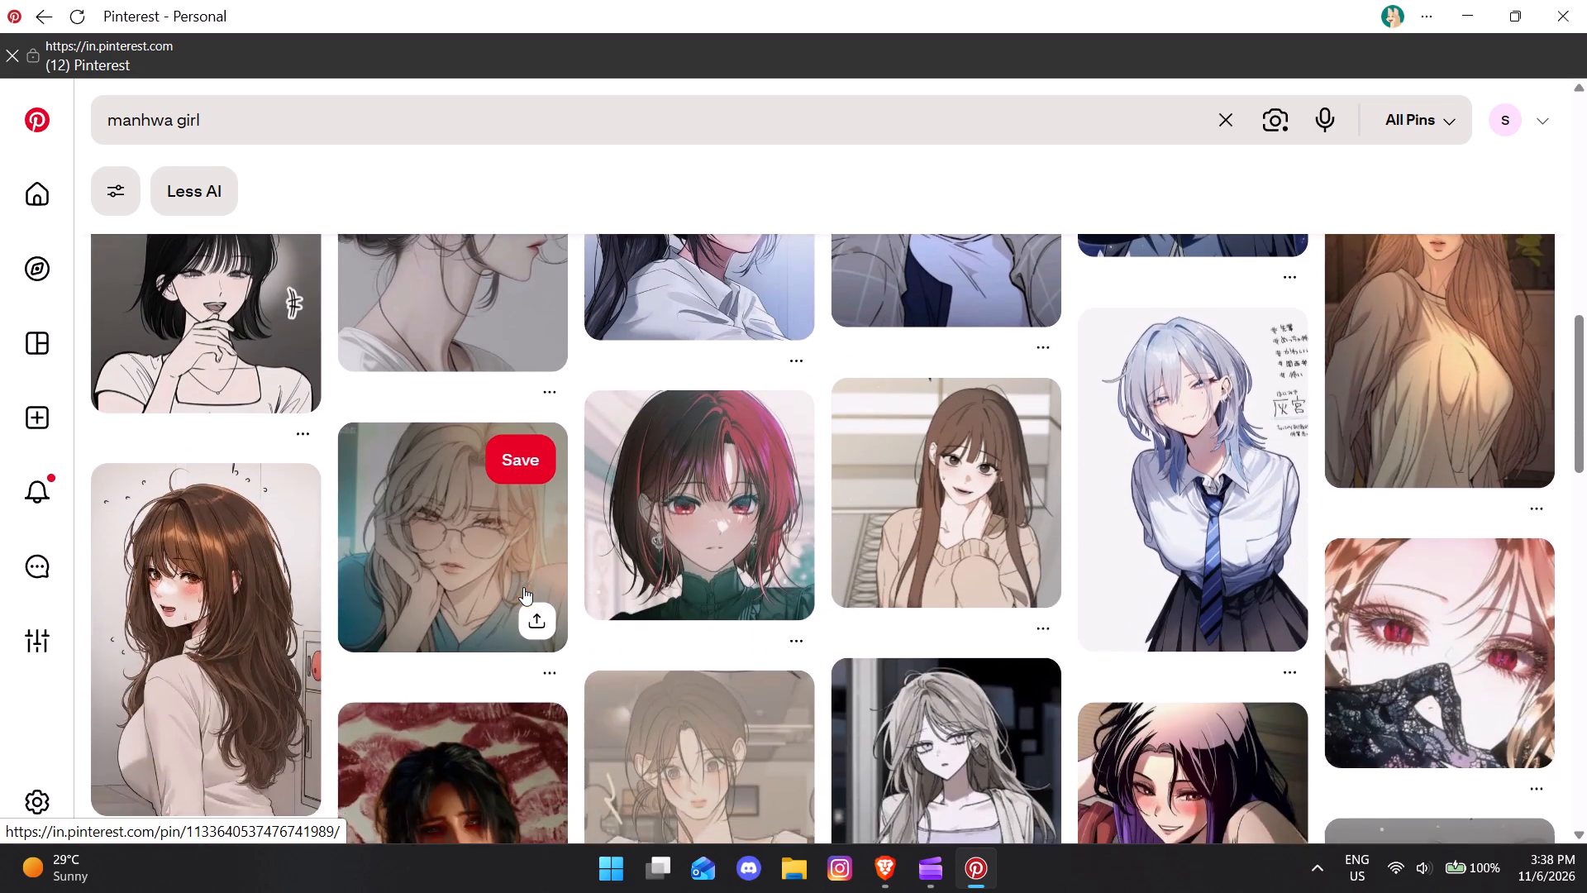
pyautogui.scroll(4, 523, 587)
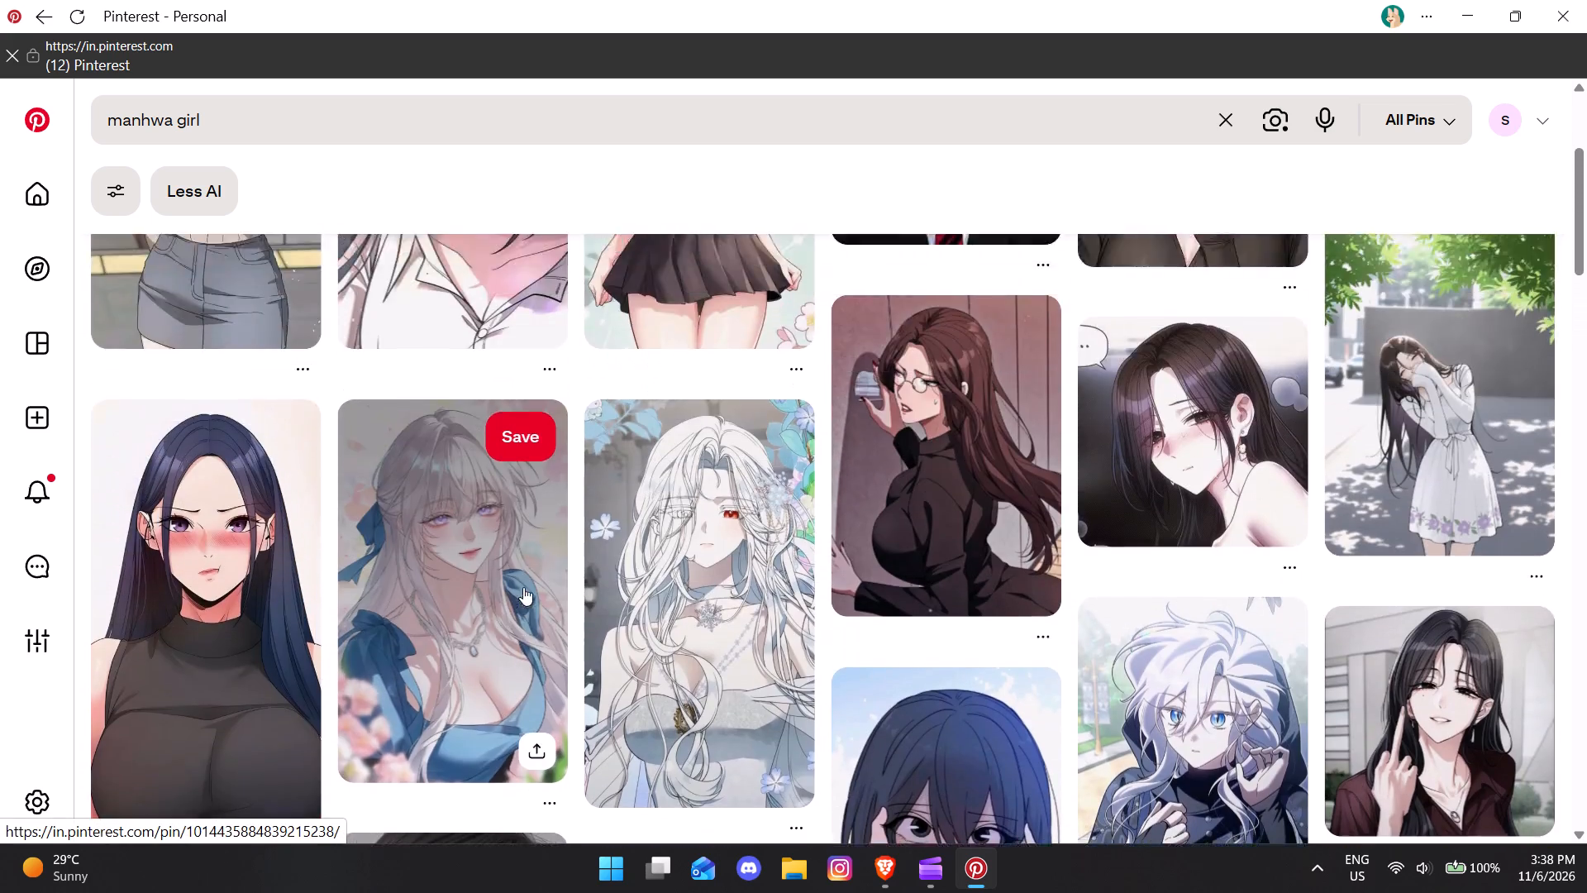
pyautogui.scroll(-1, 523, 587)
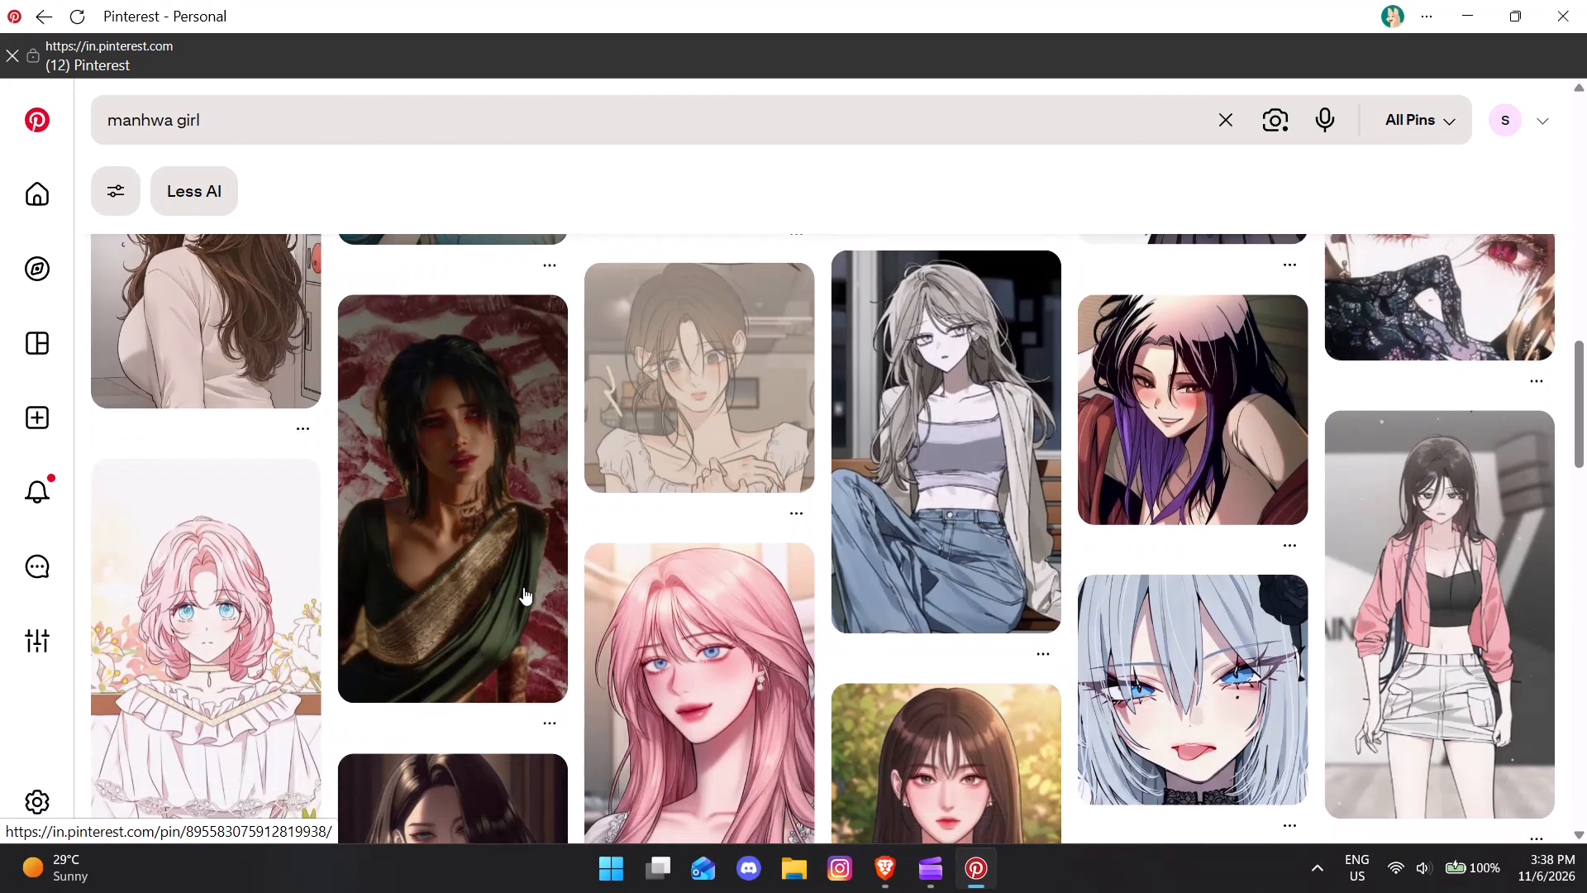
pyautogui.scroll(-10, 523, 587)
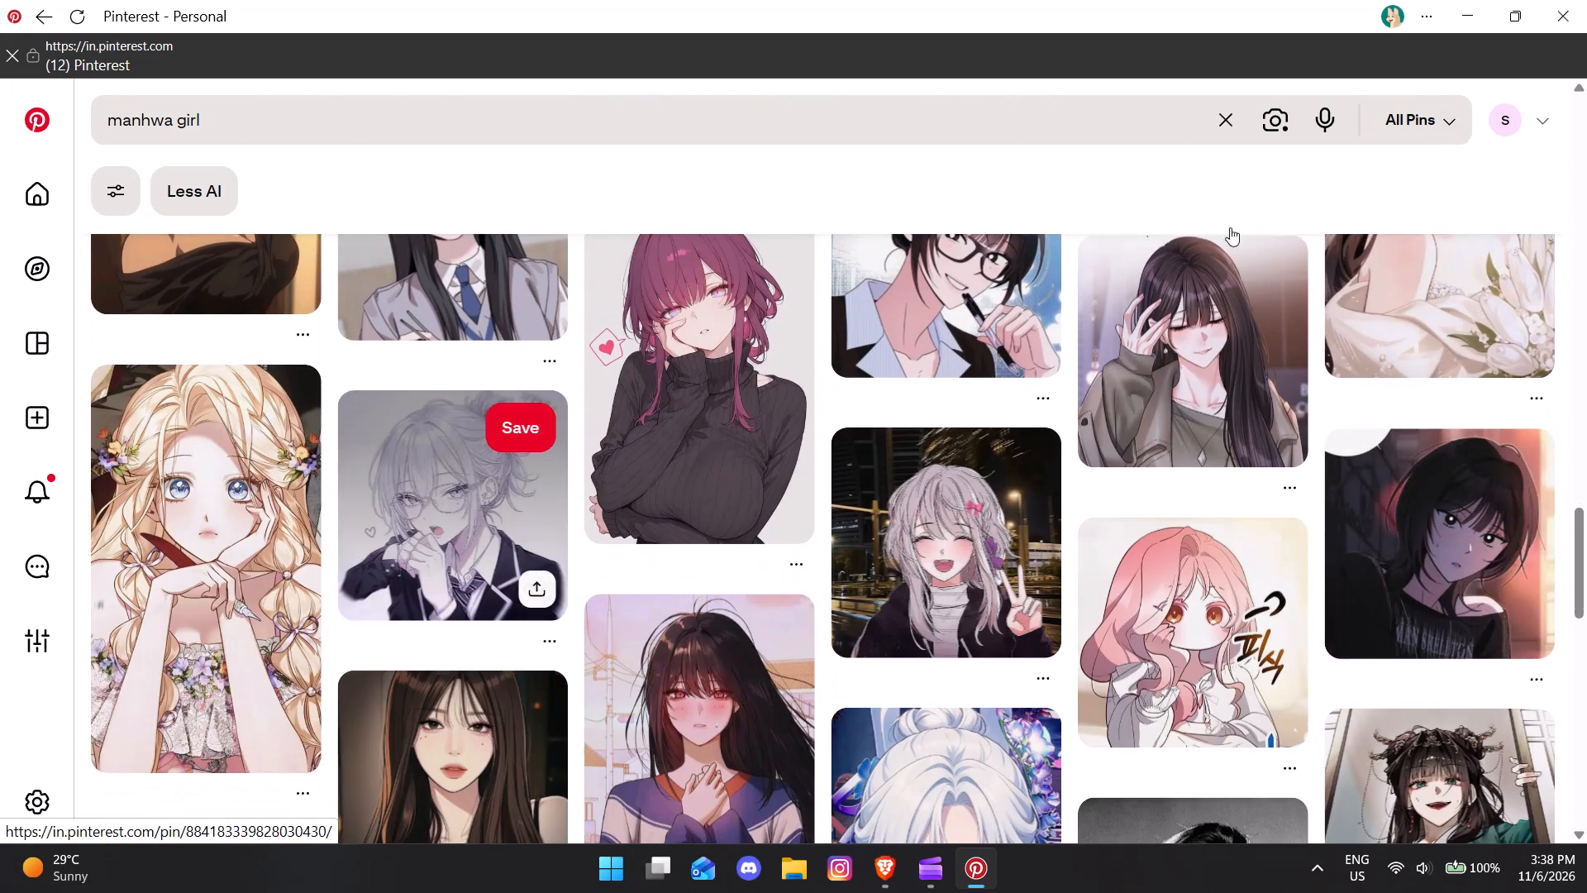
# Switch to Clipchamp and export the video in 1080p with the file name "home main id".
pyautogui.click(1478, 13)
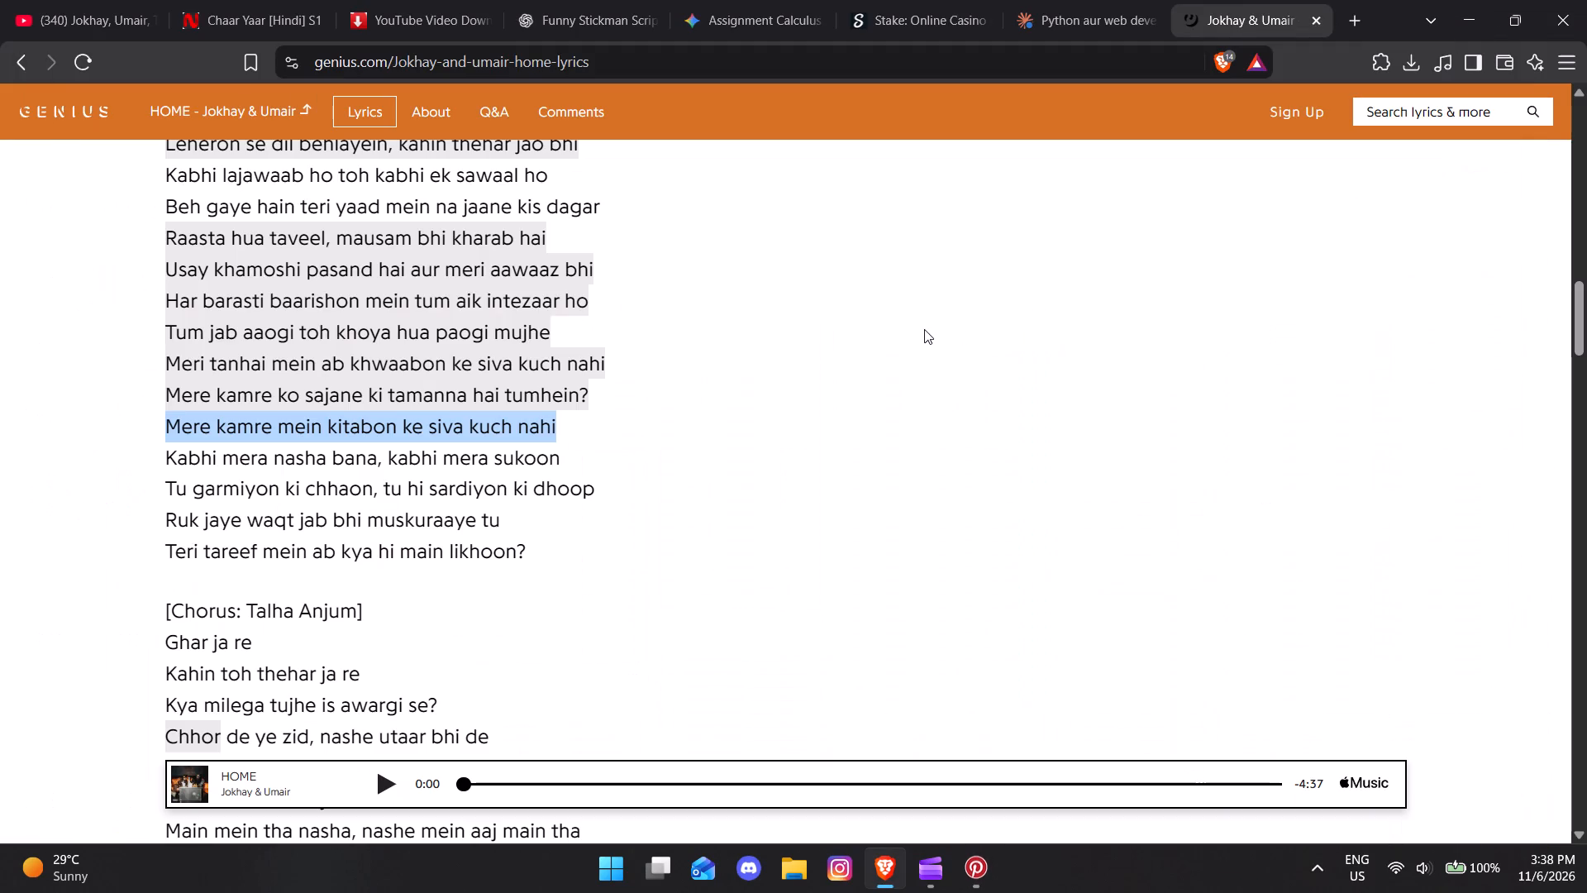
pyautogui.click(1470, 20)
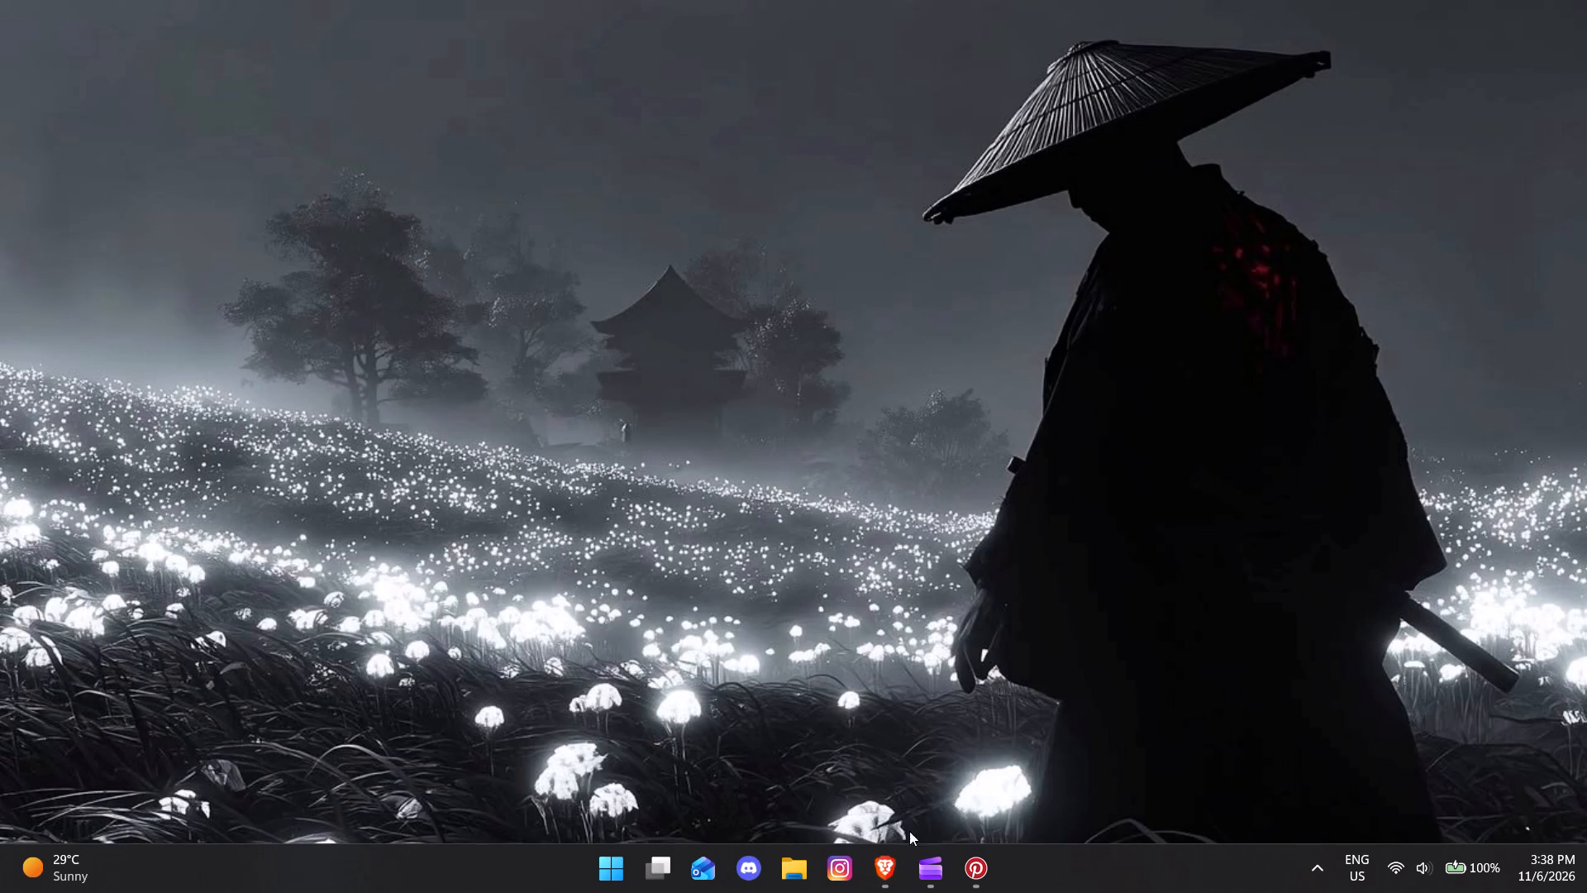
pyautogui.click(927, 866)
pyautogui.click(1169, 75)
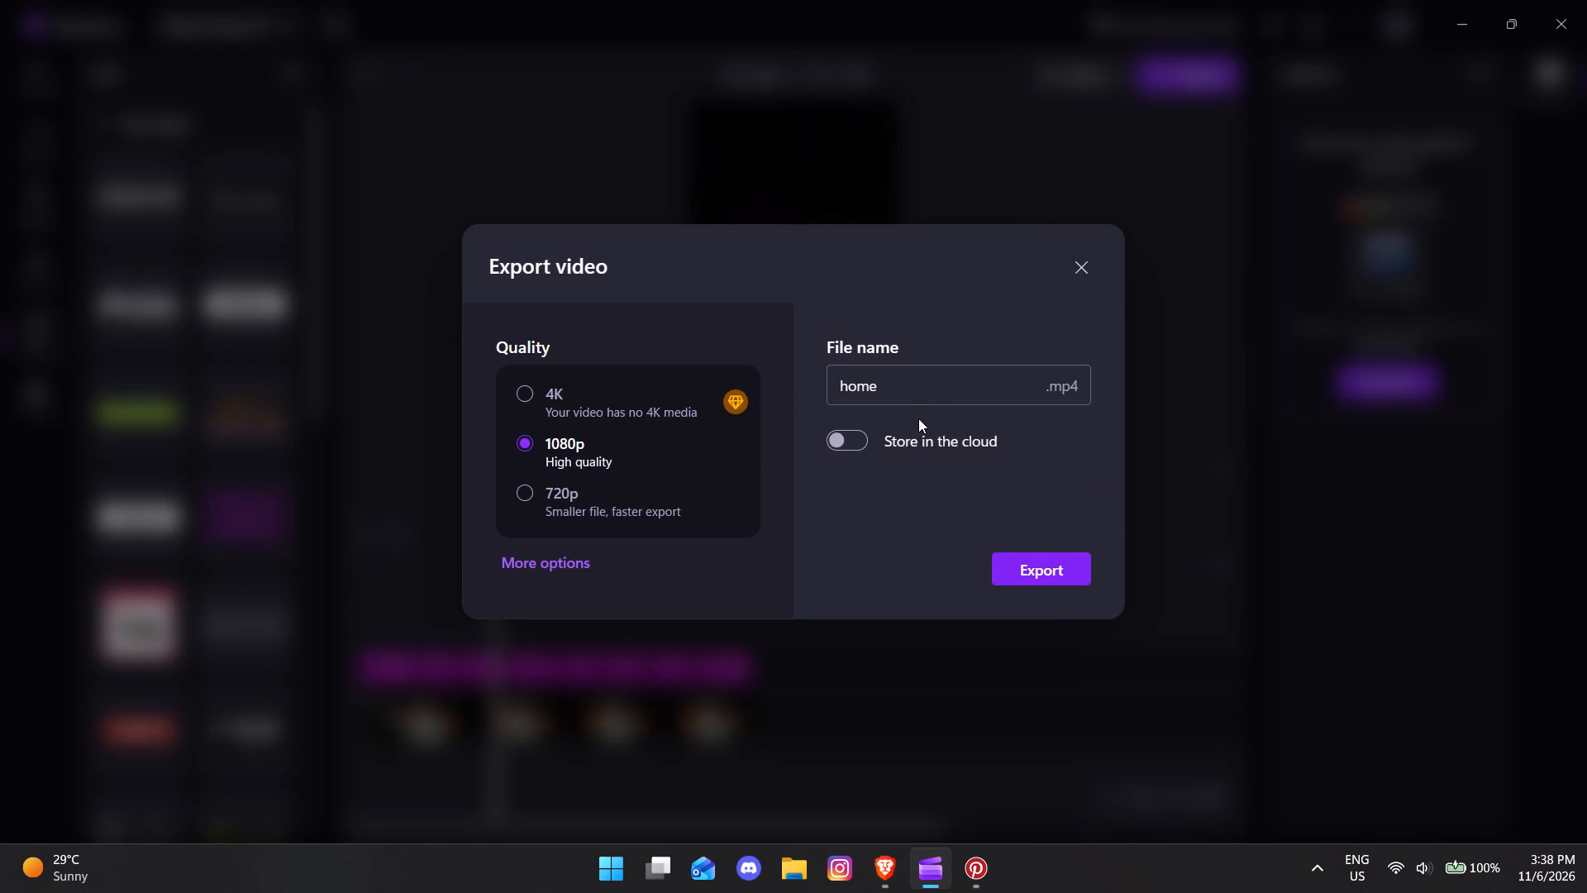
pyautogui.click(898, 389)
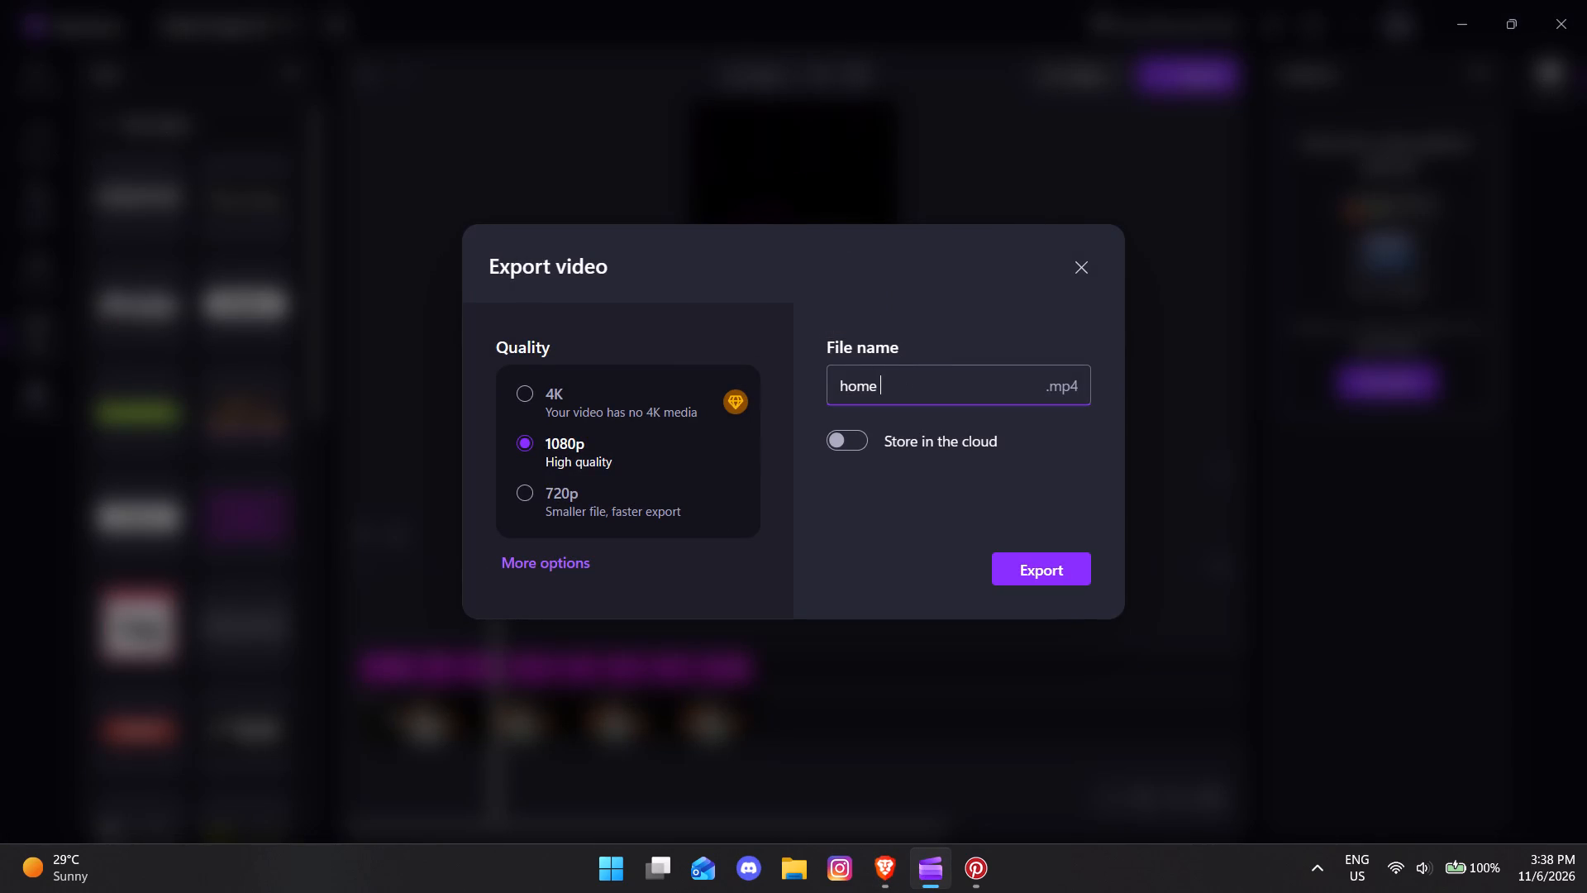
pyautogui.write('main id')
pyautogui.press('space')
pyautogui.click(1031, 572)
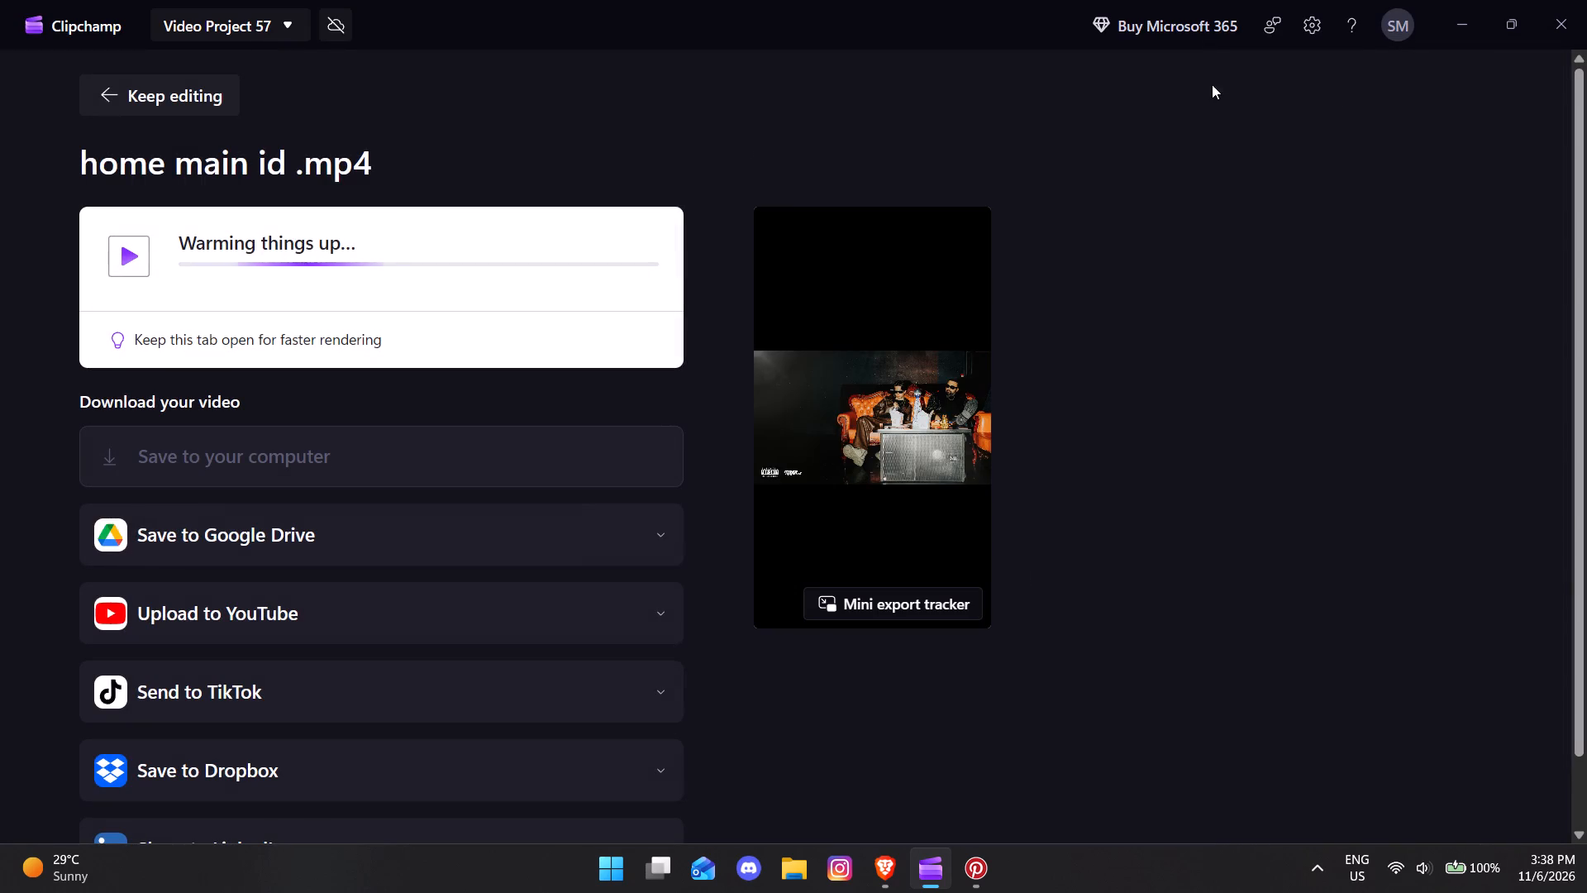
# Switch from Clipchamp to Pinterest and search for "sexual manhwa girl".
pyautogui.click(1451, 21)
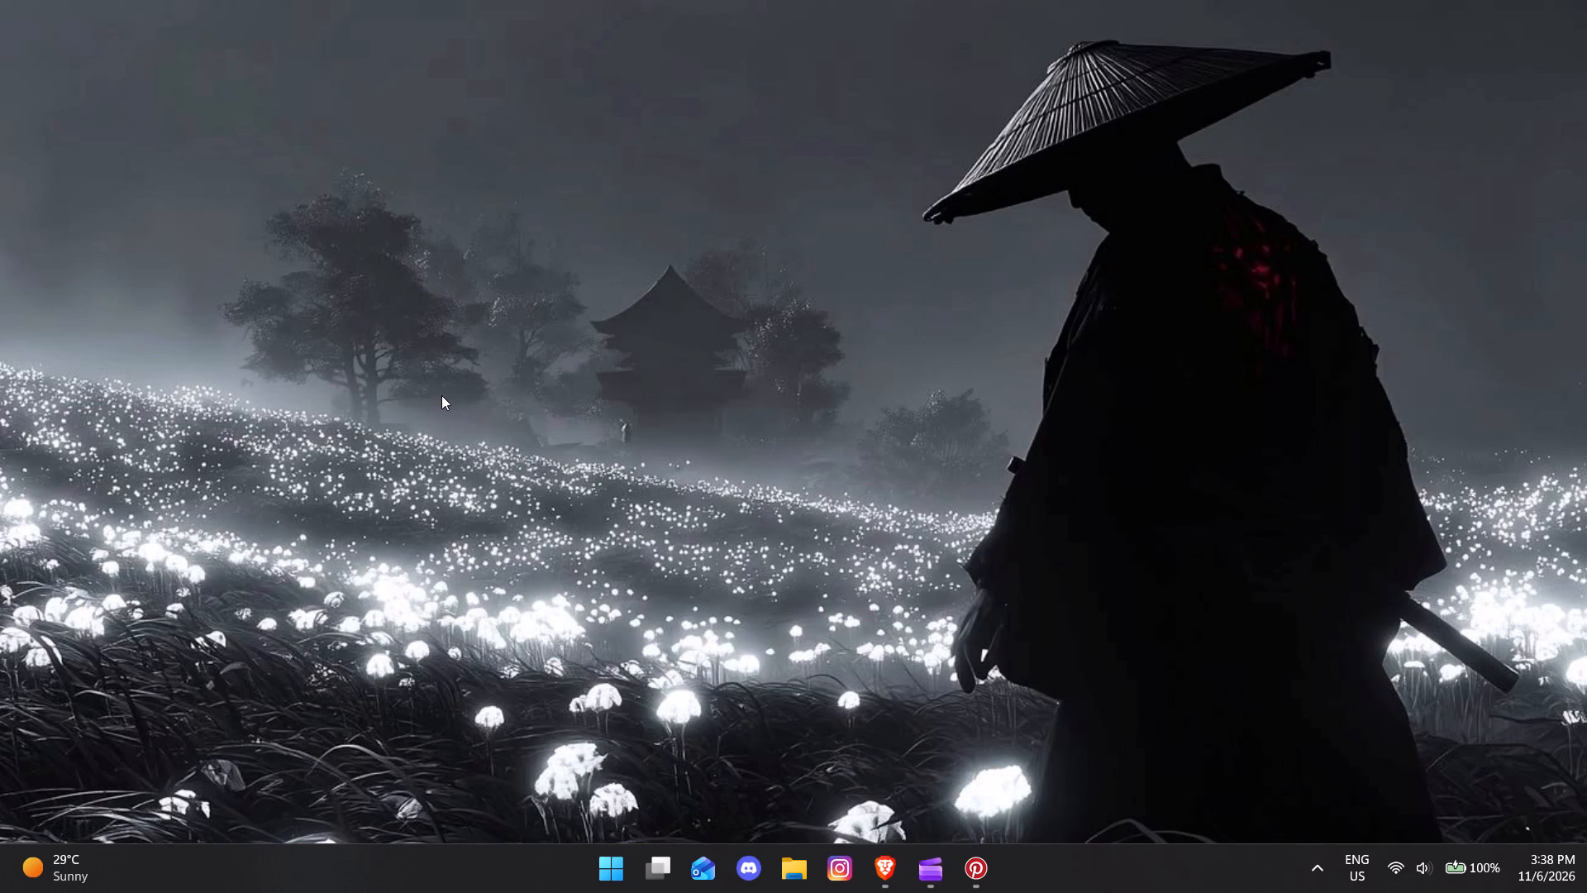
pyautogui.click(890, 885)
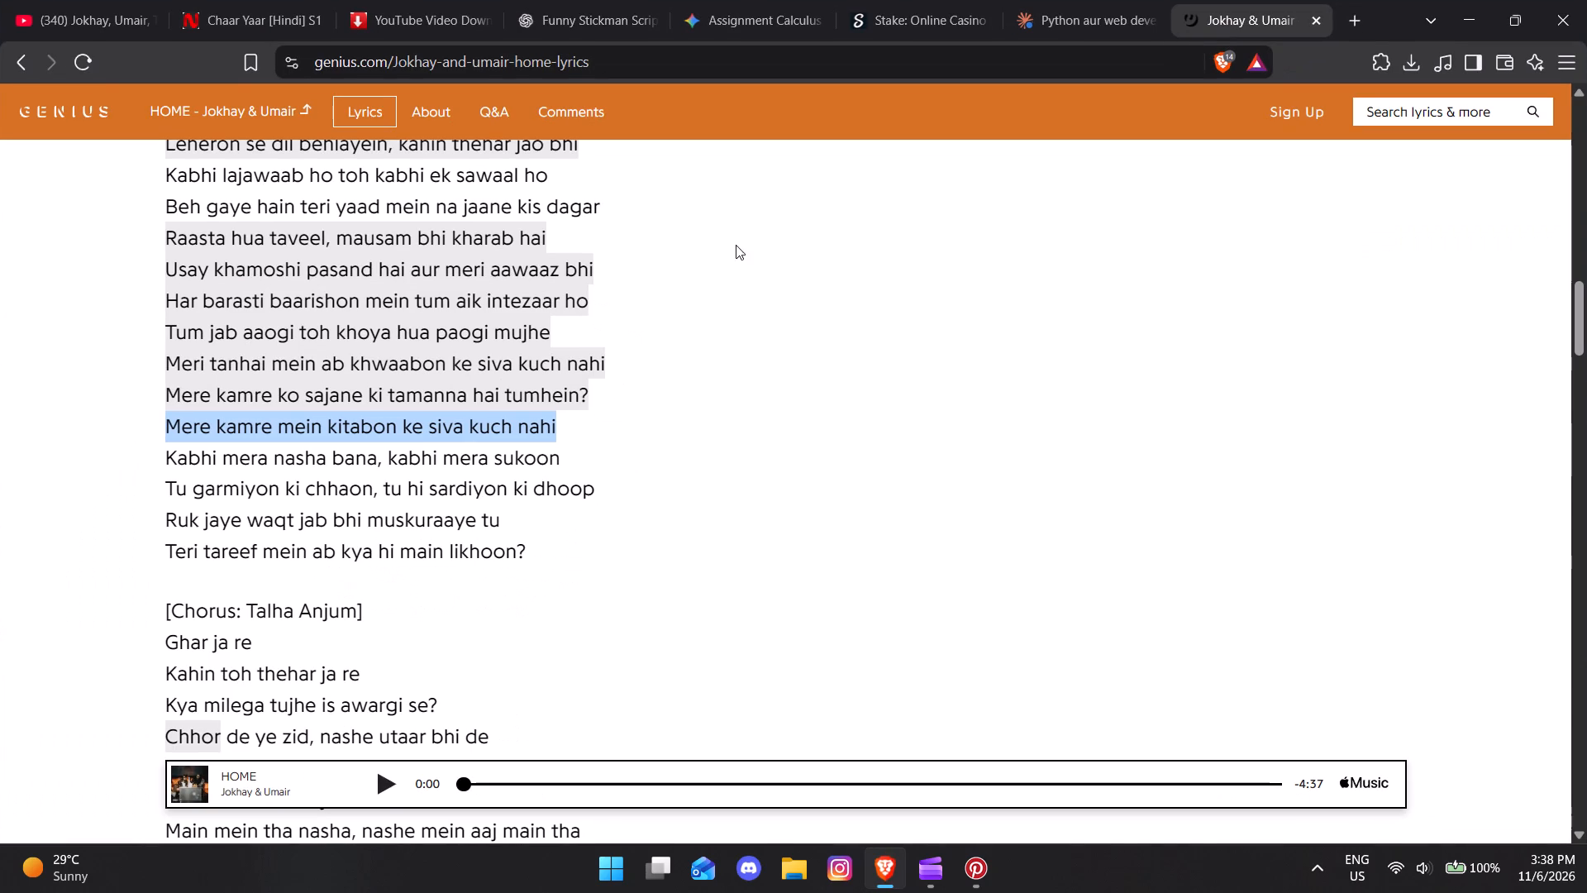
pyautogui.click(987, 882)
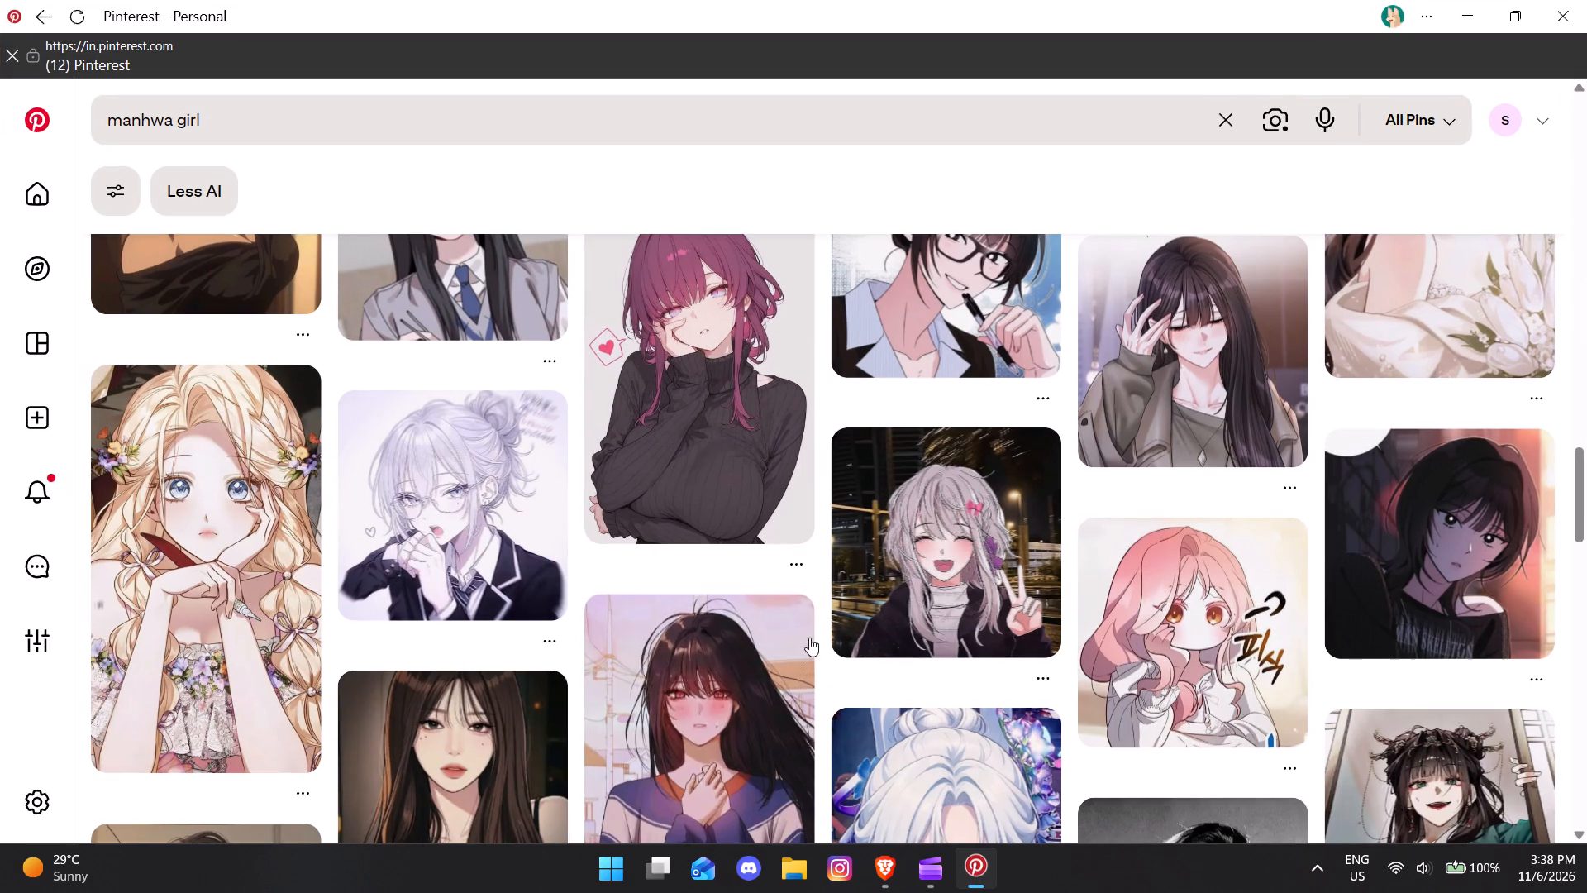
pyautogui.scroll(-5, 810, 588)
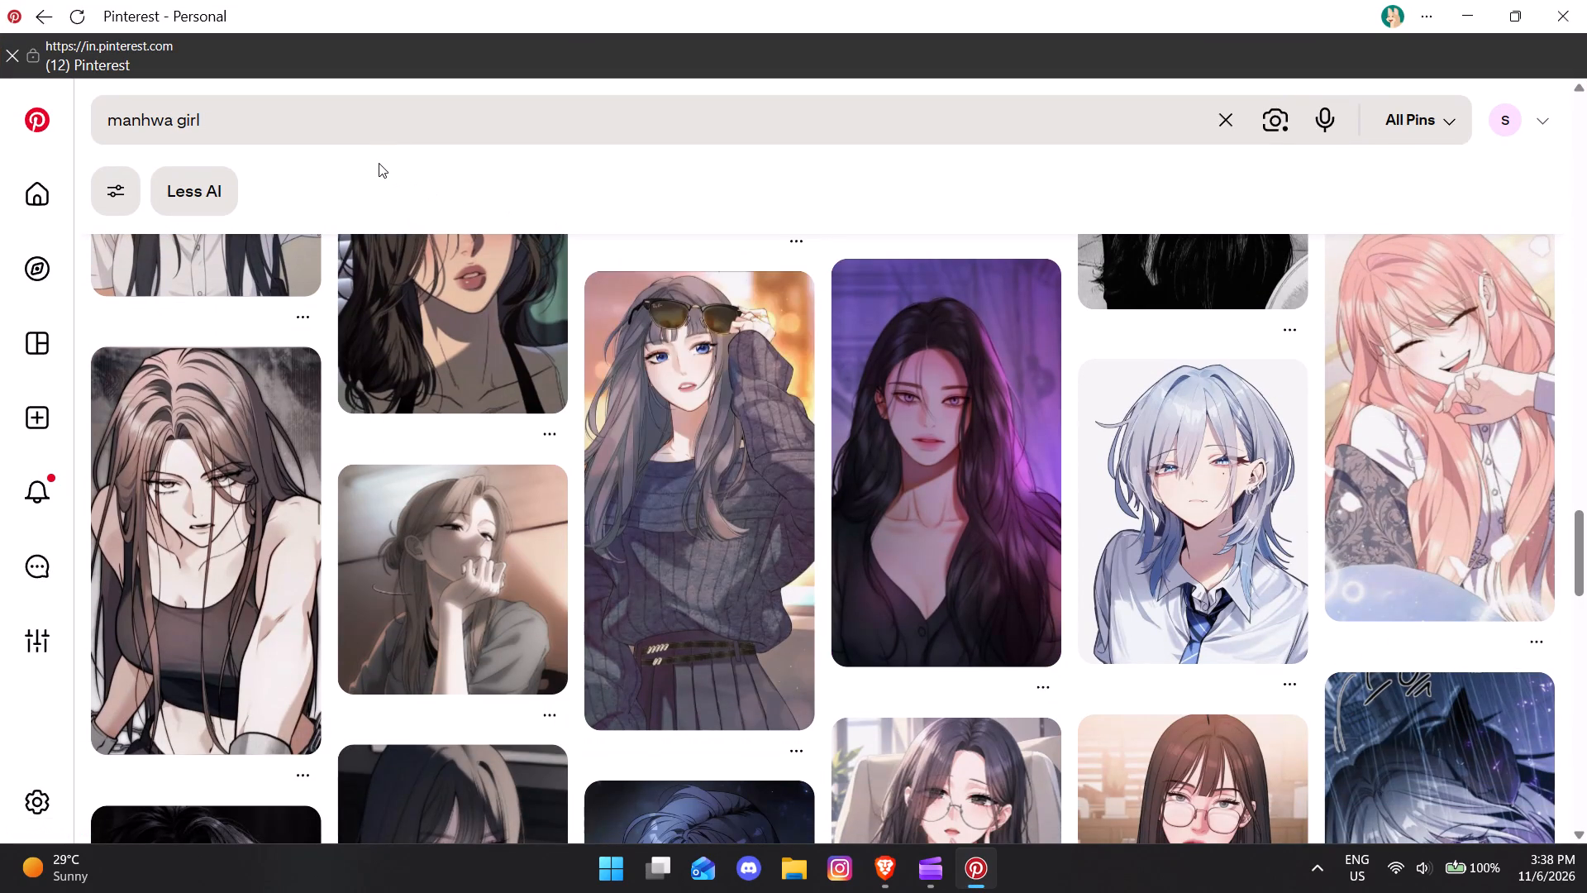
pyautogui.doubleClick(353, 141)
pyautogui.press('BackSpace')
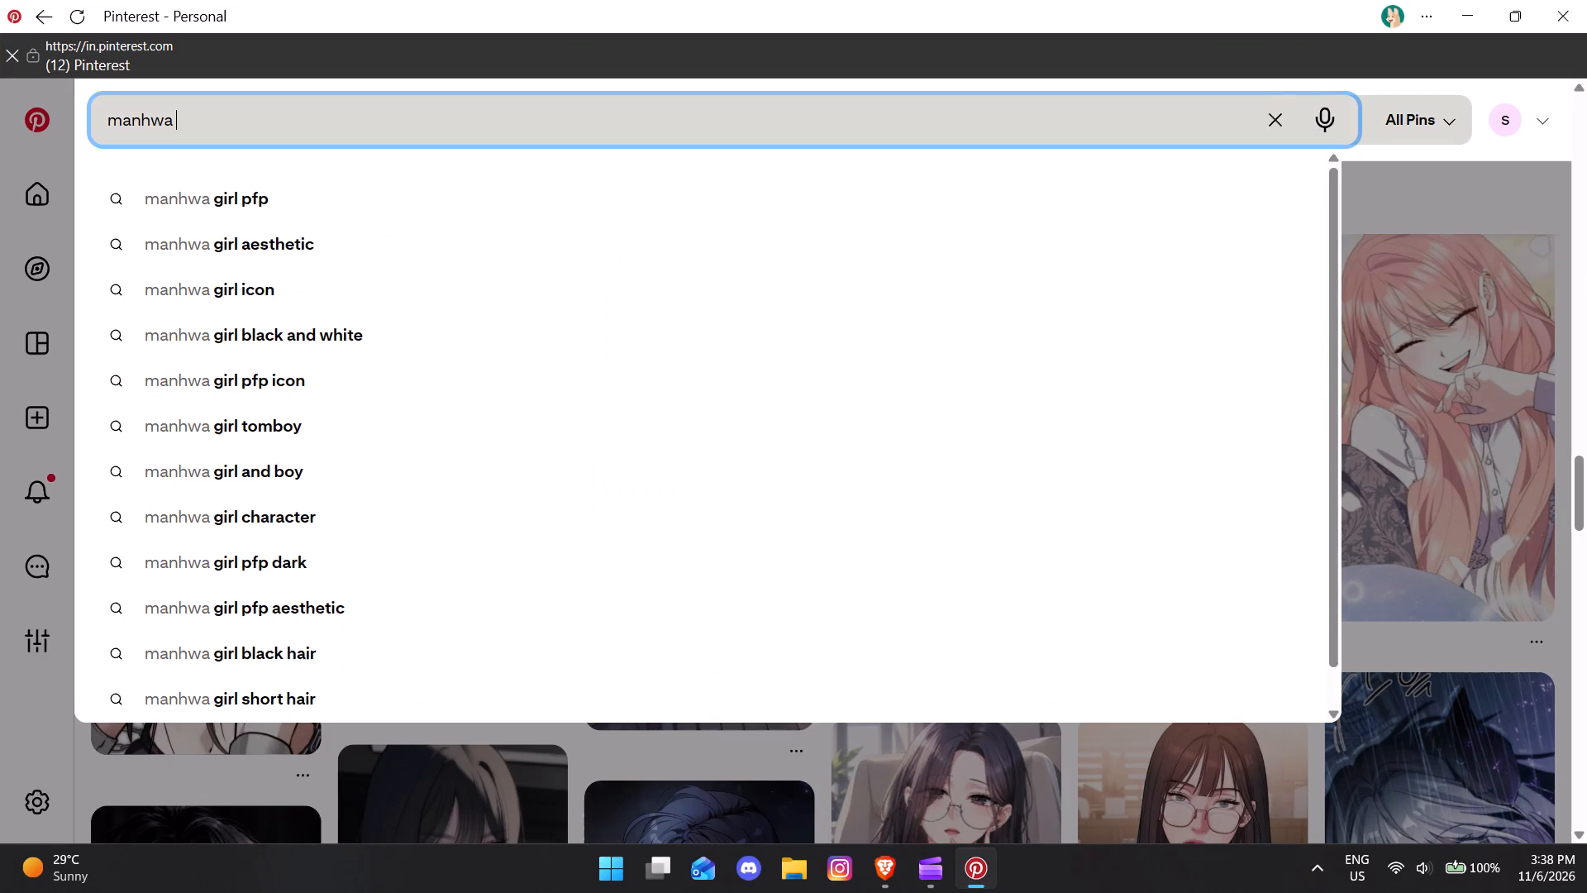
pyautogui.press('BackSpace')
pyautogui.press('BackSpace')
pyautogui.press('BackSpace')
pyautogui.press('BackSpace')
pyautogui.press('BackSpace')
pyautogui.press('BackSpace')
pyautogui.press('BackSpace')
pyautogui.press('BackSpace')
pyautogui.press('BackSpace')
pyautogui.press('BackSpace')
pyautogui.press('BackSpace')
pyautogui.press('BackSpace')
pyautogui.write('sexual manhwa girl')
pyautogui.press('Return')
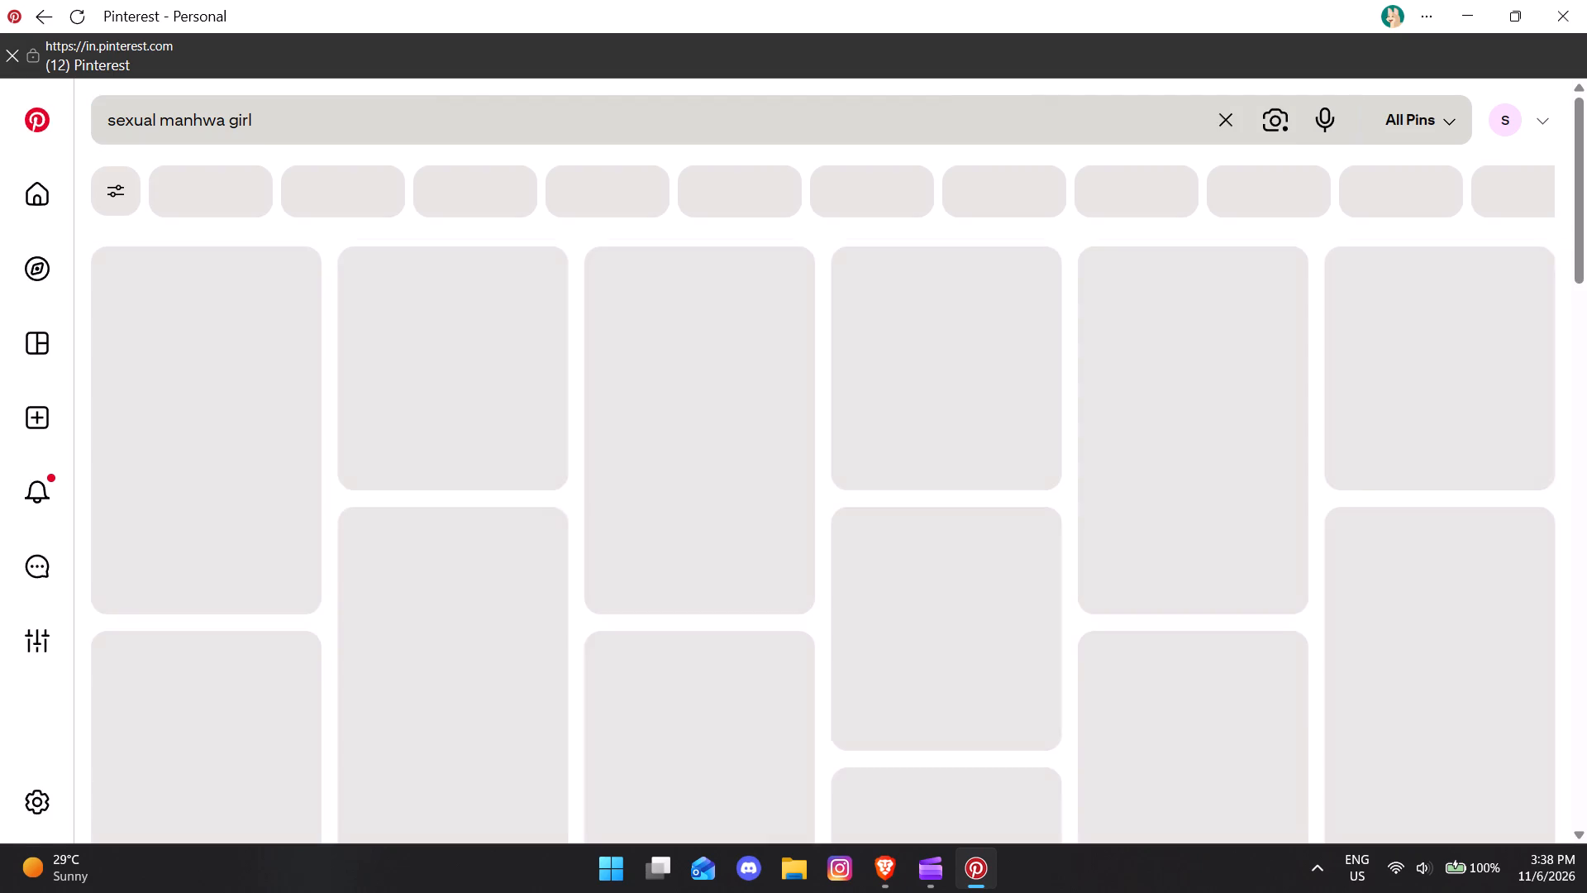
pyautogui.scroll(-5, 325, 400)
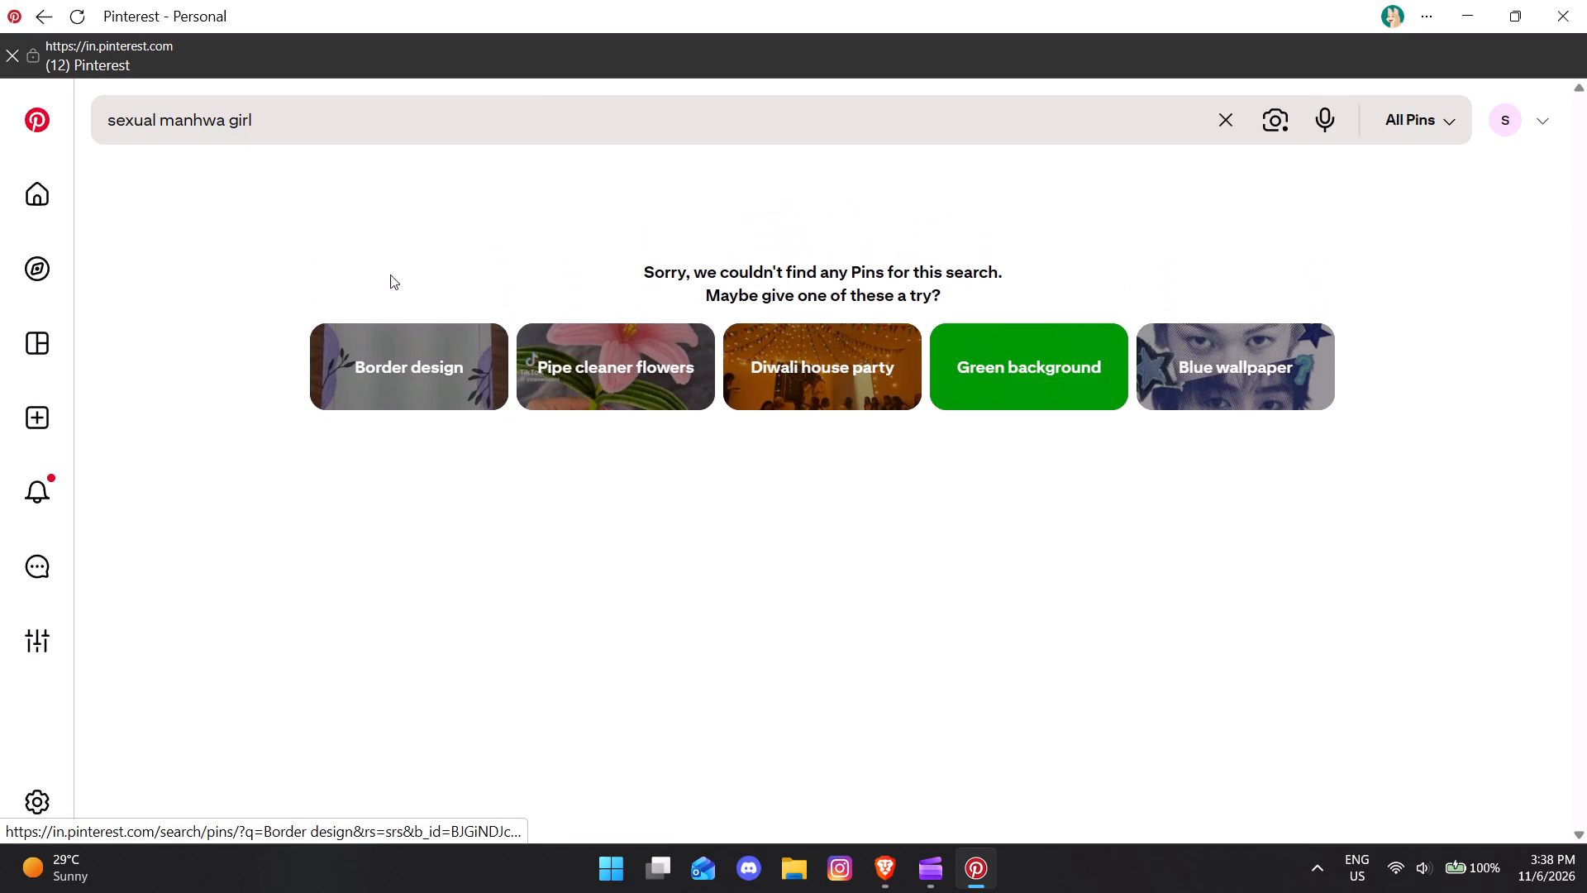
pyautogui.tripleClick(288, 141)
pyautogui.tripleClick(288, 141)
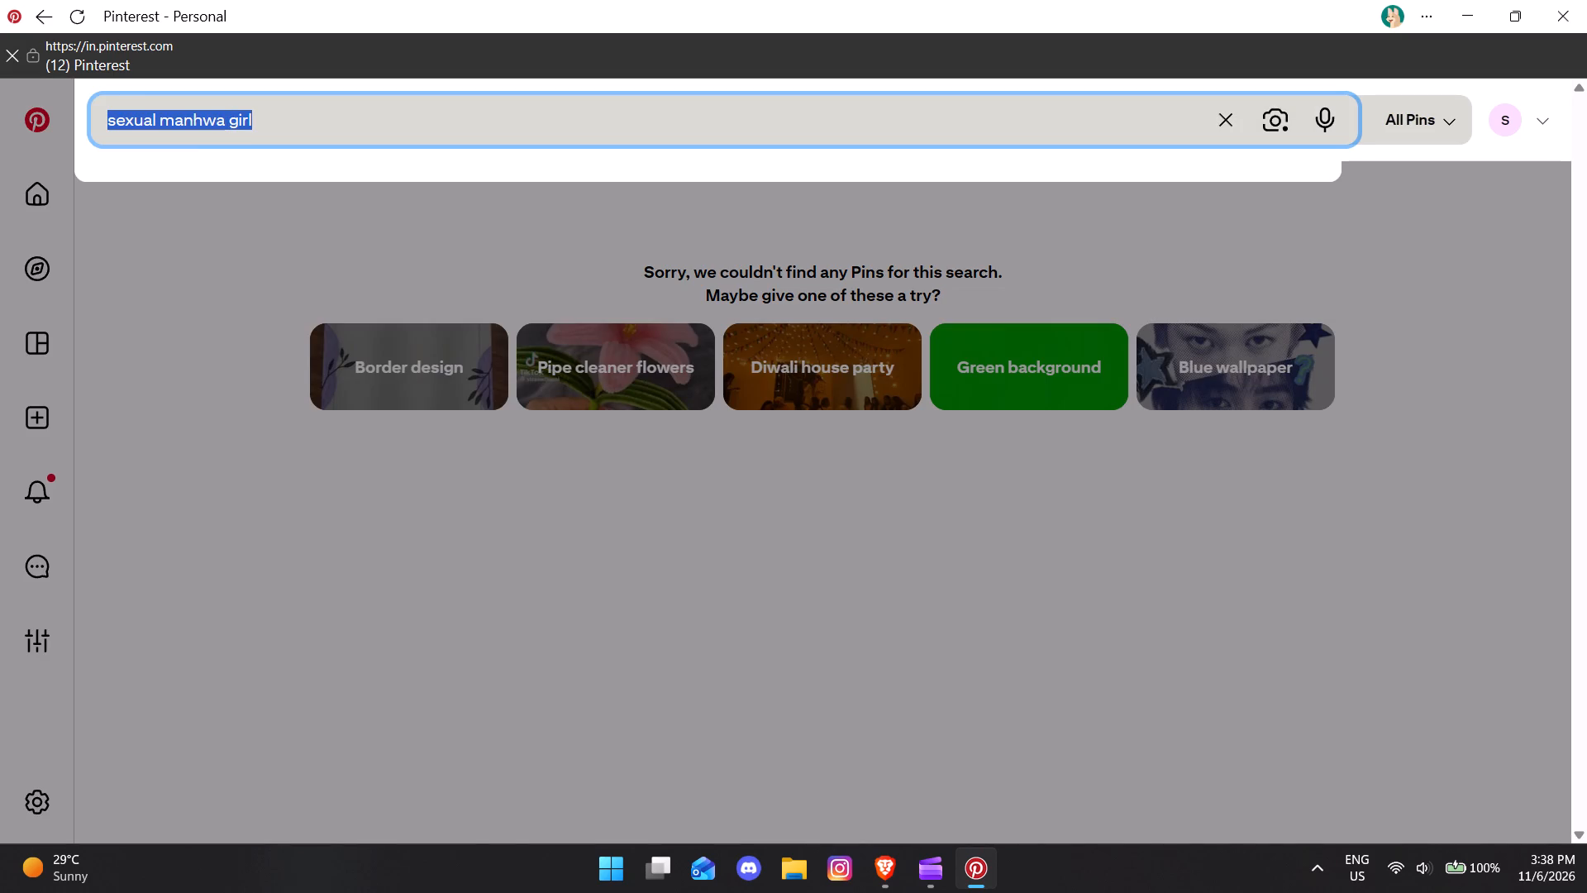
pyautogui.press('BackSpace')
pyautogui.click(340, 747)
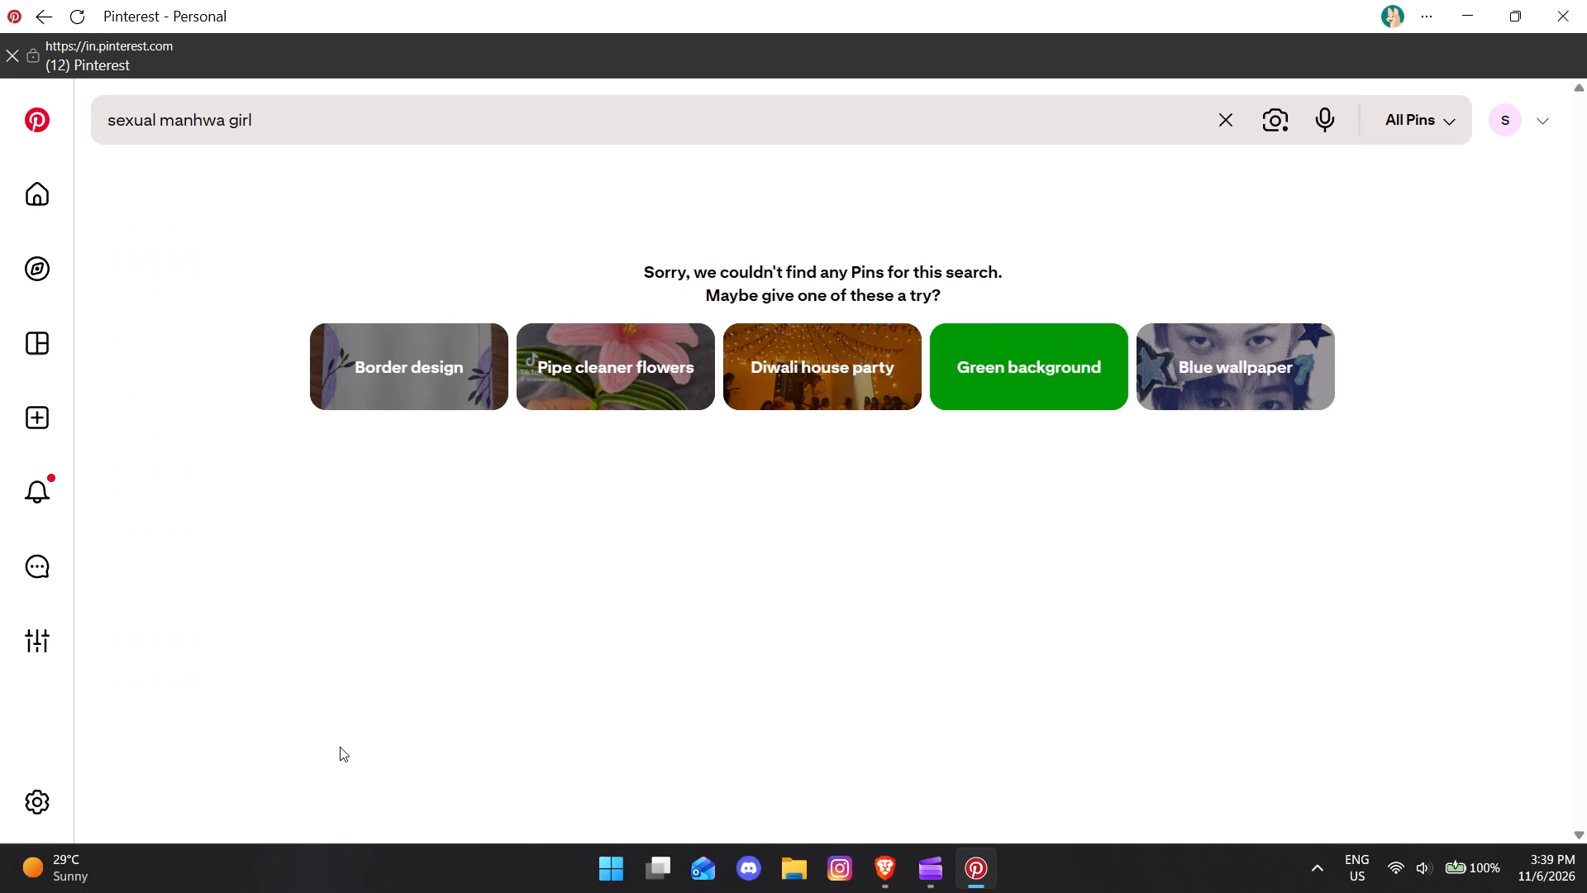
# Open the Pinterest notifications, messages and Explore page, and look through the saved ideas boards.
pyautogui.click(39, 497)
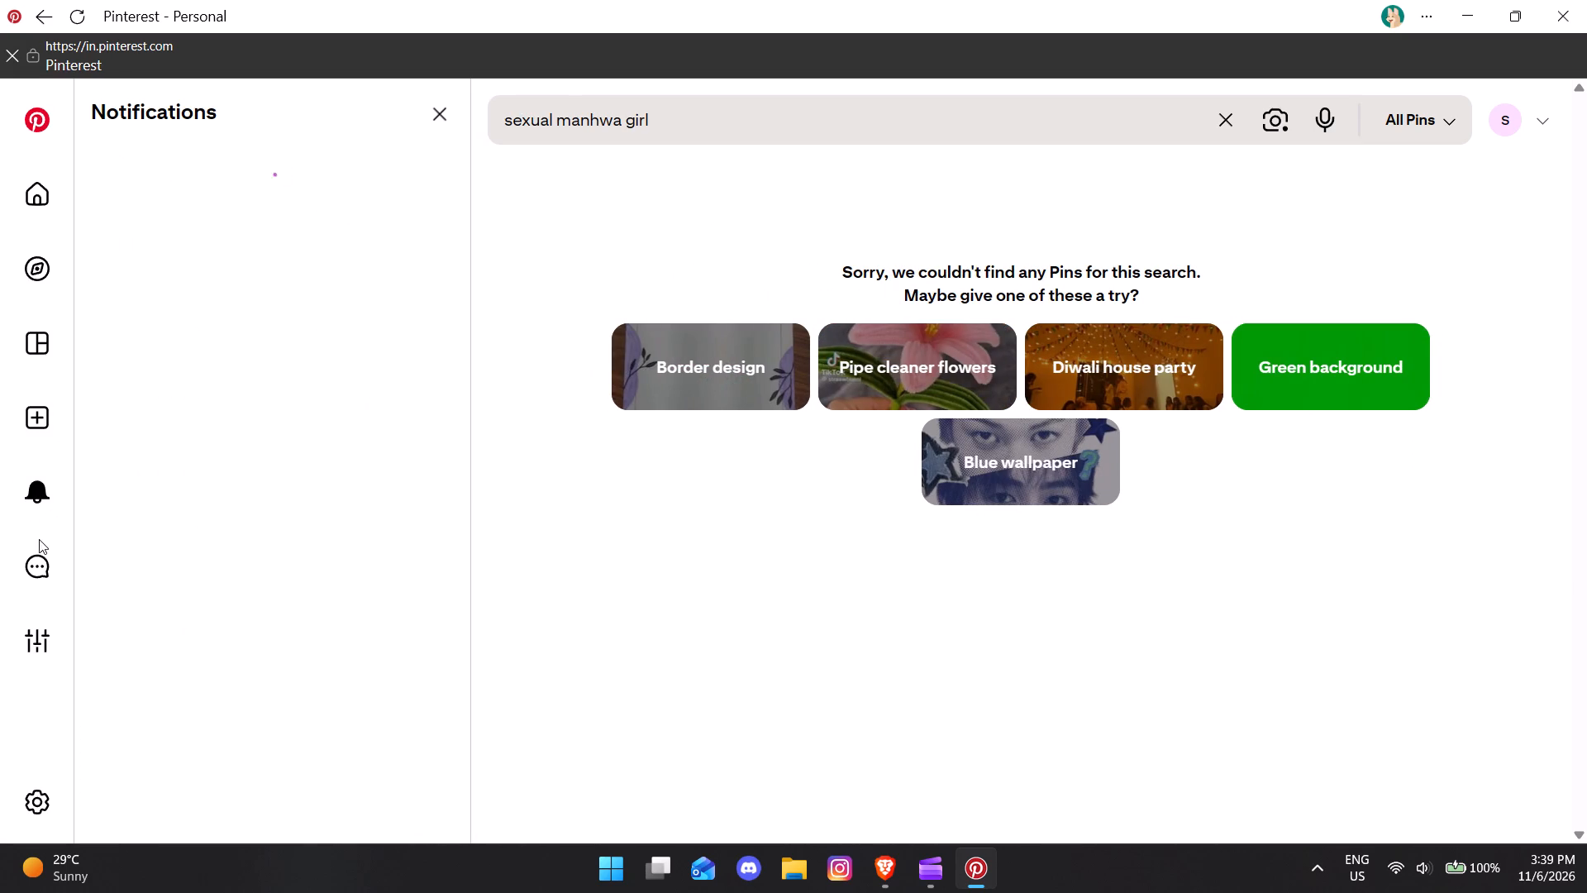
pyautogui.click(42, 571)
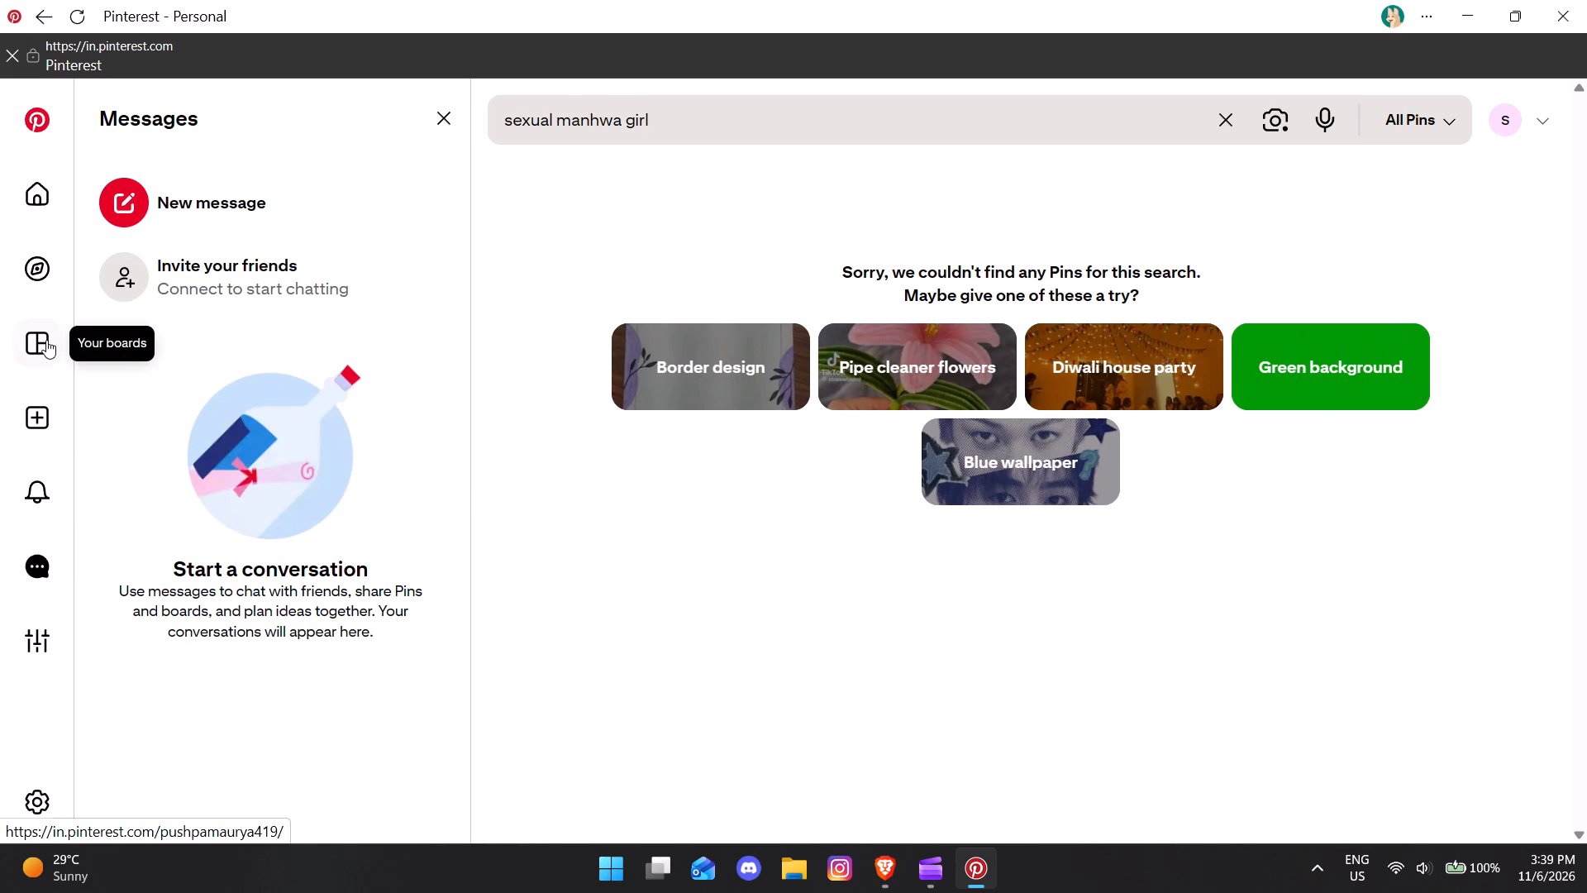
pyautogui.click(46, 340)
pyautogui.click(31, 291)
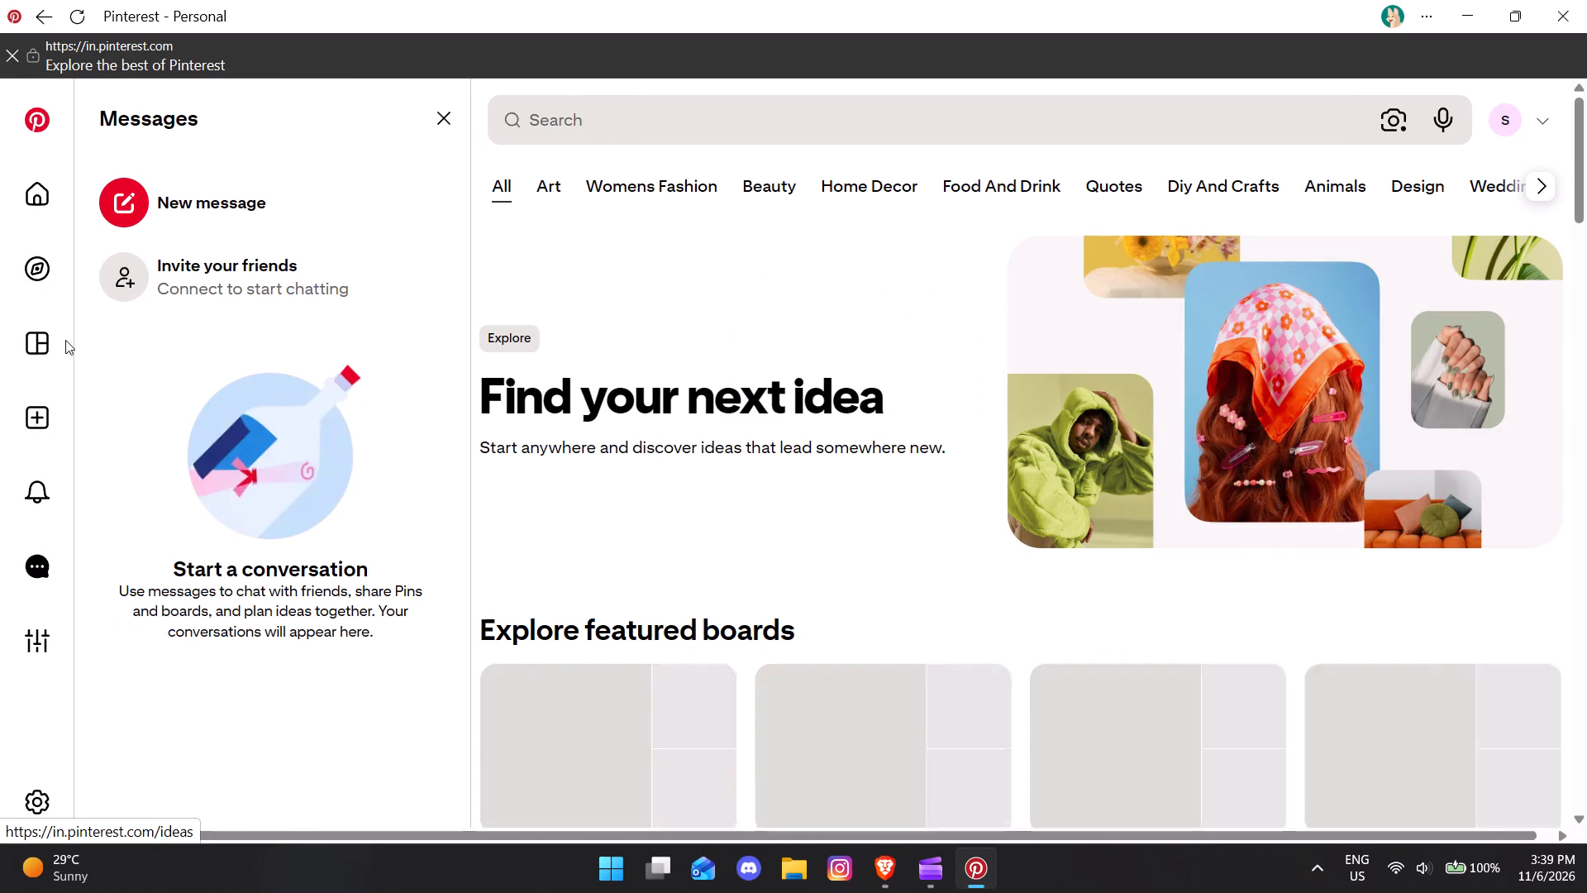
pyautogui.click(46, 346)
pyautogui.scroll(-3, 964, 647)
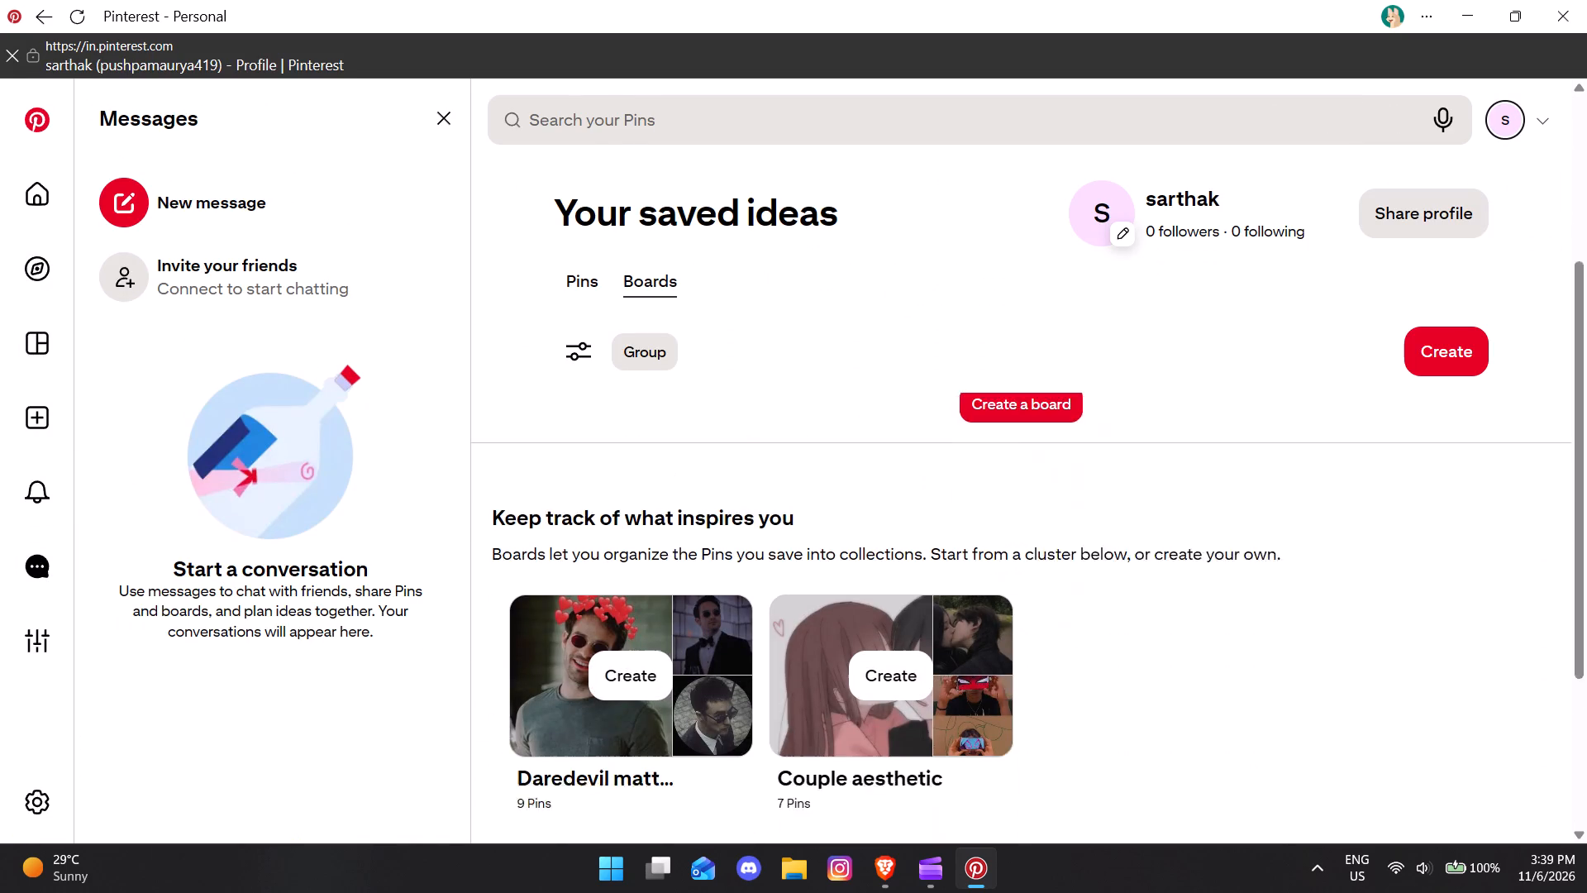
pyautogui.scroll(-1, 964, 647)
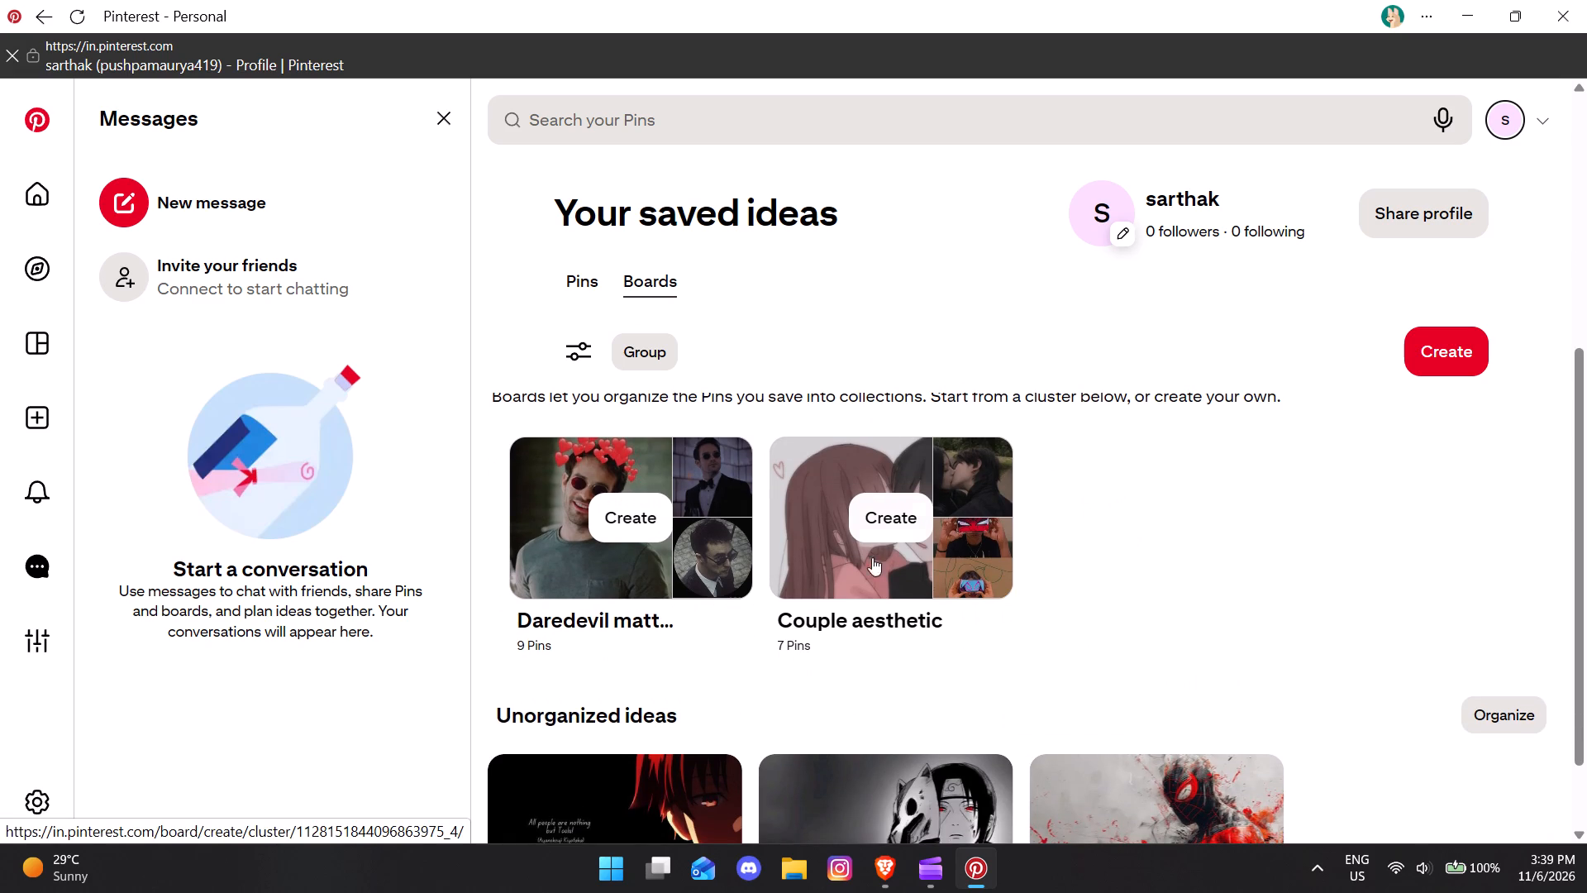
pyautogui.scroll(-3, 854, 575)
pyautogui.scroll(4, 802, 229)
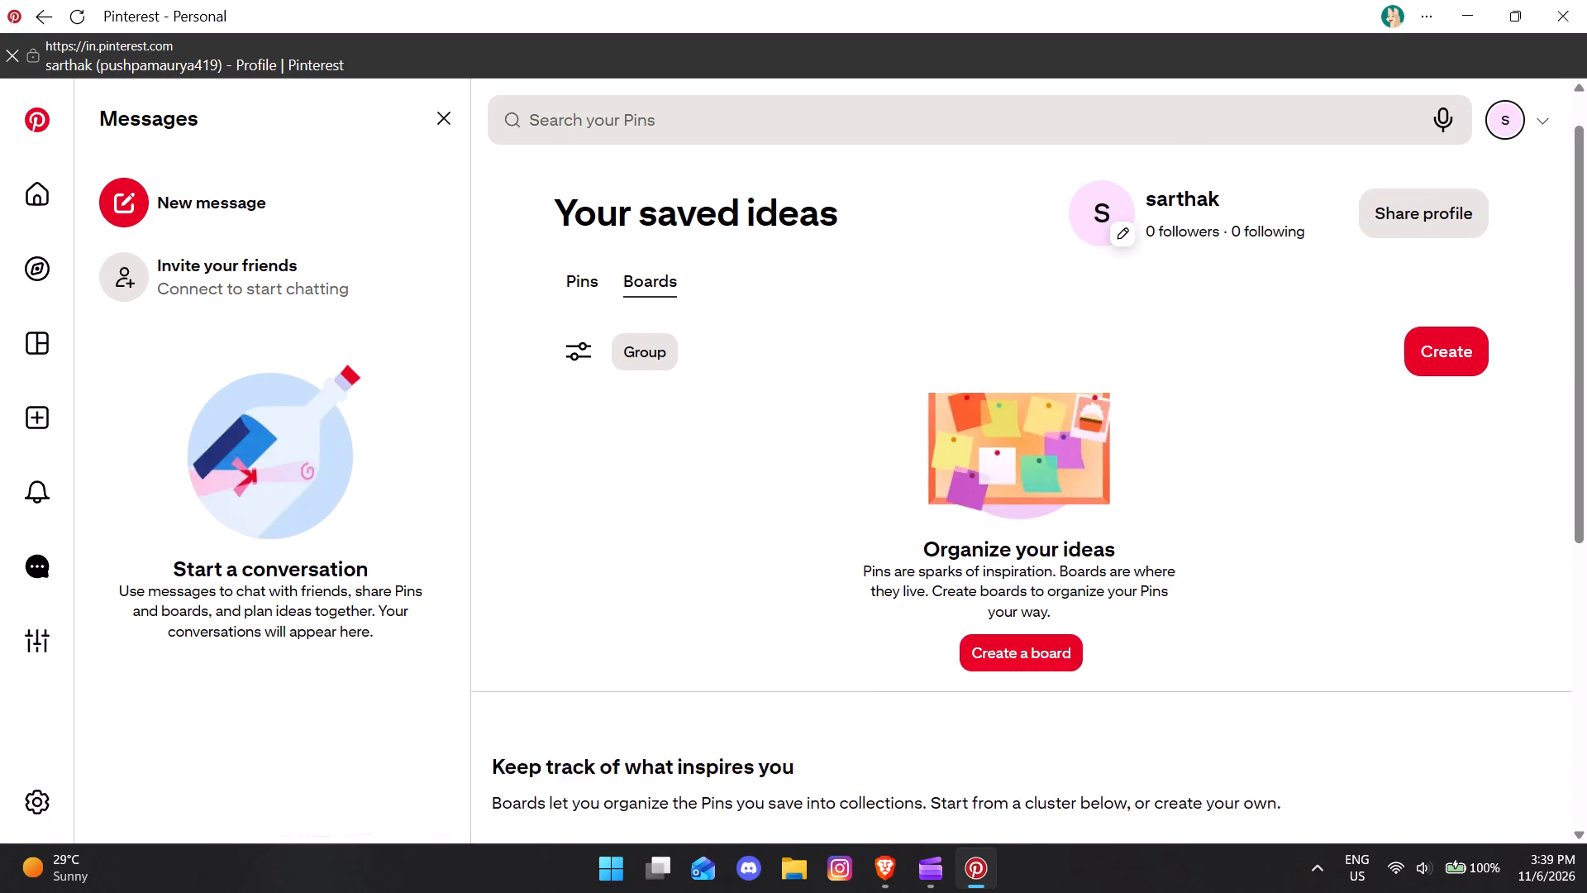
# Search the saved Pins for "hot anime girl".
pyautogui.click(644, 118)
pyautogui.write('hot anume gi')
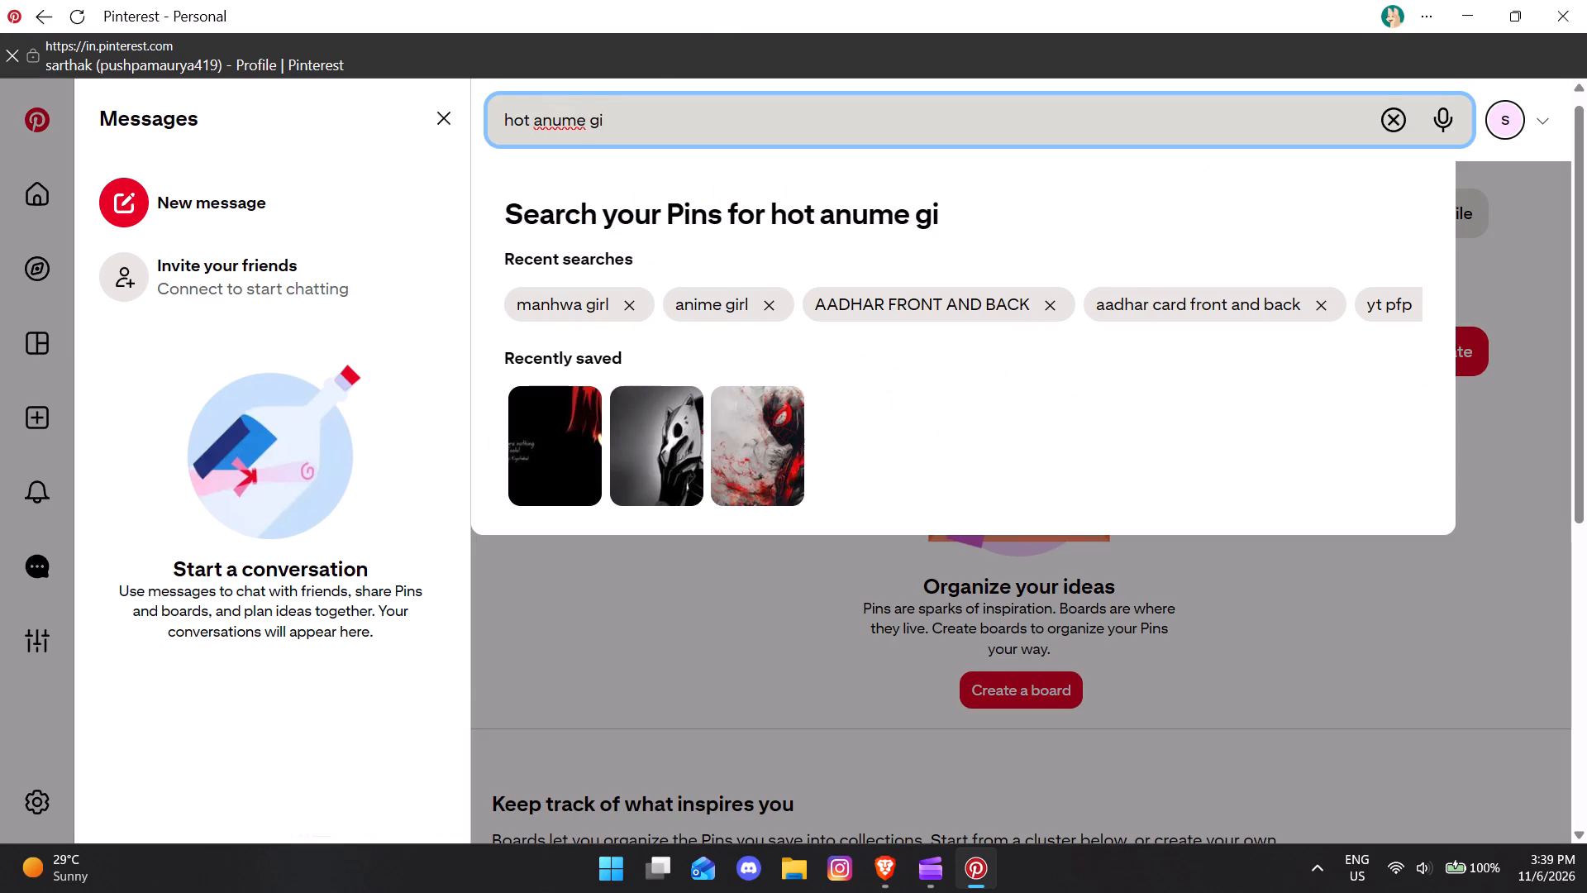
pyautogui.press('BackSpace')
pyautogui.press('BackSpace')
pyautogui.press('BackSpace')
pyautogui.press('BackSpace')
pyautogui.press('BackSpace')
pyautogui.press('BackSpace')
pyautogui.press('BackSpace')
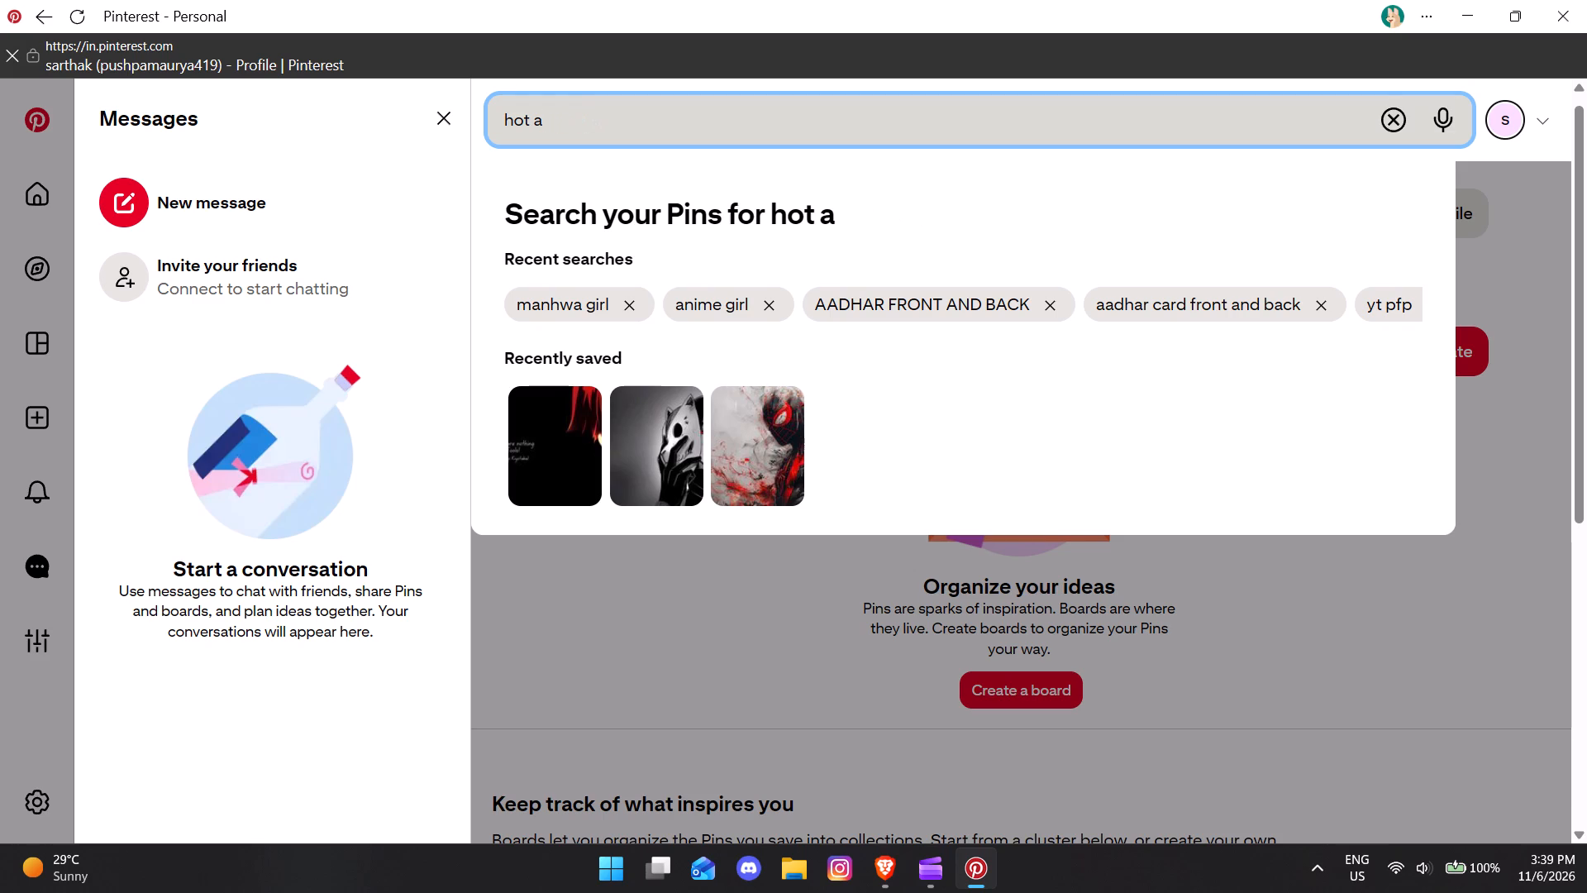
pyautogui.write('nime girl')
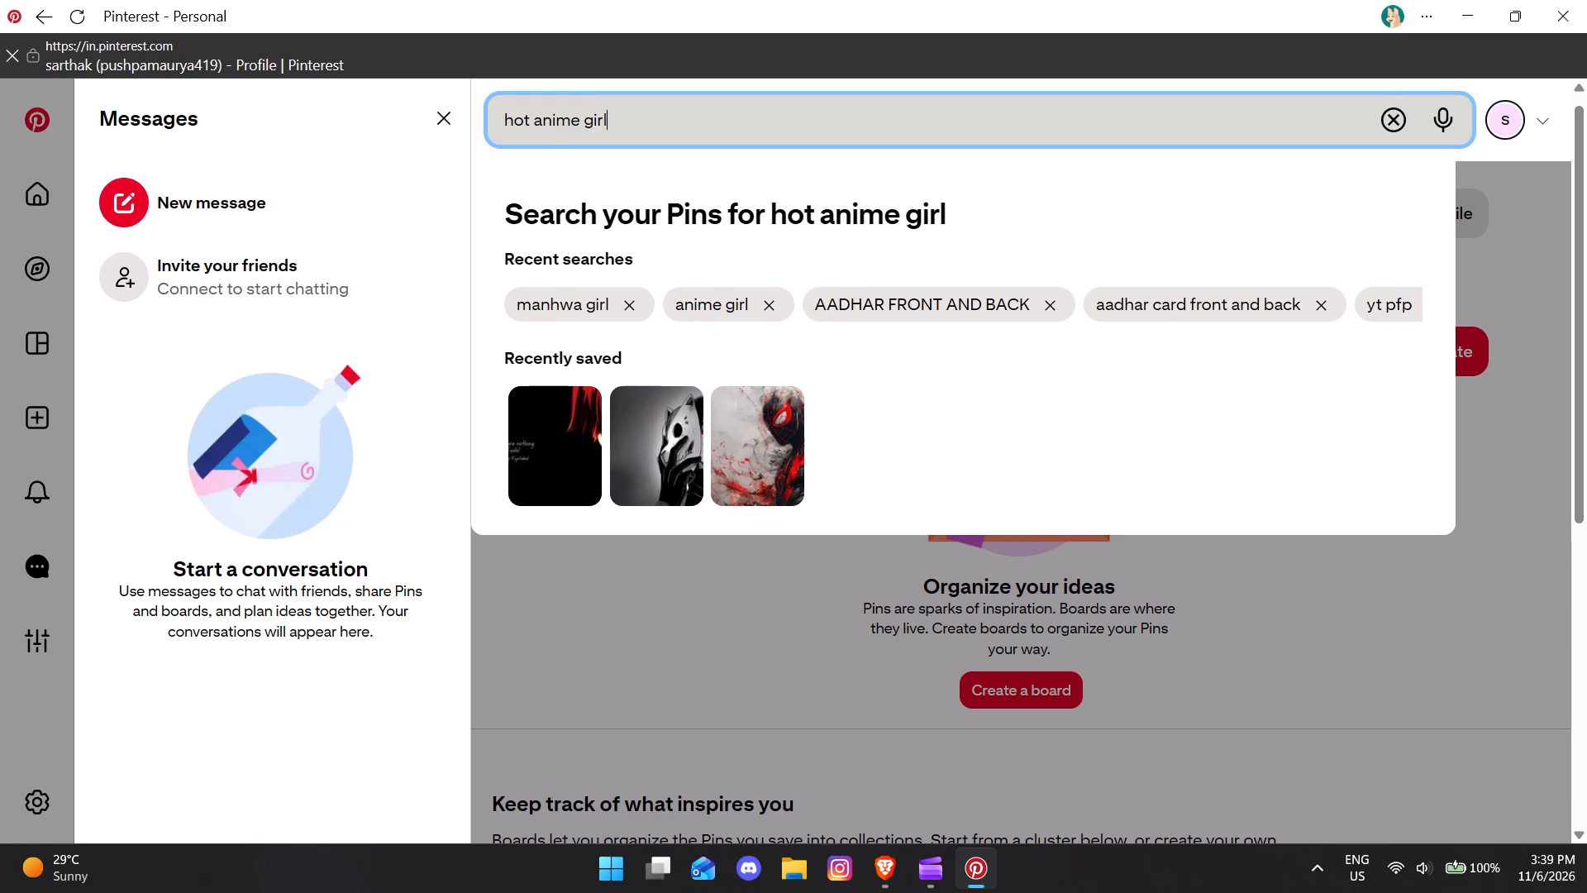
pyautogui.press('Return')
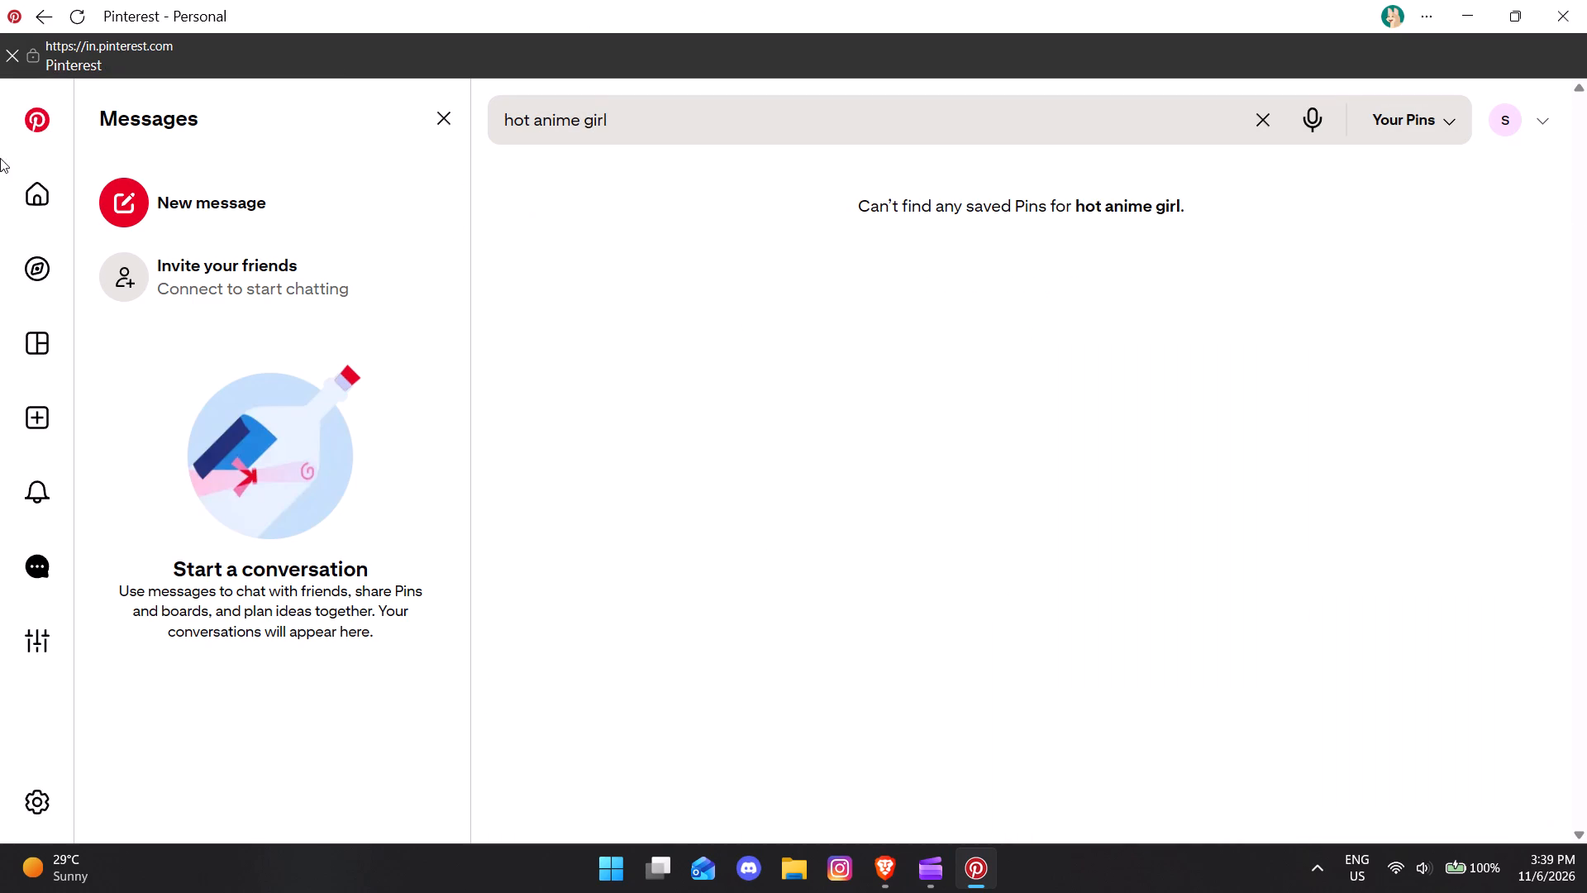
# Return to the home feed and search all Pins for "hot anime girl".
pyautogui.click(31, 195)
pyautogui.click(614, 118)
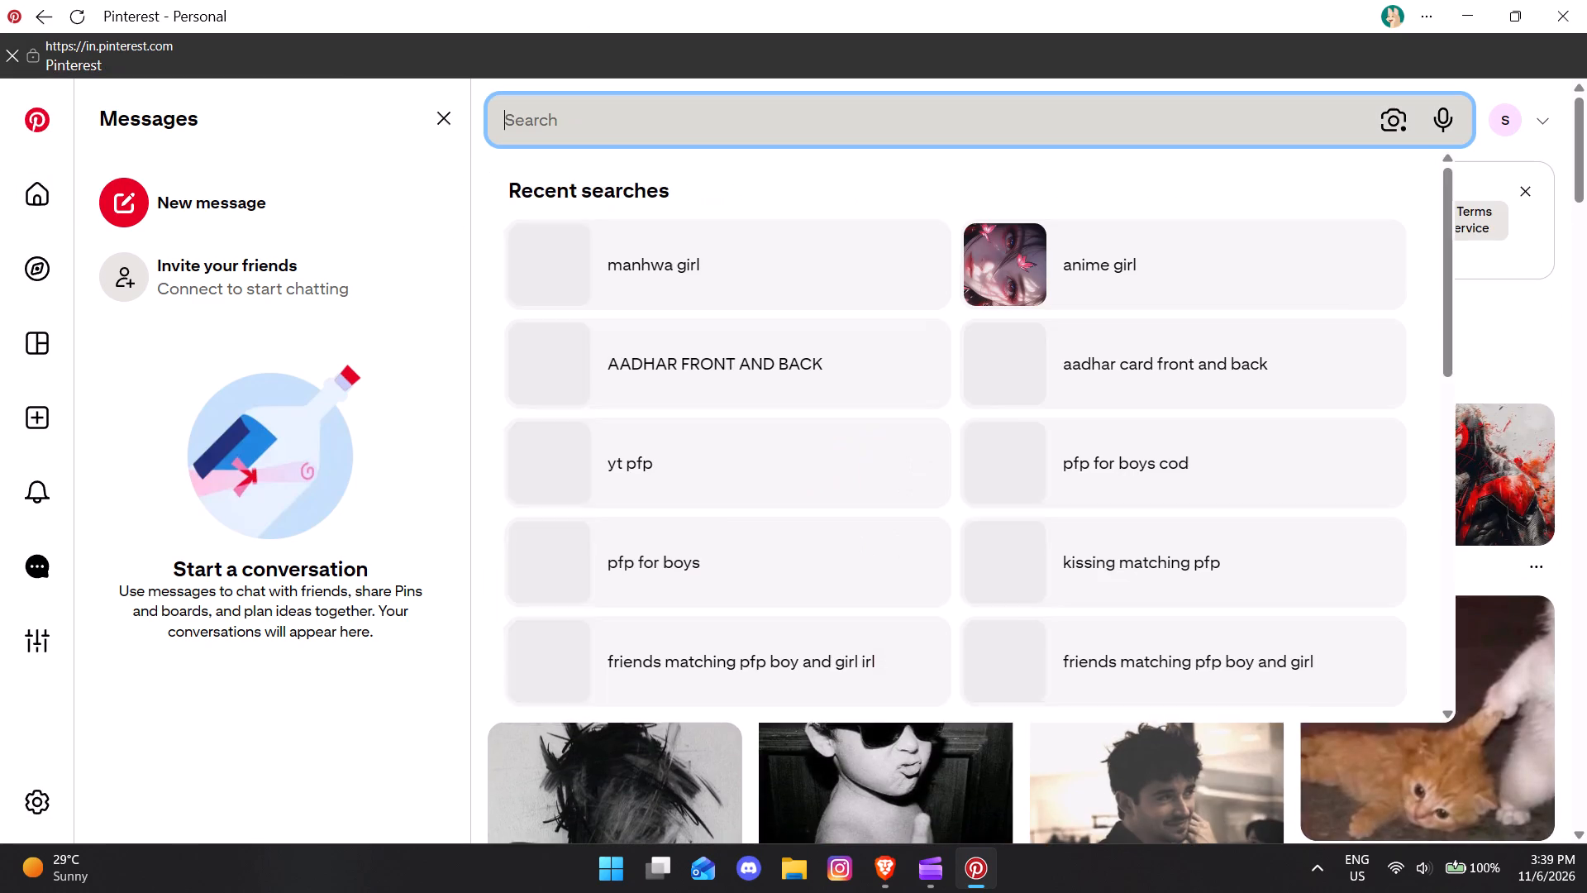
pyautogui.write('hot anime')
pyautogui.press('space')
pyautogui.press('f')
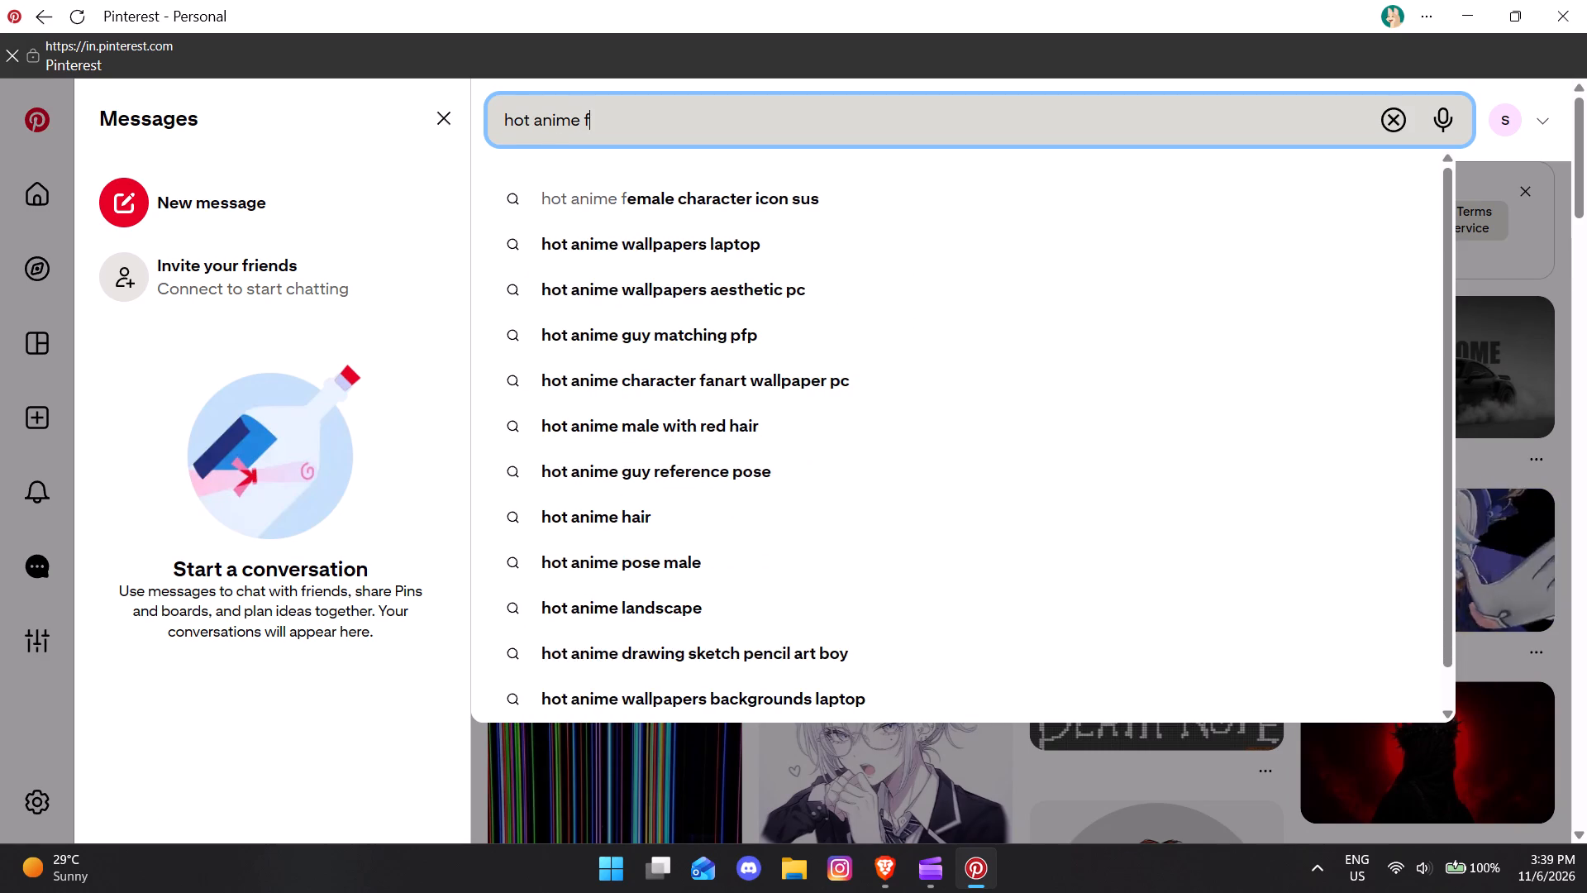
pyautogui.press('BackSpace')
pyautogui.write('girl')
pyautogui.press('Return')
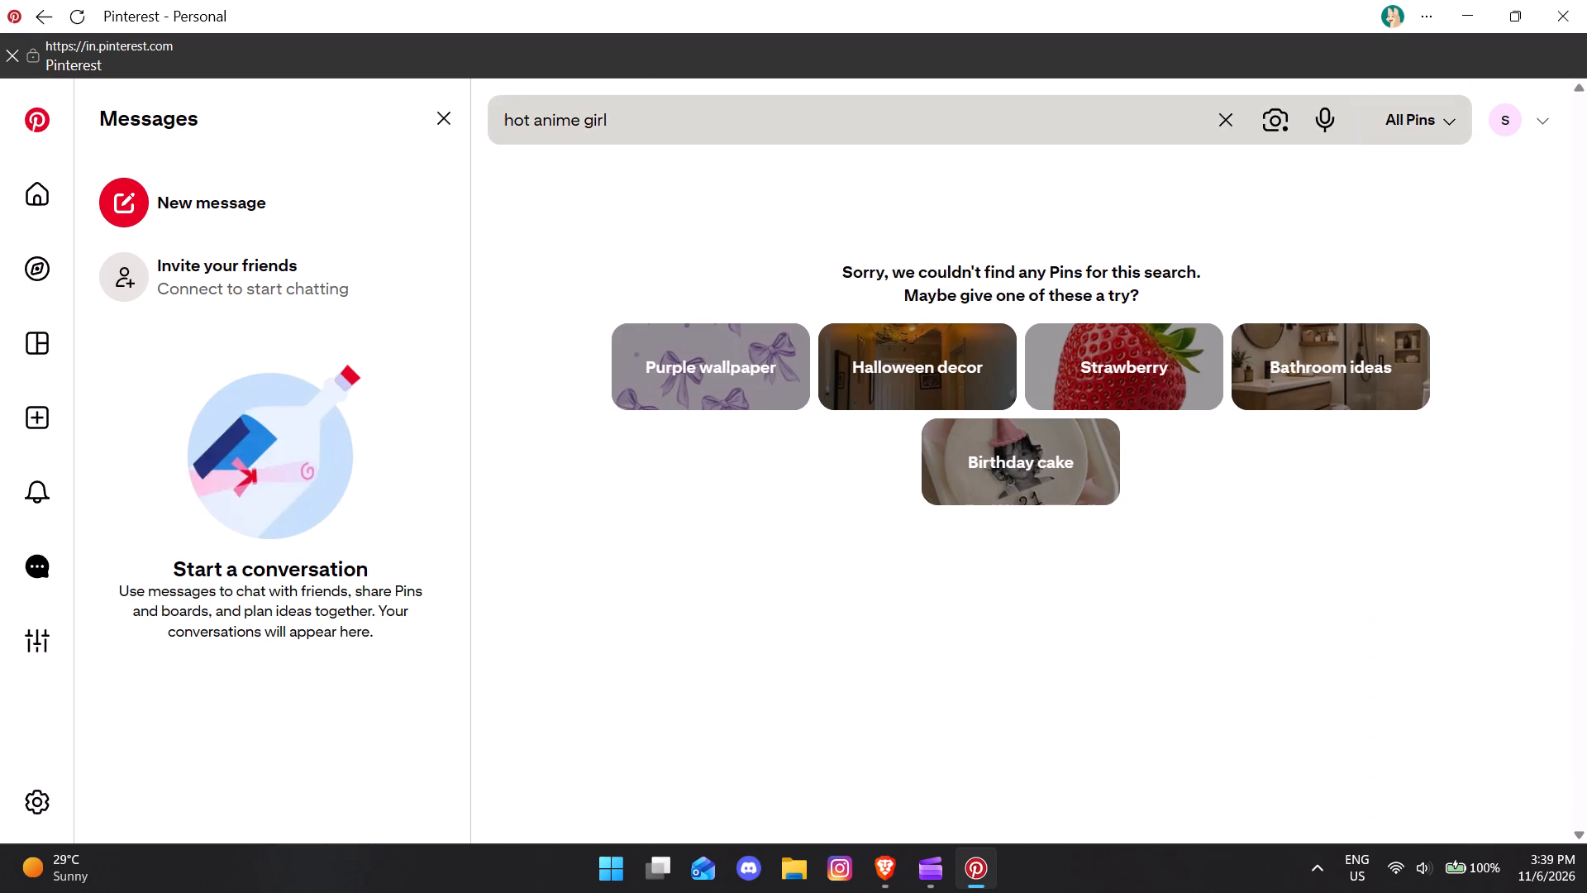
# Replace the search term and search all Pins for "anime mommy".
pyautogui.click(628, 103)
pyautogui.press('BackSpace')
pyautogui.press('BackSpace')
pyautogui.press('BackSpace')
pyautogui.press('BackSpace')
pyautogui.press('BackSpace')
pyautogui.press('BackSpace')
pyautogui.press('BackSpace')
pyautogui.press('BackSpace')
pyautogui.press('BackSpace')
pyautogui.press('BackSpace')
pyautogui.press('BackSpace')
pyautogui.press('BackSpace')
pyautogui.press('BackSpace')
pyautogui.press('BackSpace')
pyautogui.press('BackSpace')
pyautogui.press('BackSpace')
pyautogui.press('BackSpace')
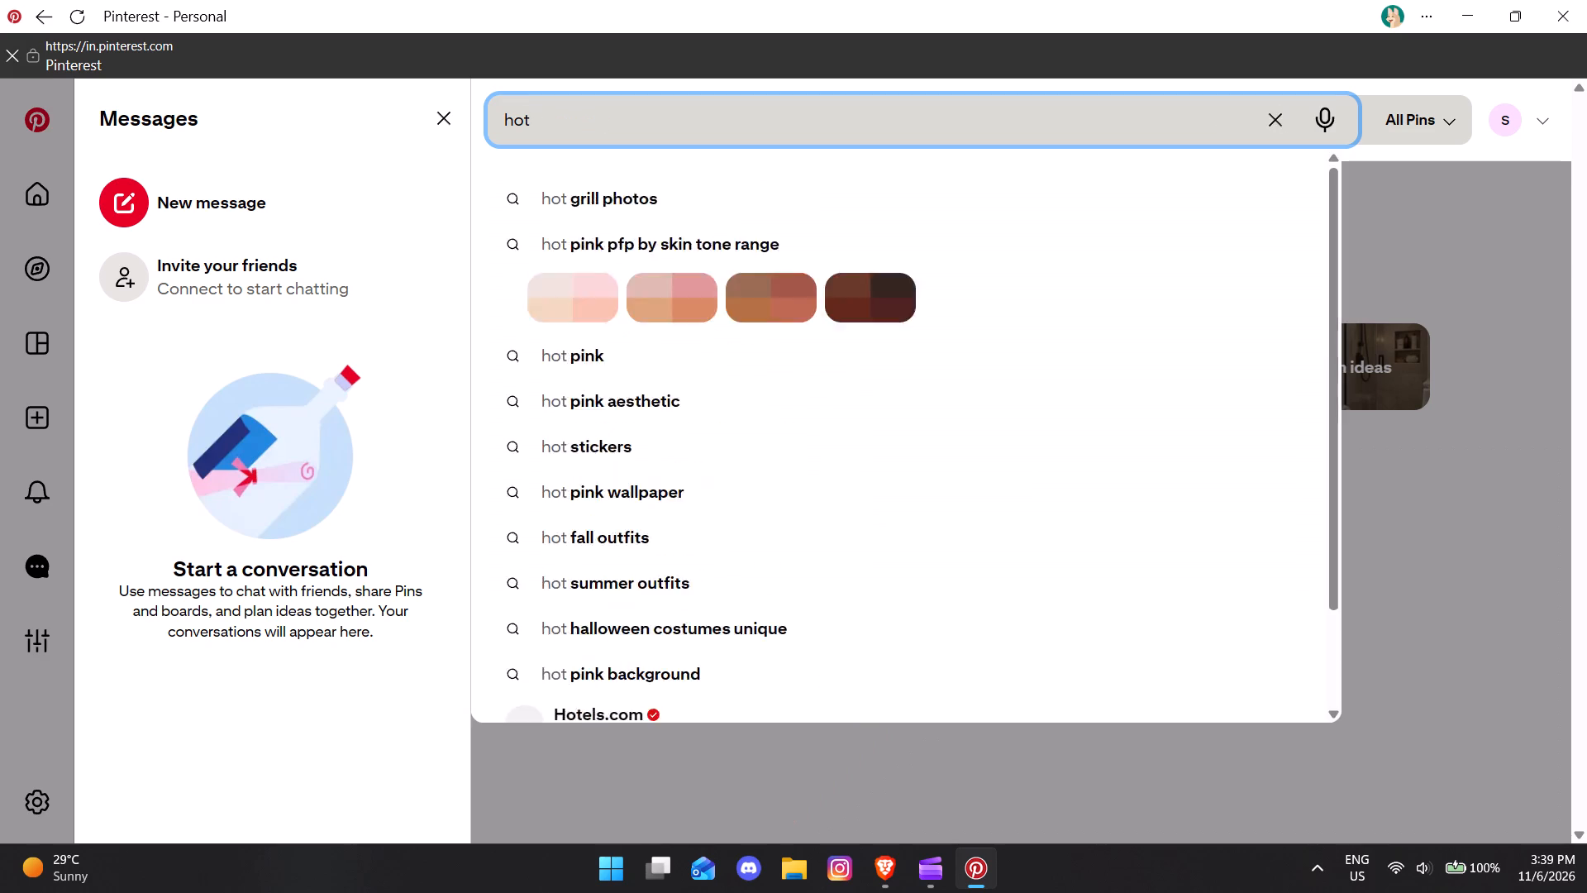
pyautogui.write('anime mommy')
pyautogui.press('space')
pyautogui.press('Return')
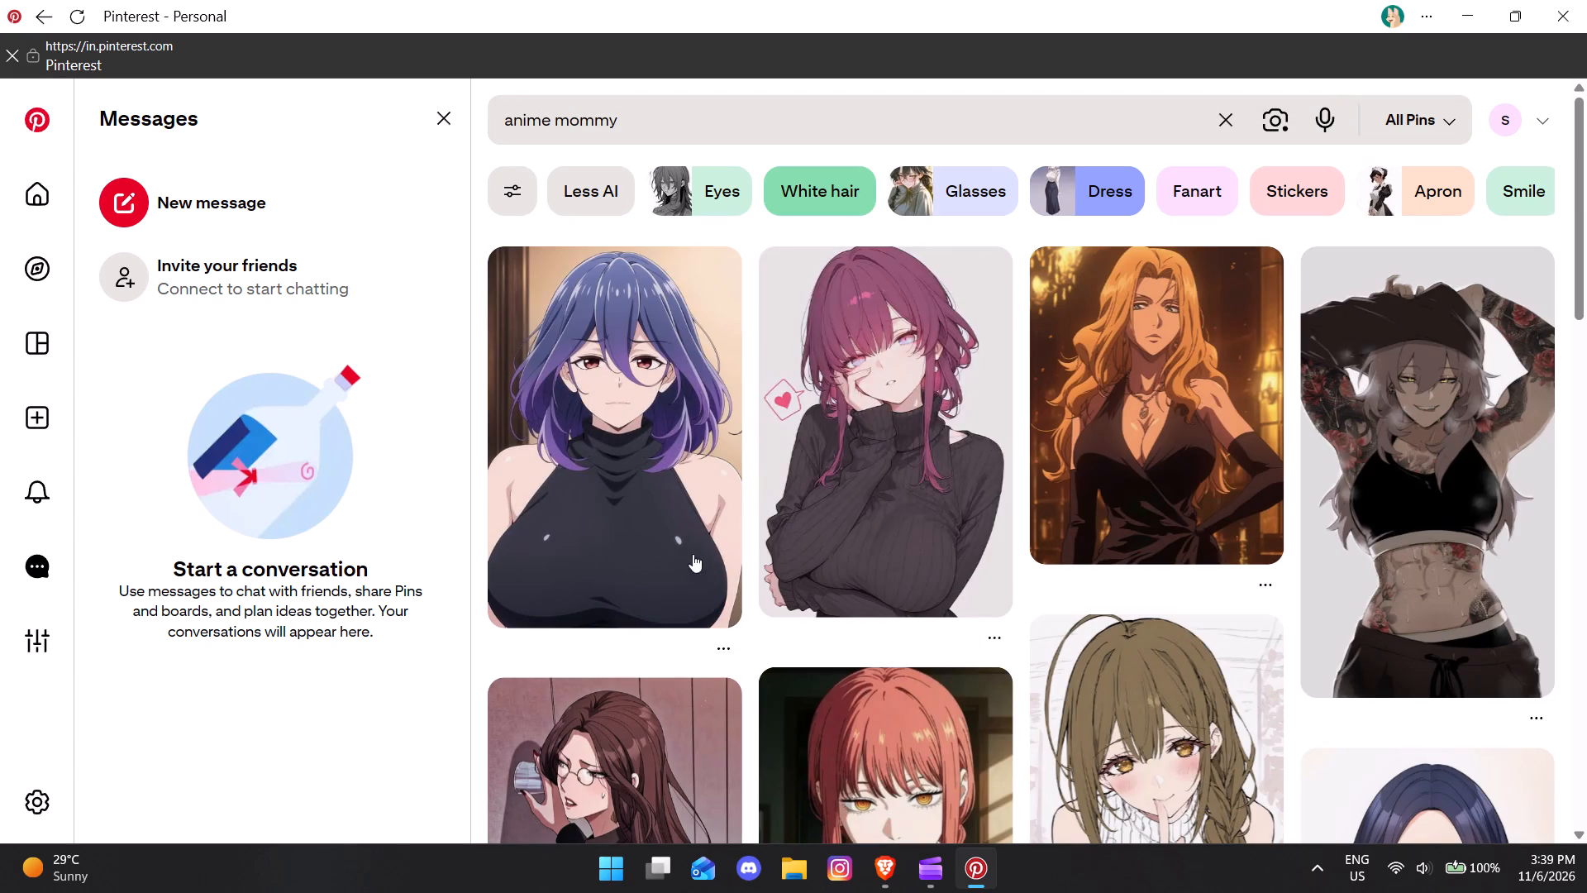
# Browse the "anime mommy" pins for a suitable picture.
pyautogui.scroll(-5, 853, 539)
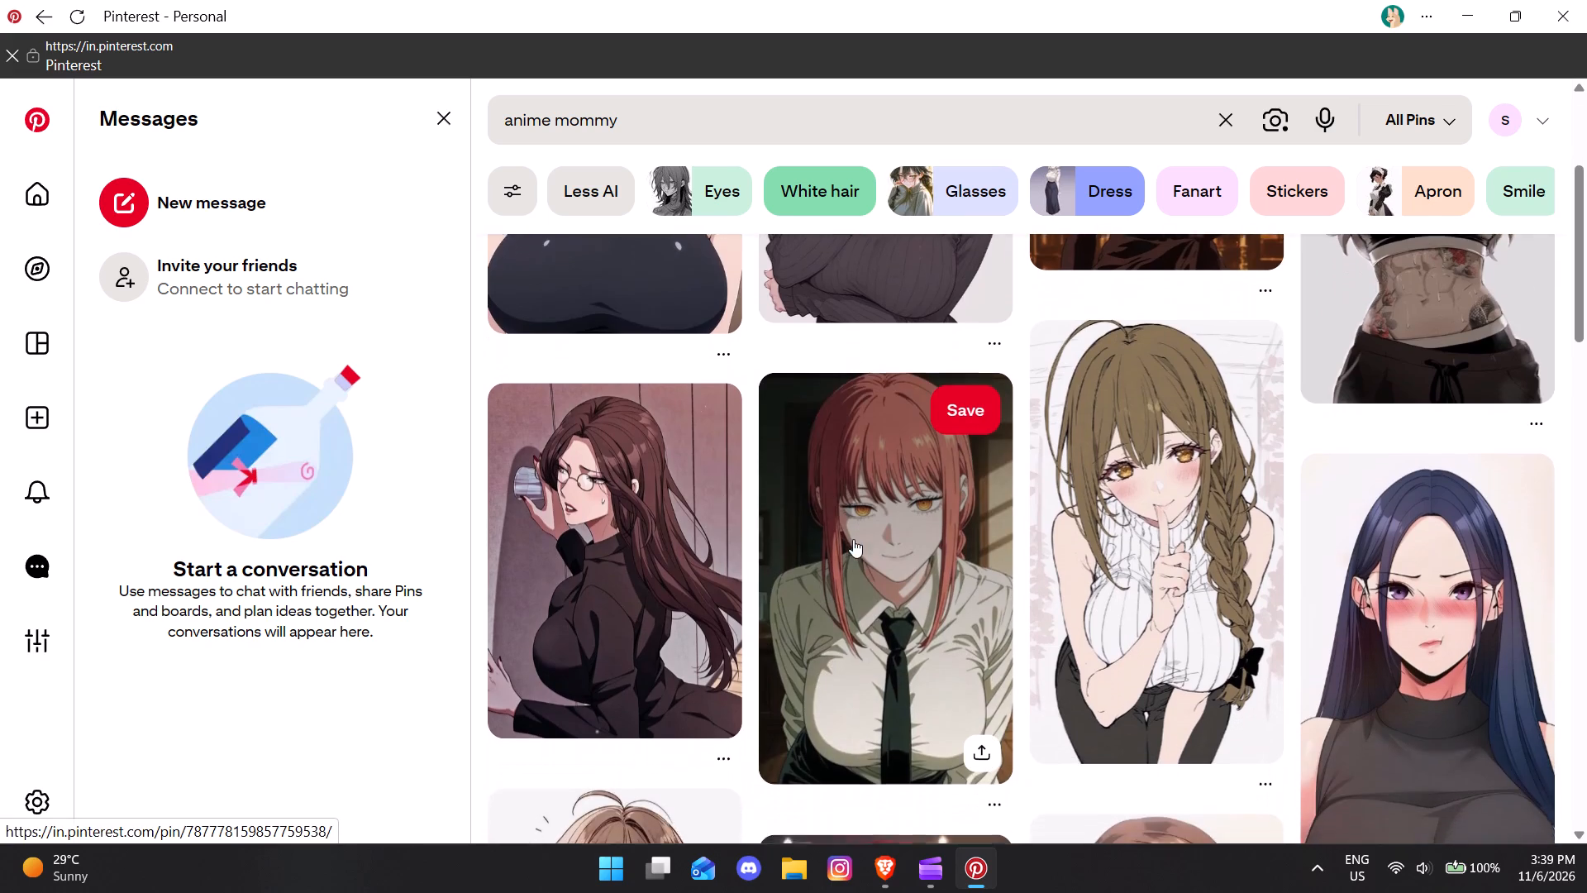
pyautogui.scroll(-4, 853, 539)
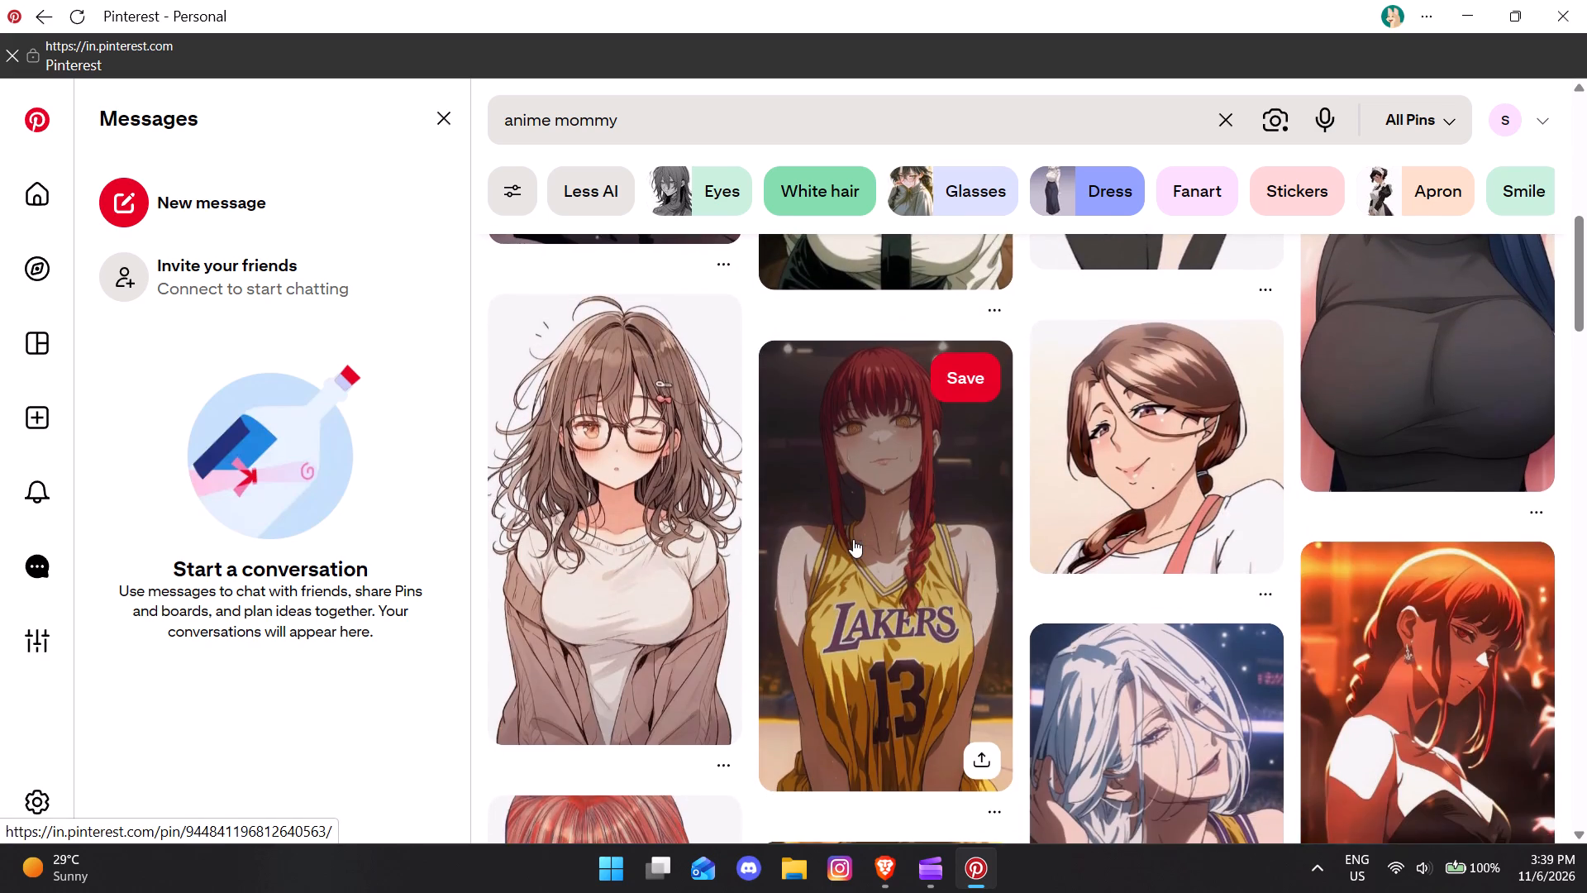
pyautogui.scroll(-1, 853, 539)
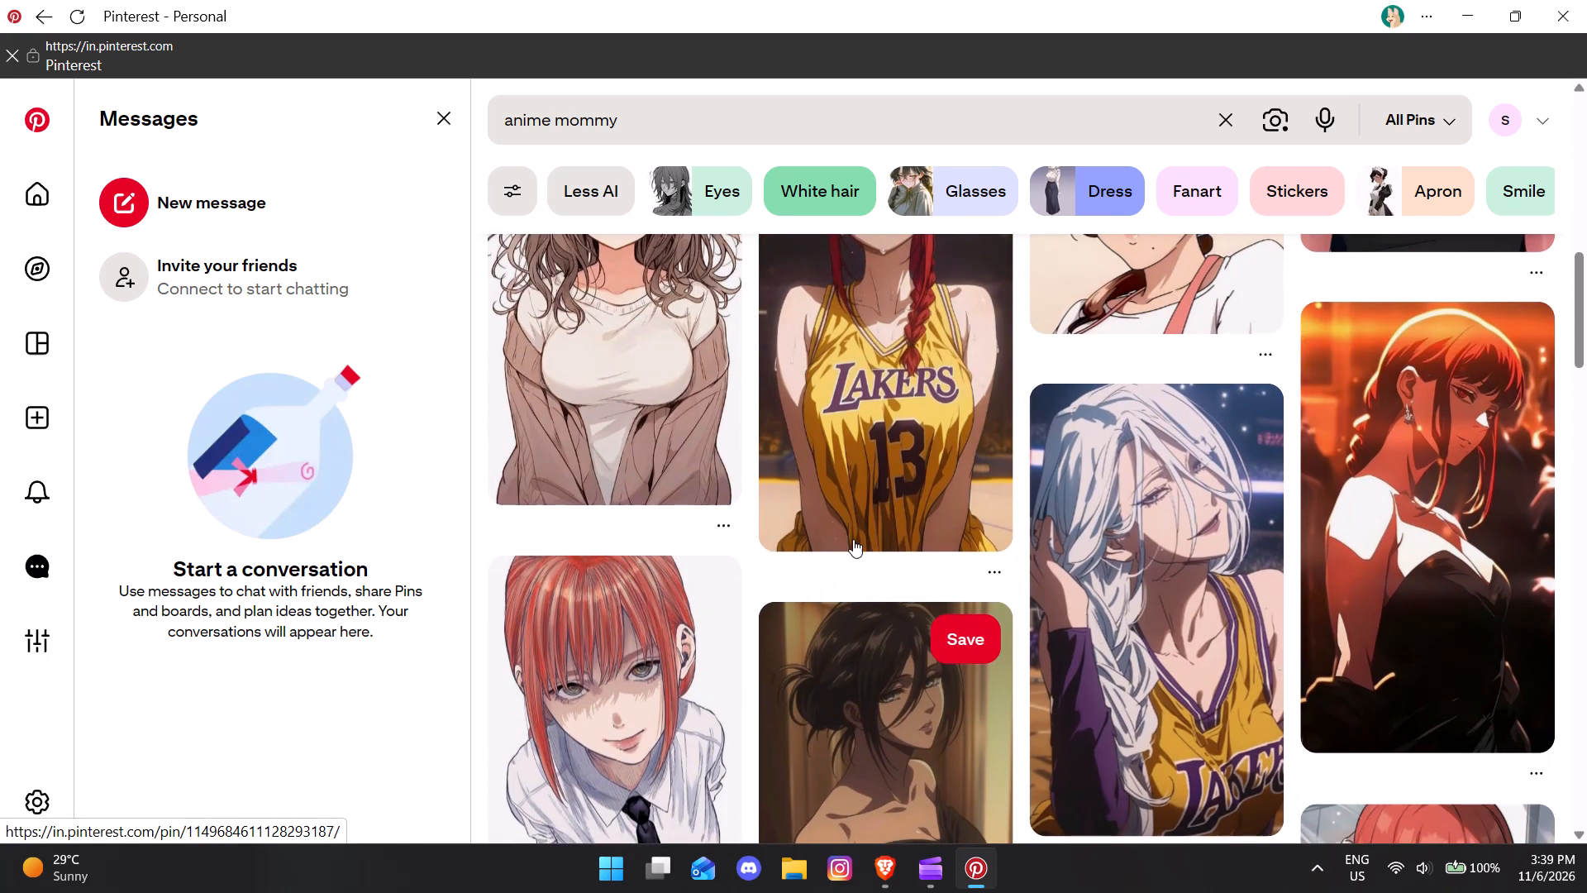
pyautogui.scroll(-1, 853, 539)
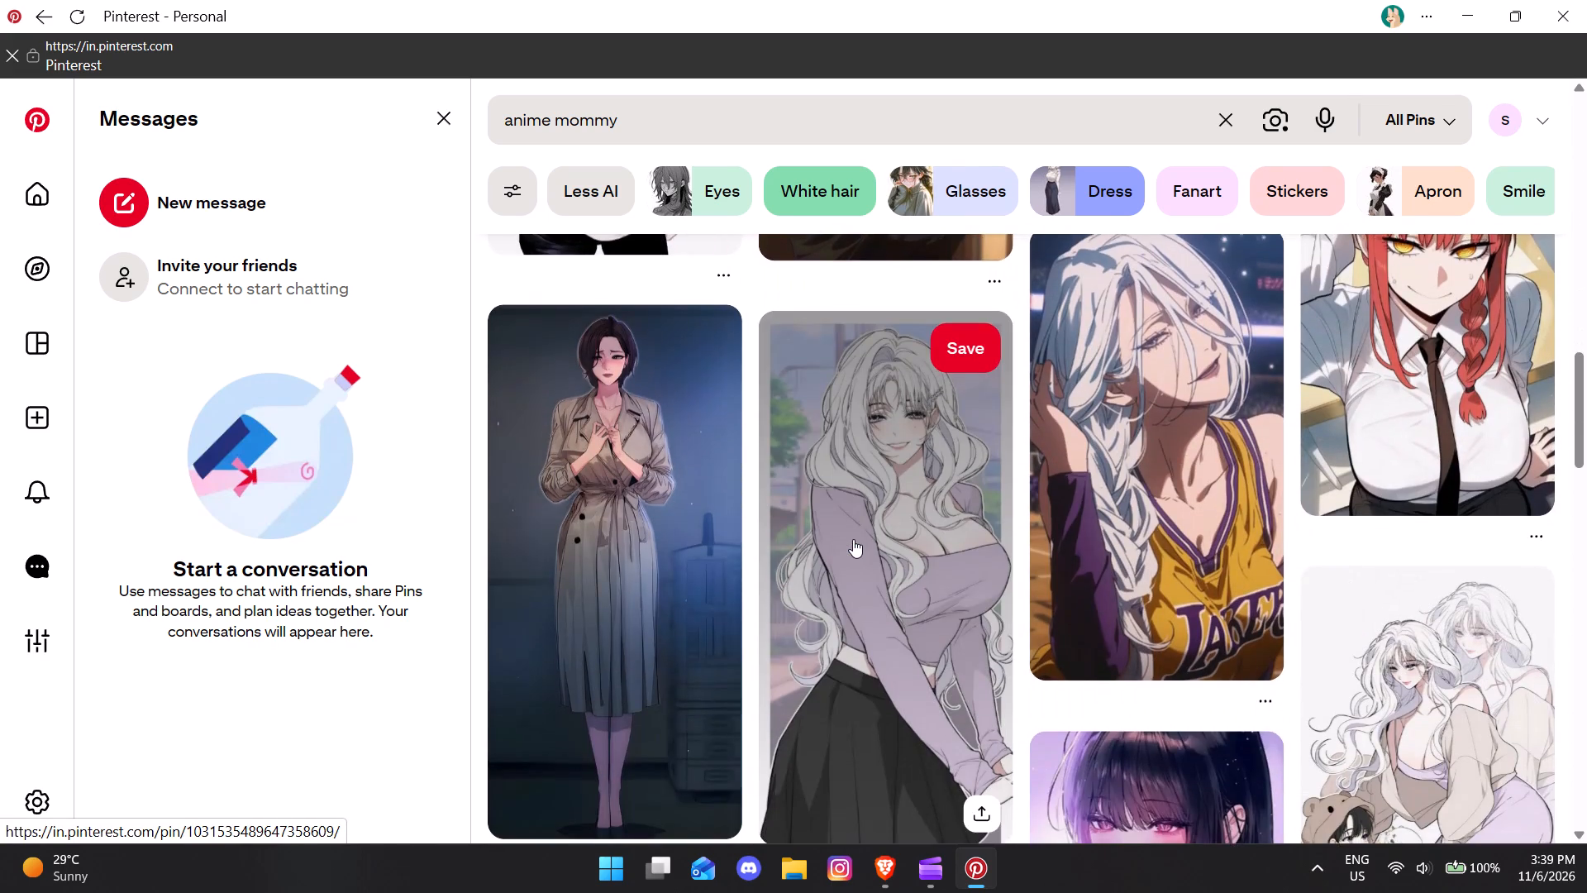
pyautogui.scroll(-2, 853, 539)
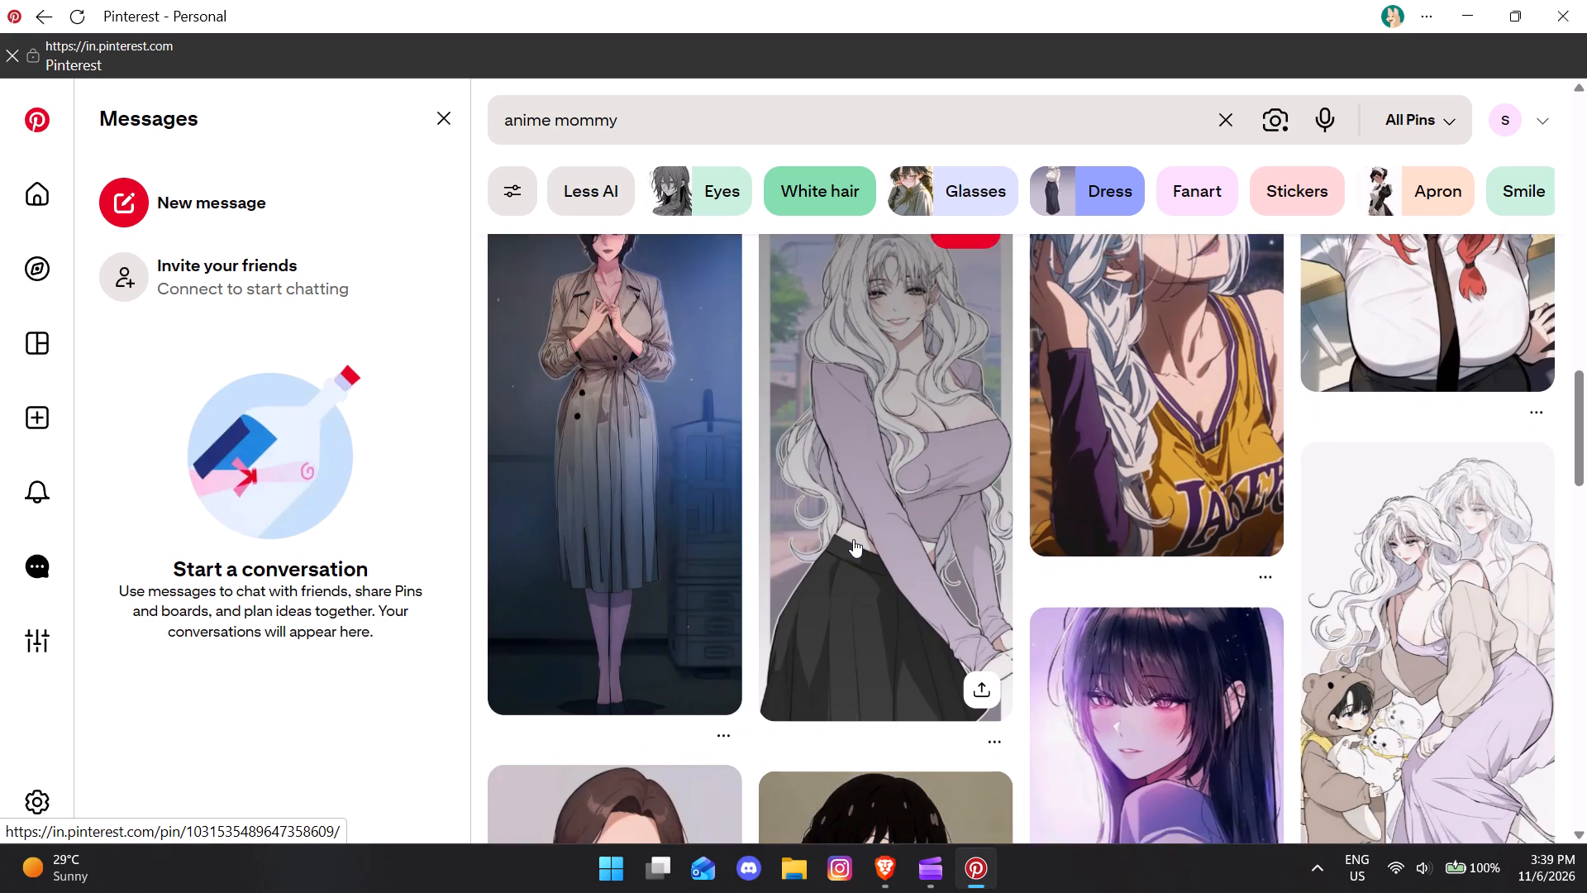
pyautogui.scroll(-5, 853, 539)
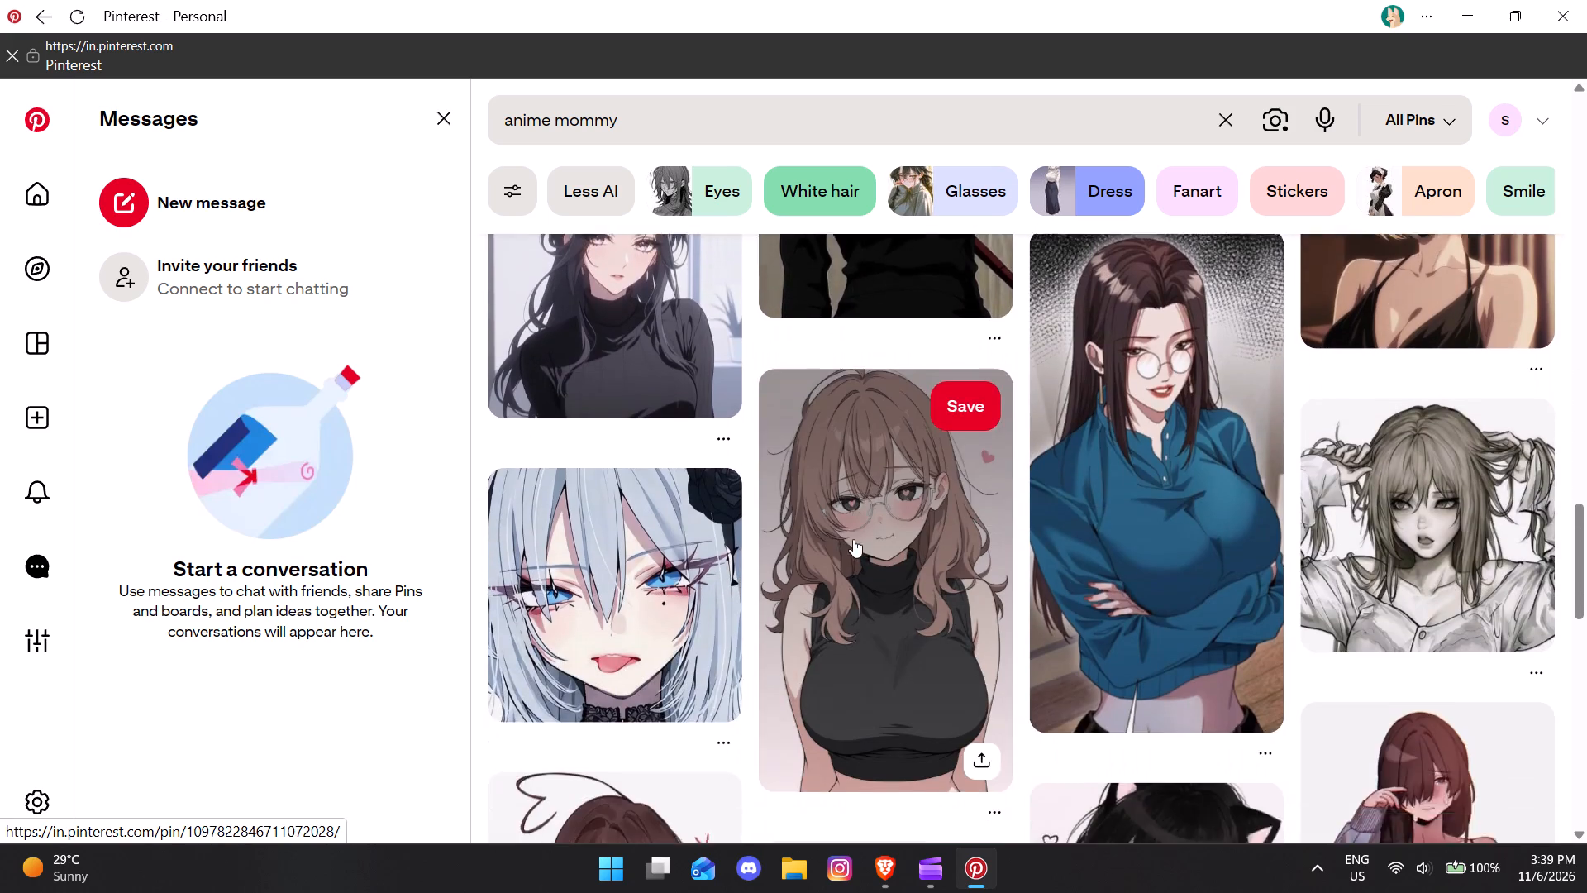
pyautogui.scroll(-3, 853, 539)
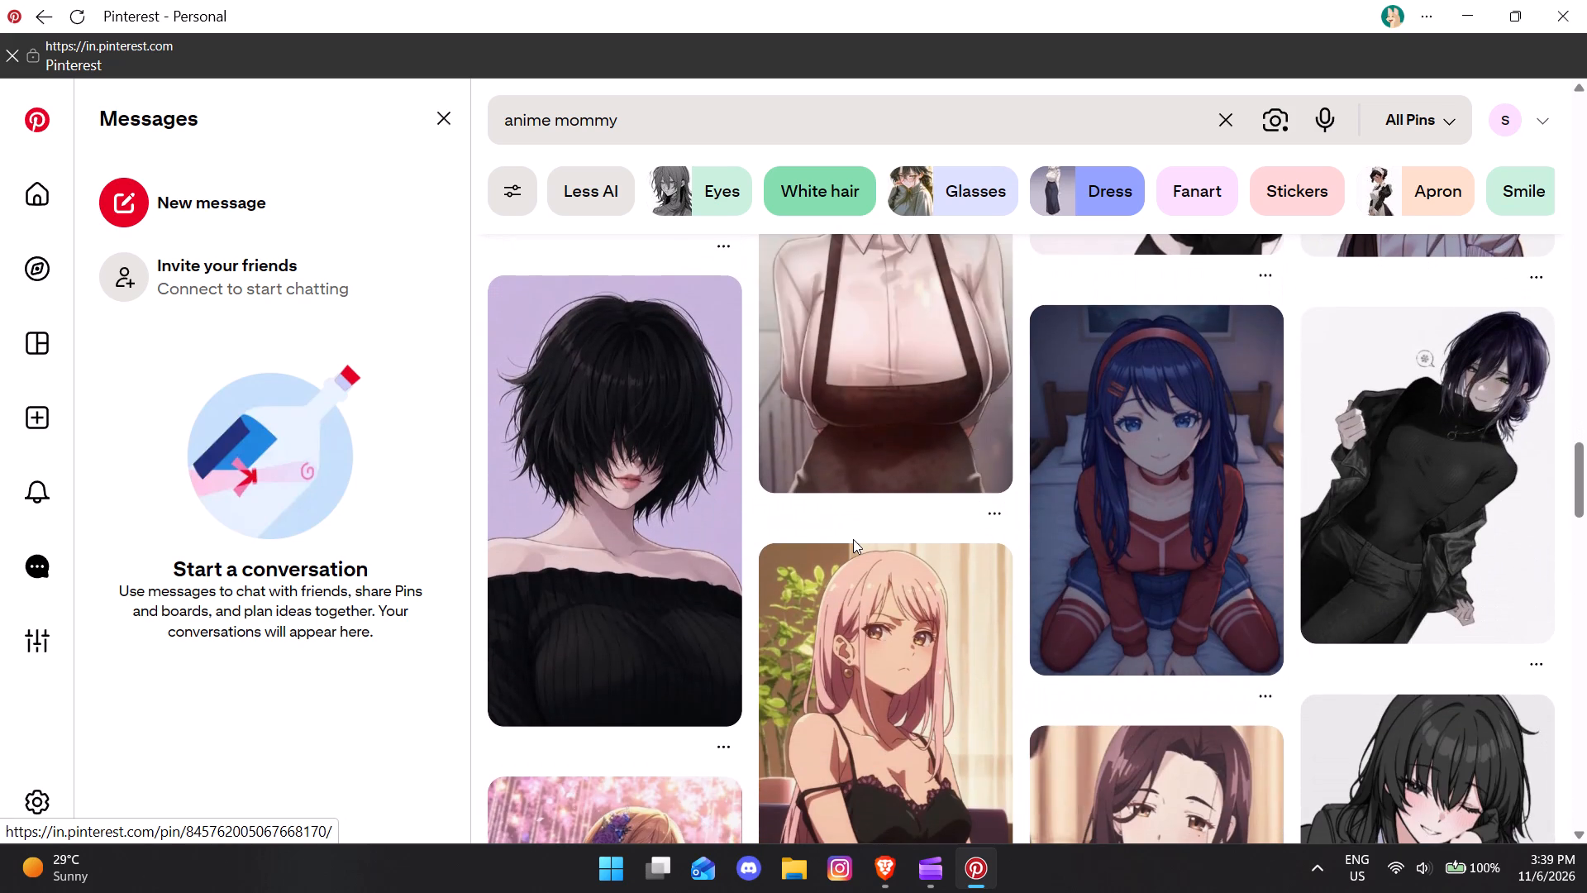
# Open the pin of the smiling brown-haired woman in a white shirt and dark apron and download its image.
pyautogui.scroll(2, 926, 407)
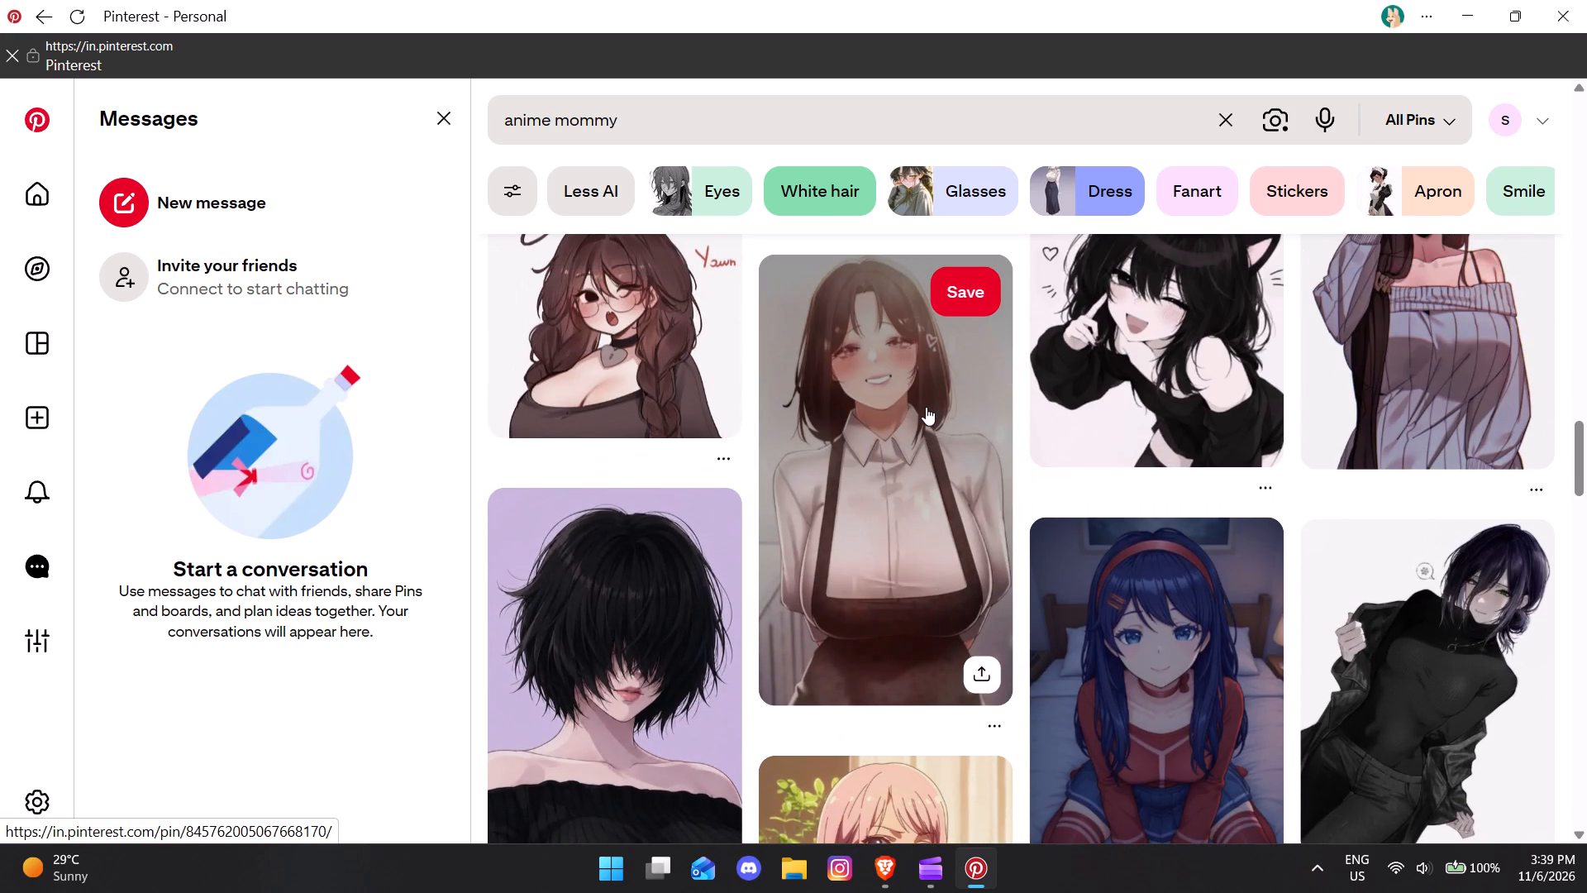
pyautogui.click(926, 407)
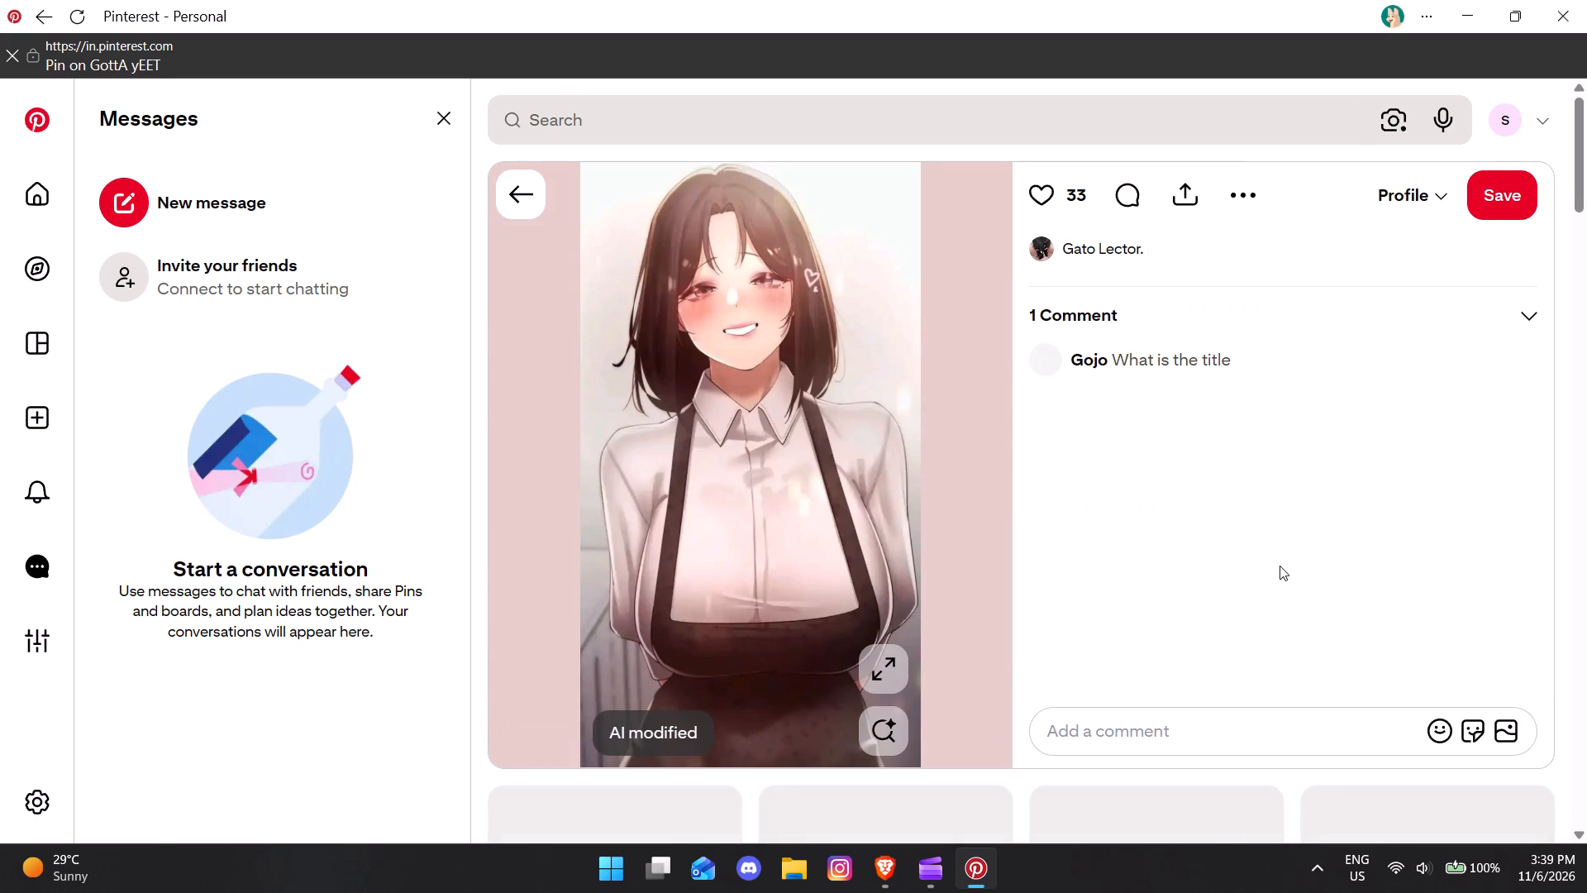
pyautogui.click(875, 451)
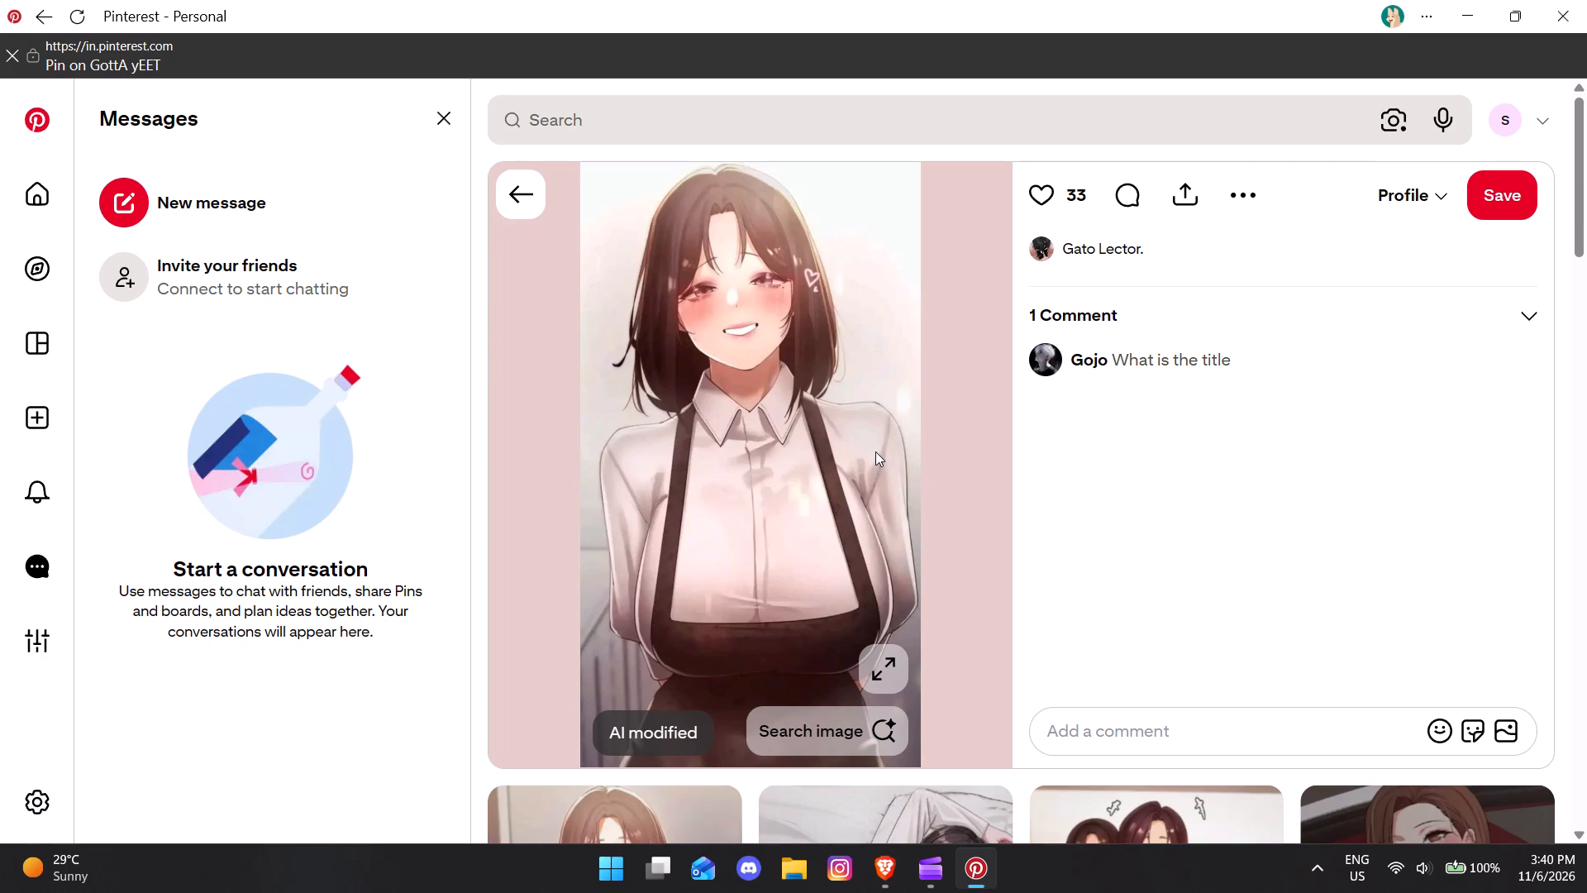
pyautogui.click(1246, 197)
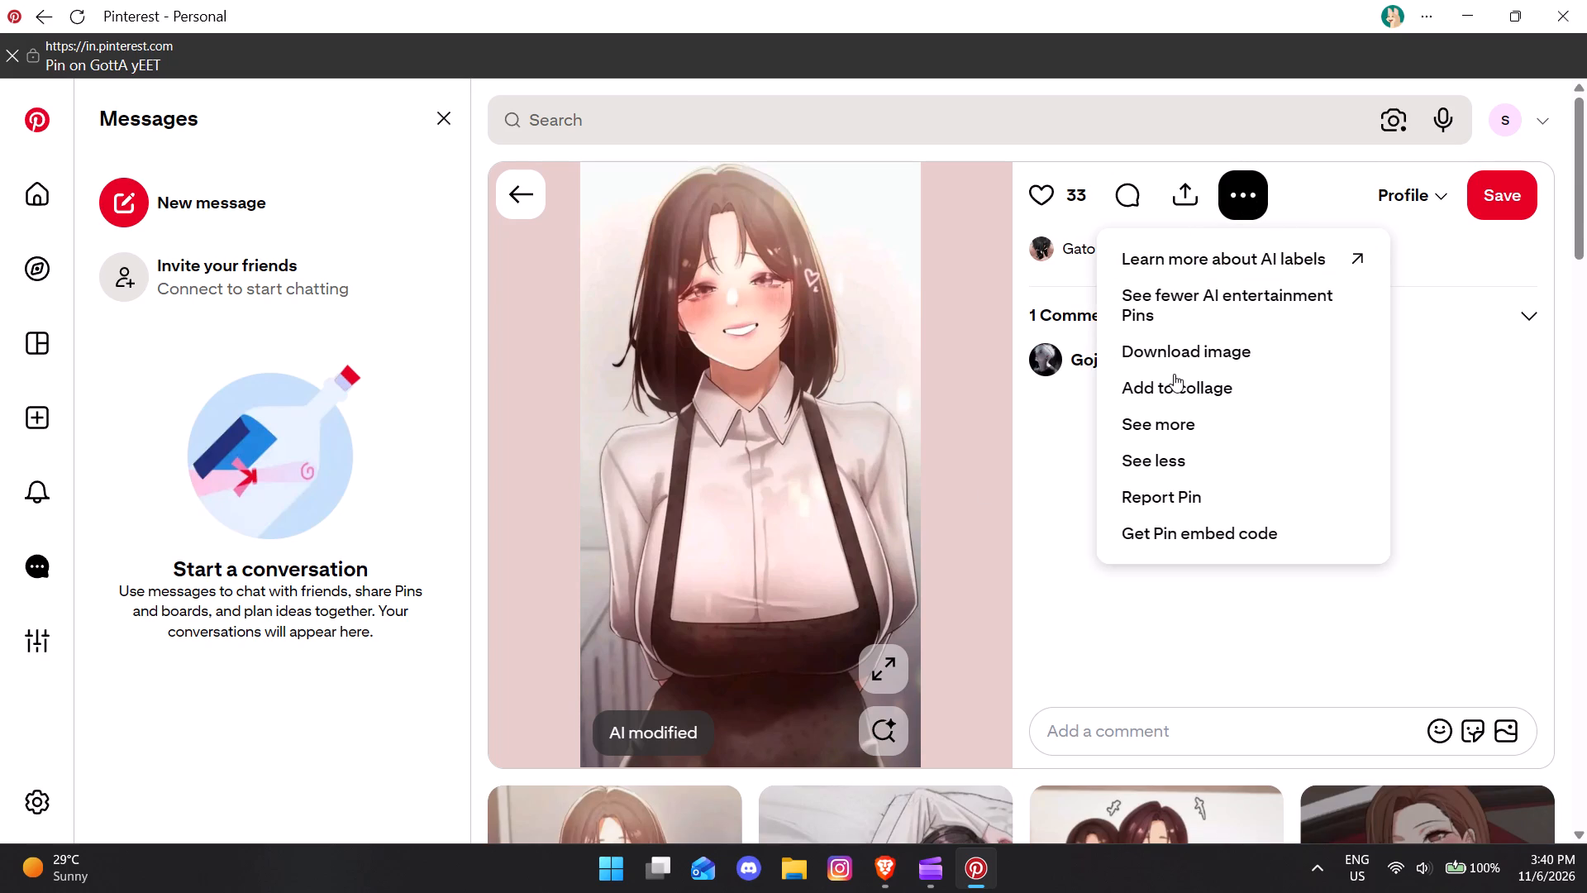
pyautogui.click(1189, 346)
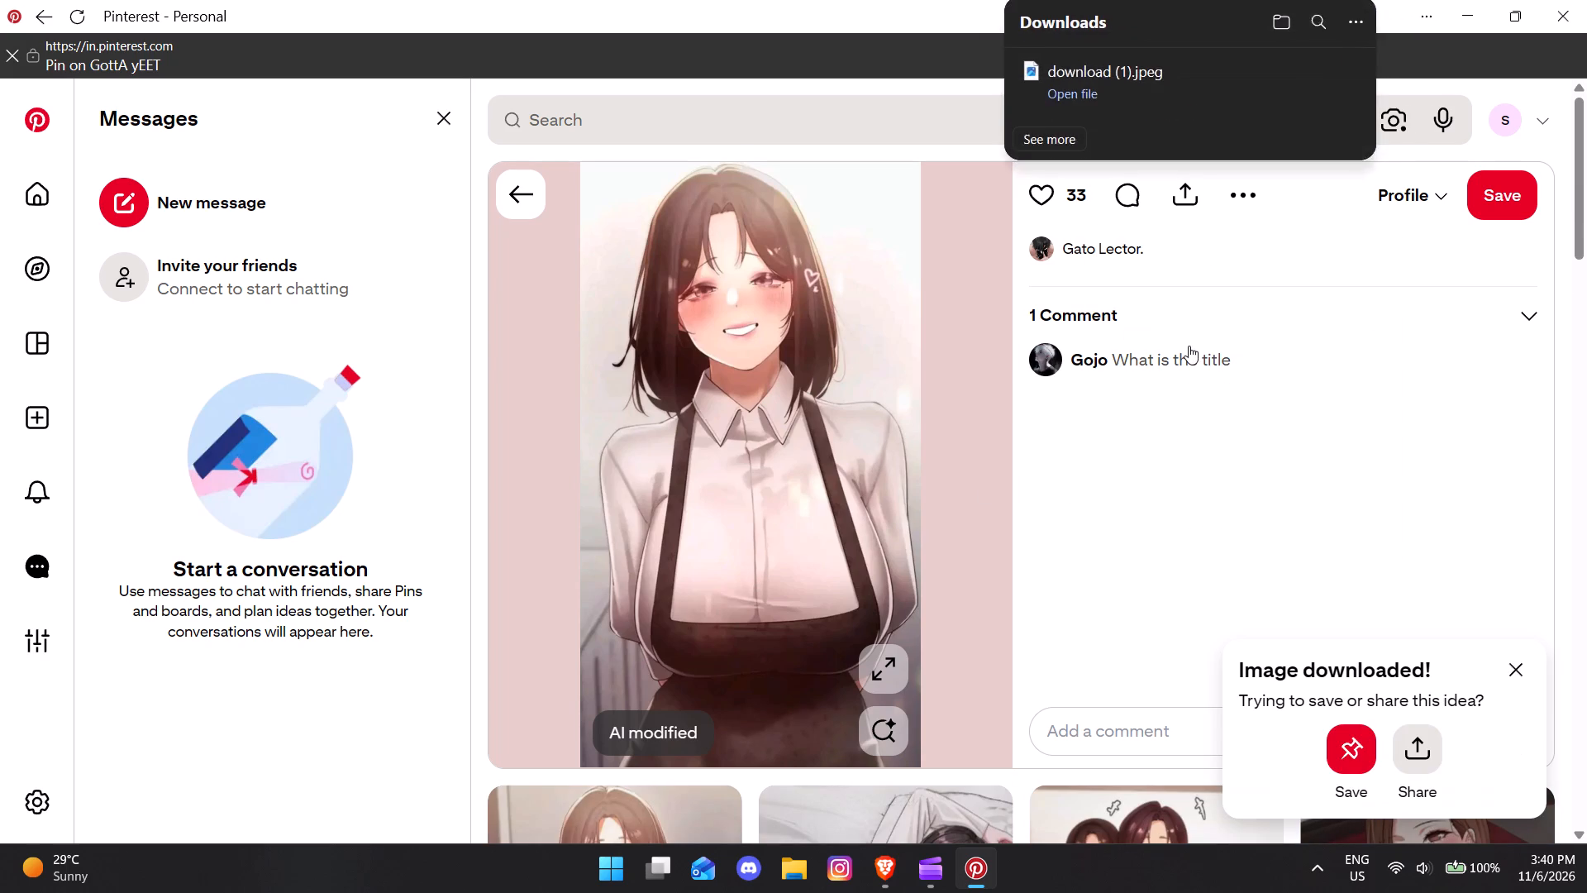
pyautogui.click(1382, 10)
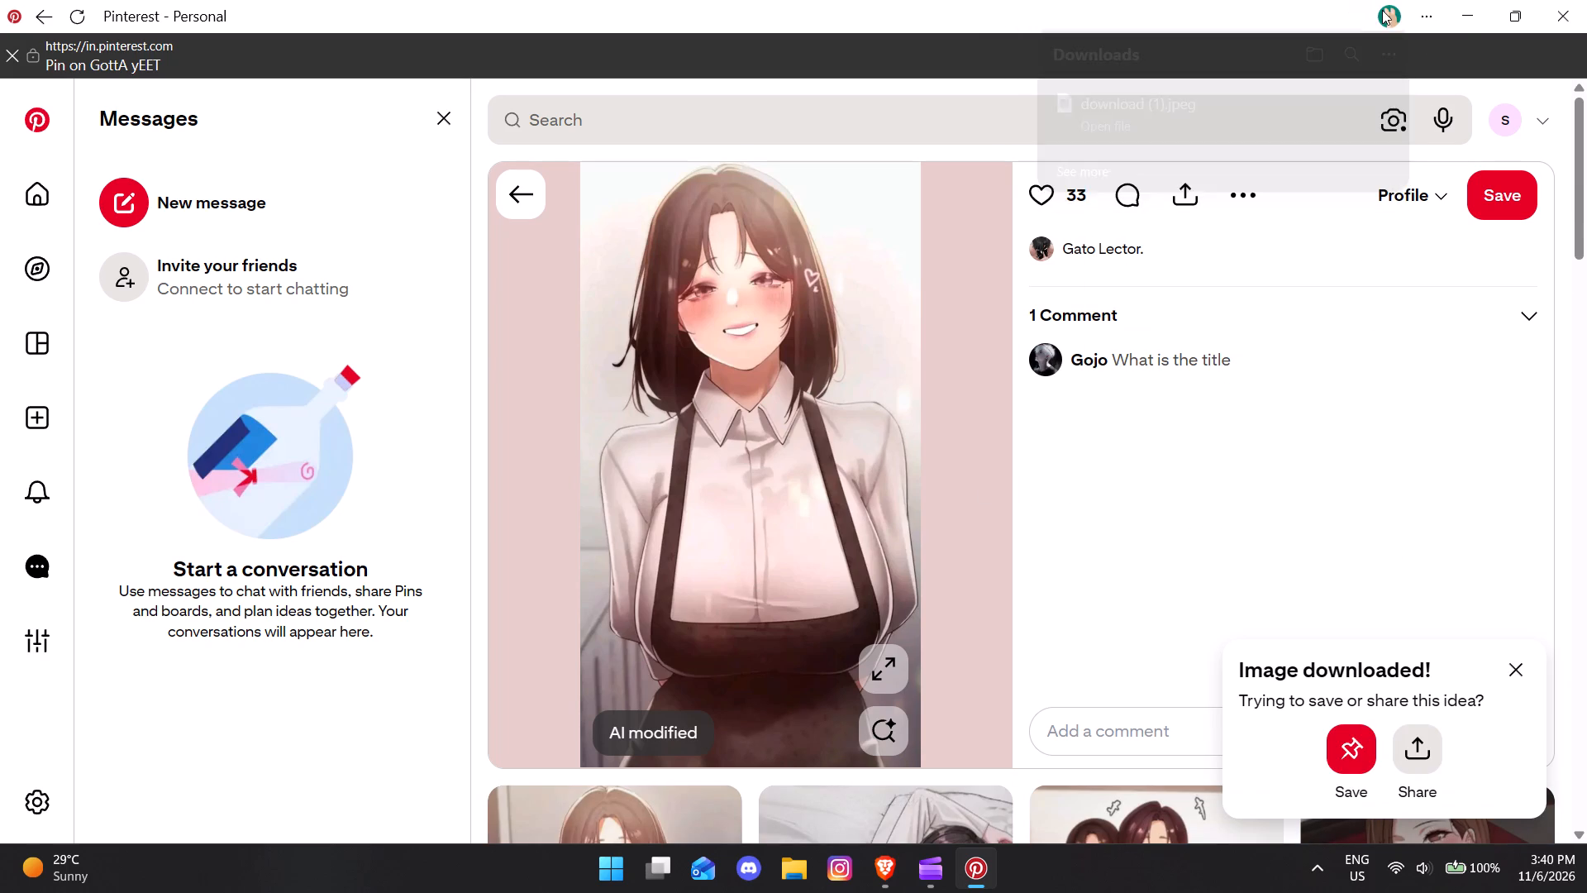
# Switch to Clipchamp, return to editing the video project, and import the picture download (1) from the Downloads folder.
pyautogui.click(1472, 21)
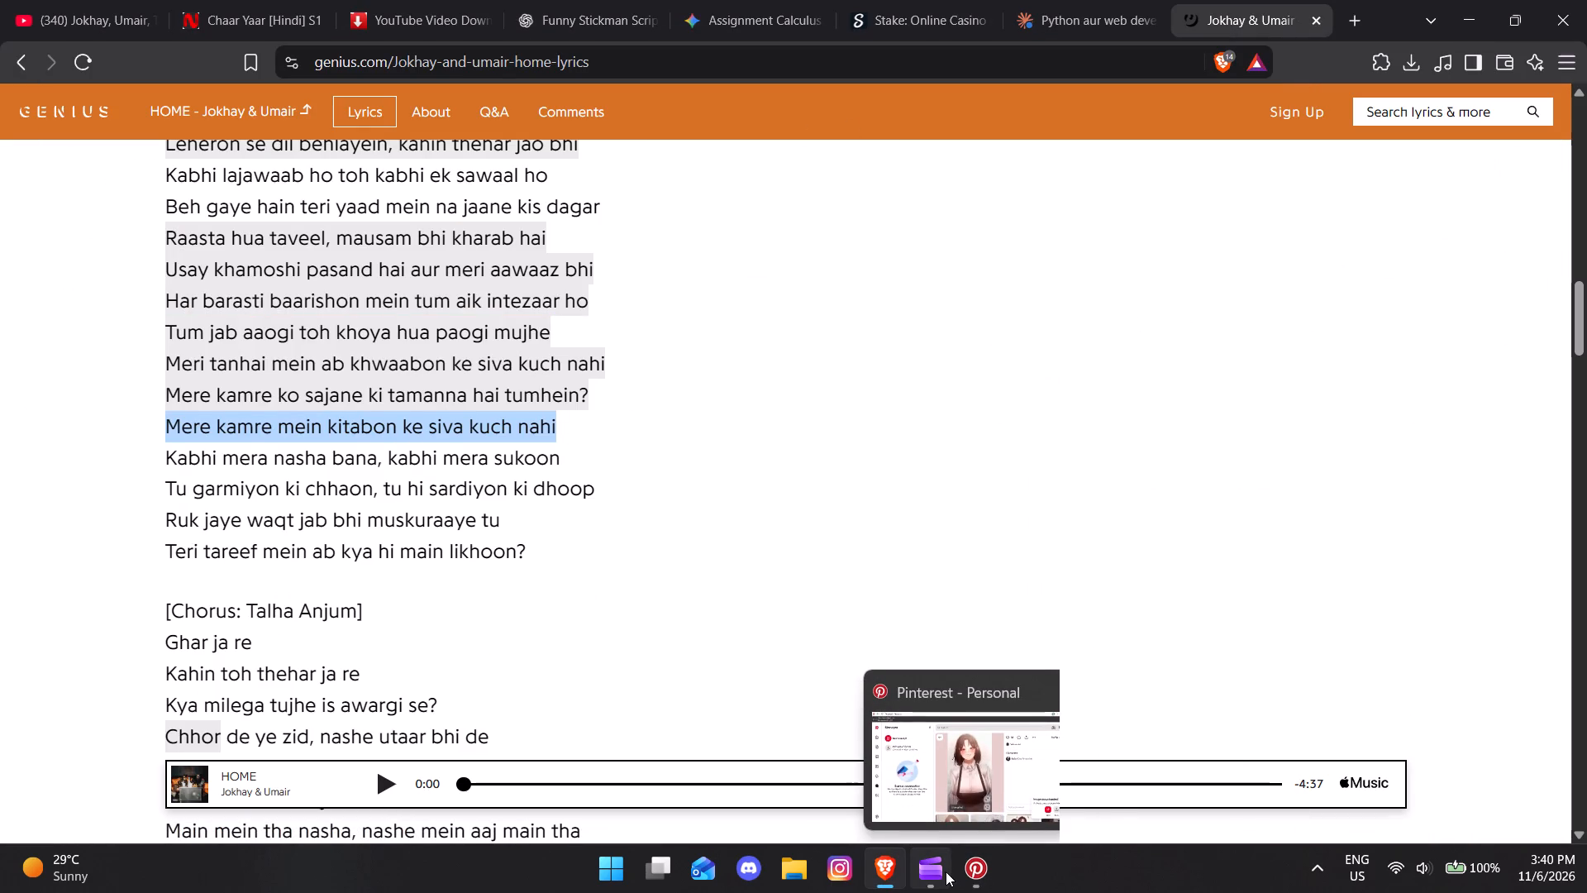
pyautogui.click(922, 872)
pyautogui.click(102, 92)
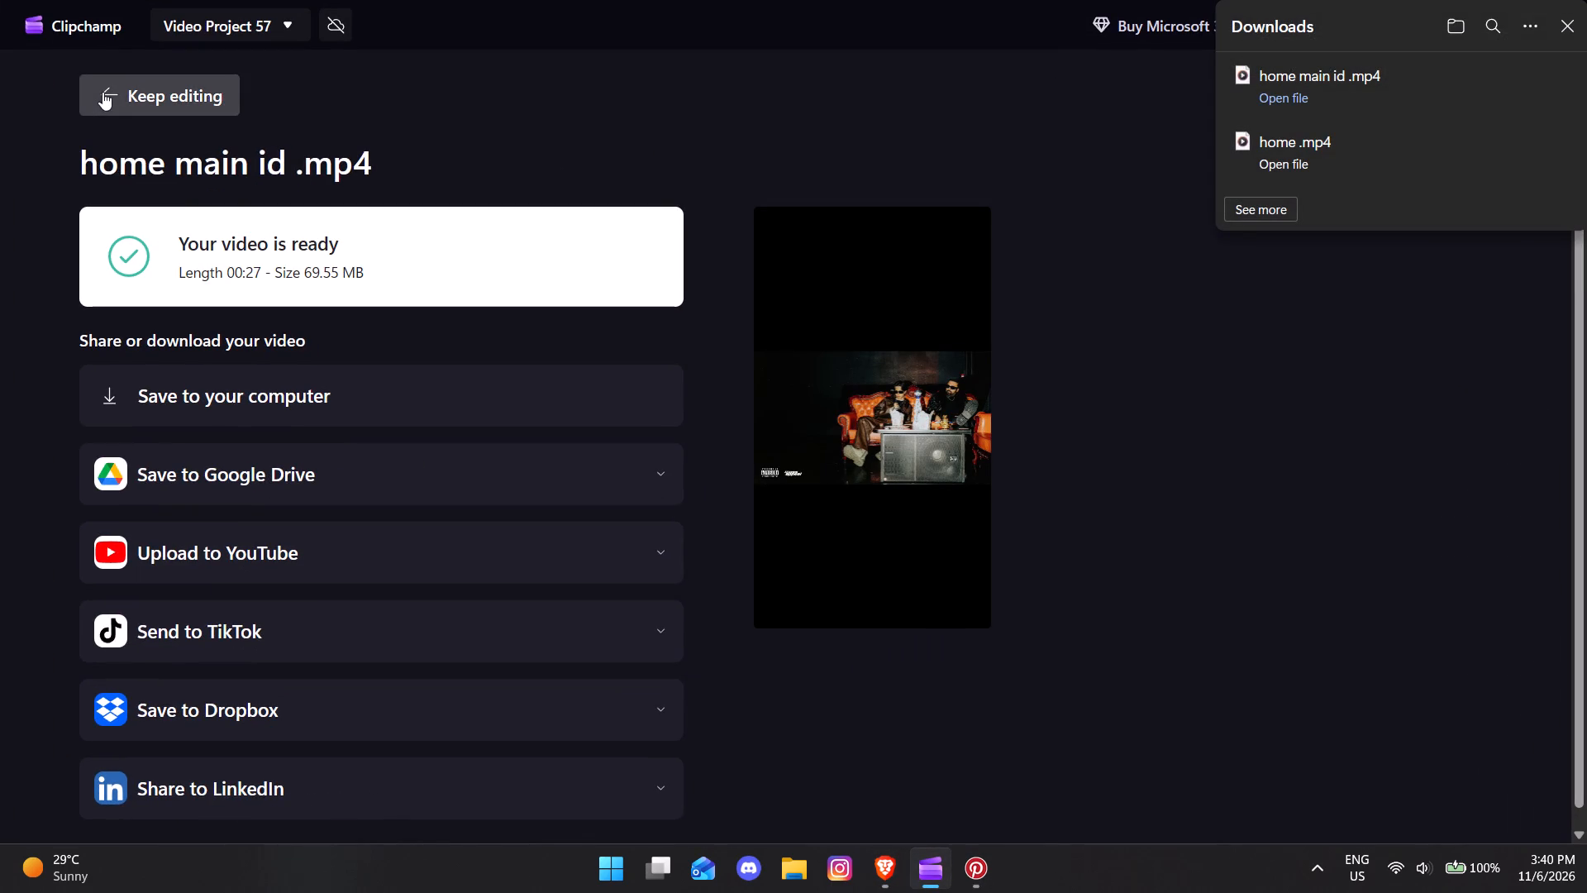
pyautogui.click(194, 122)
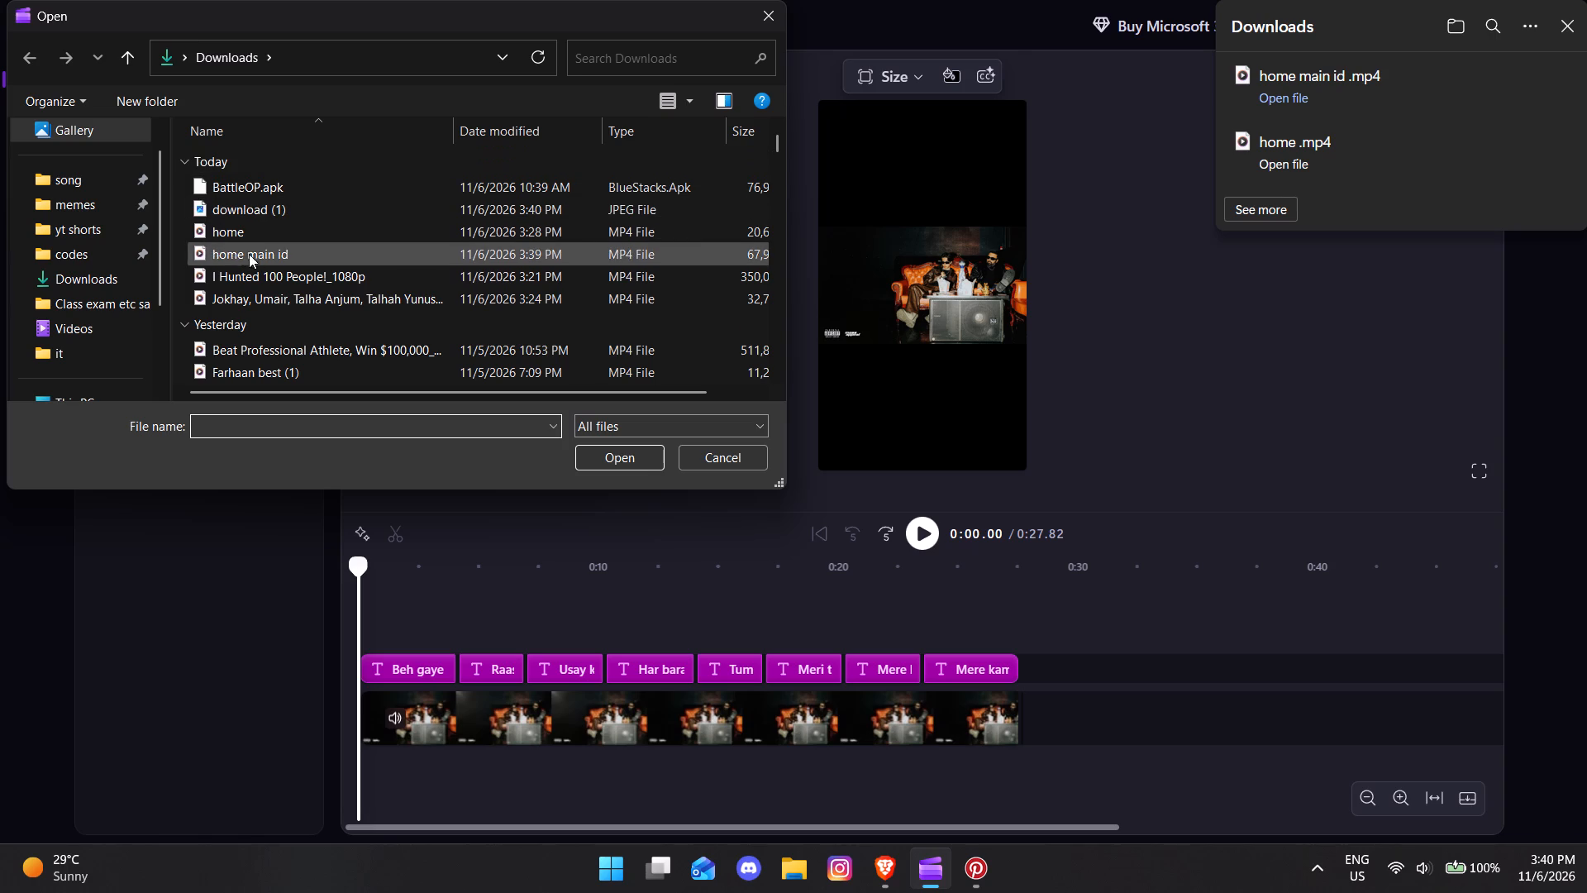
pyautogui.click(94, 272)
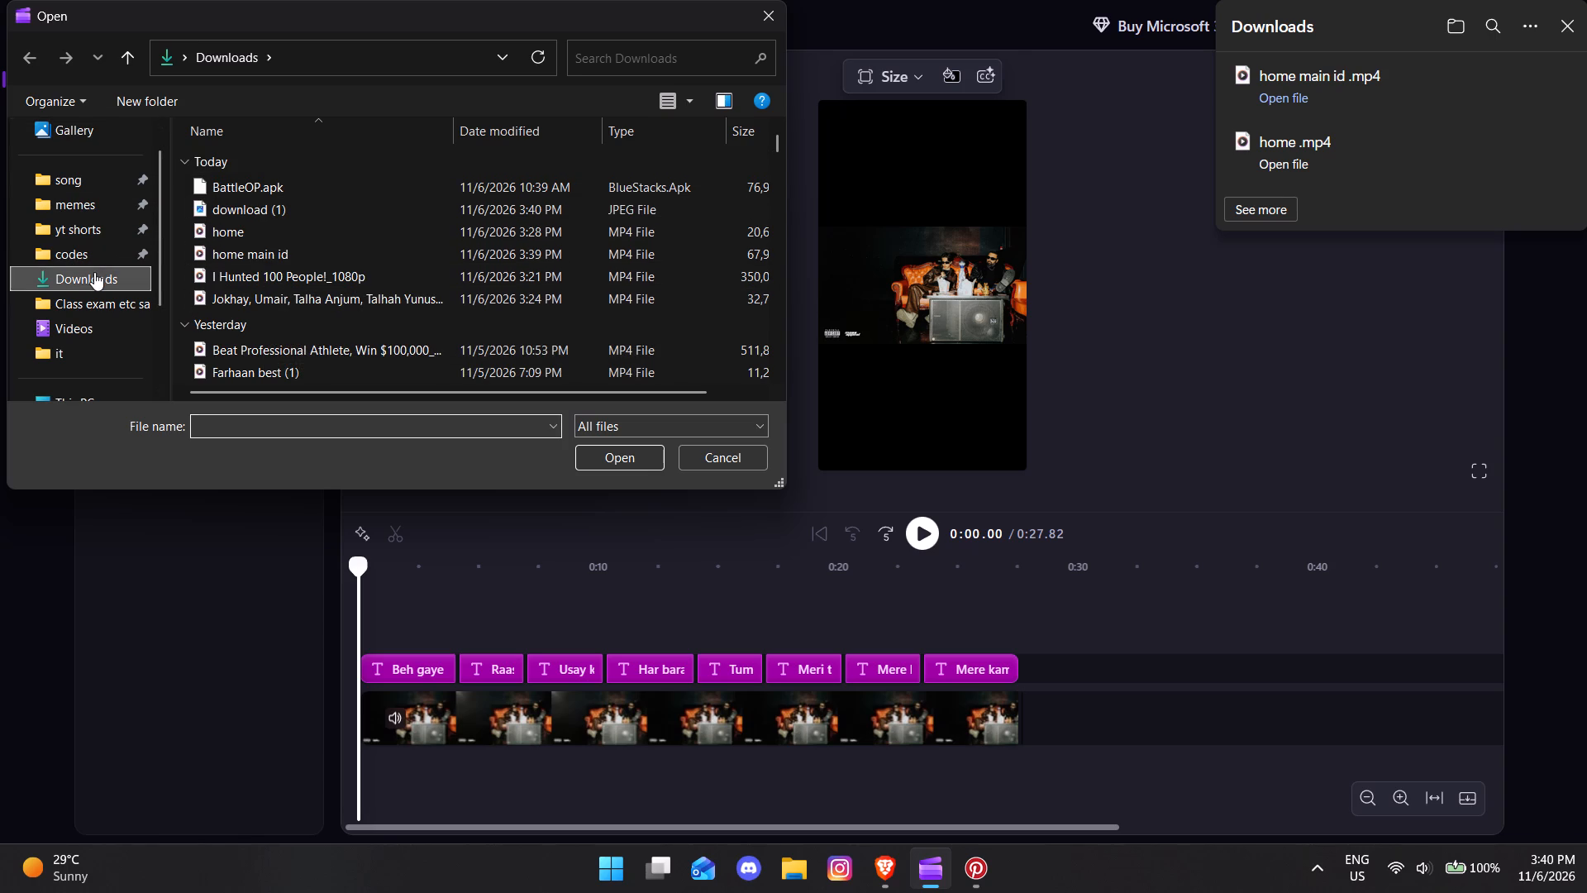
pyautogui.click(122, 284)
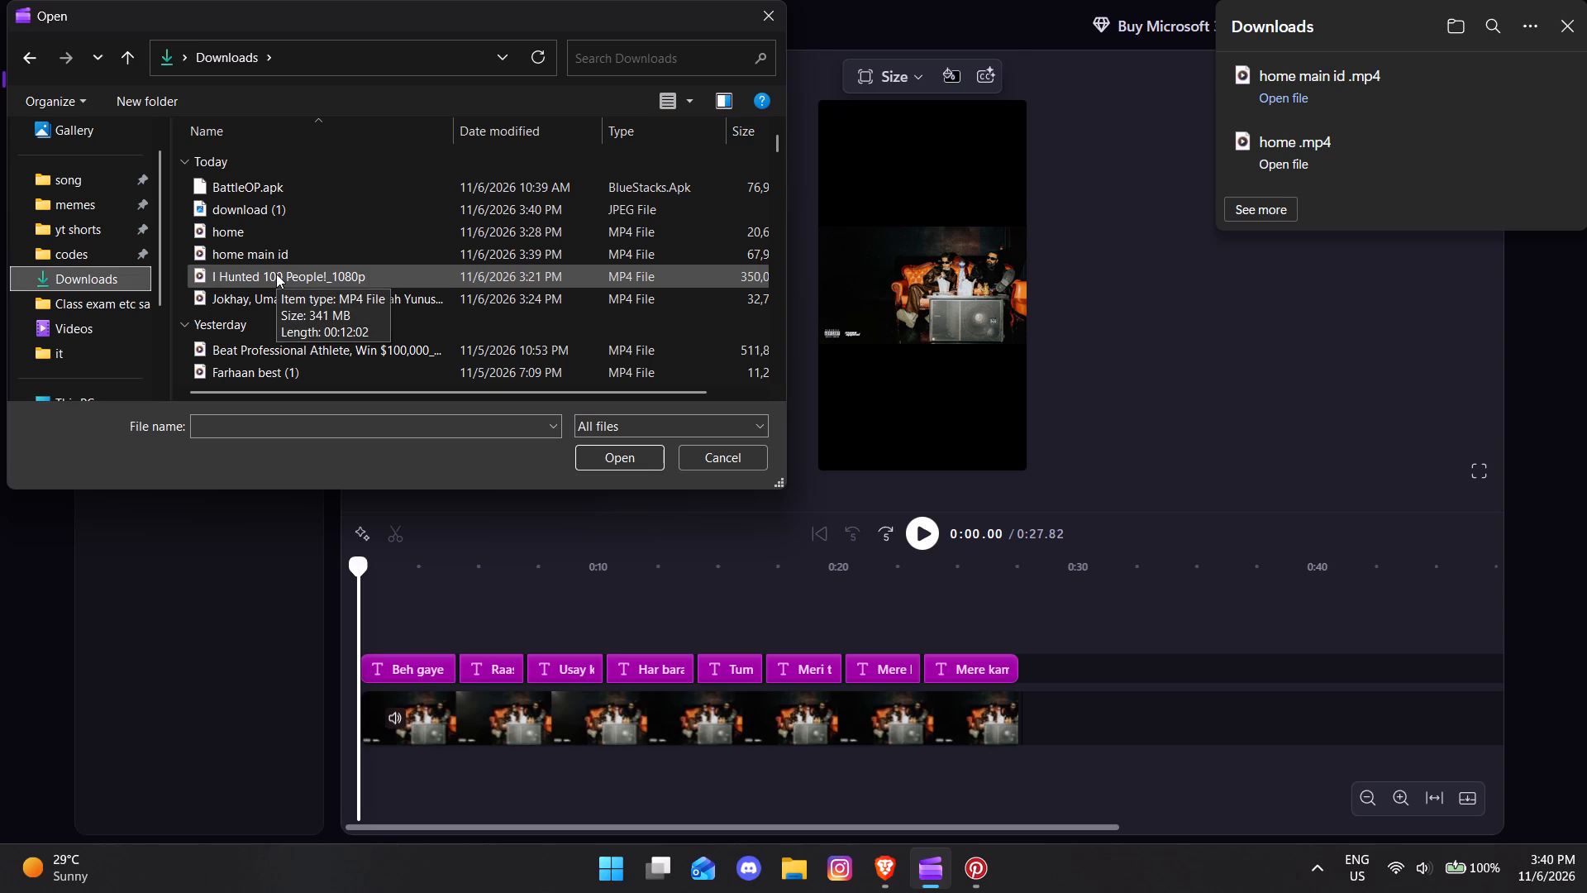
pyautogui.scroll(-1, 353, 314)
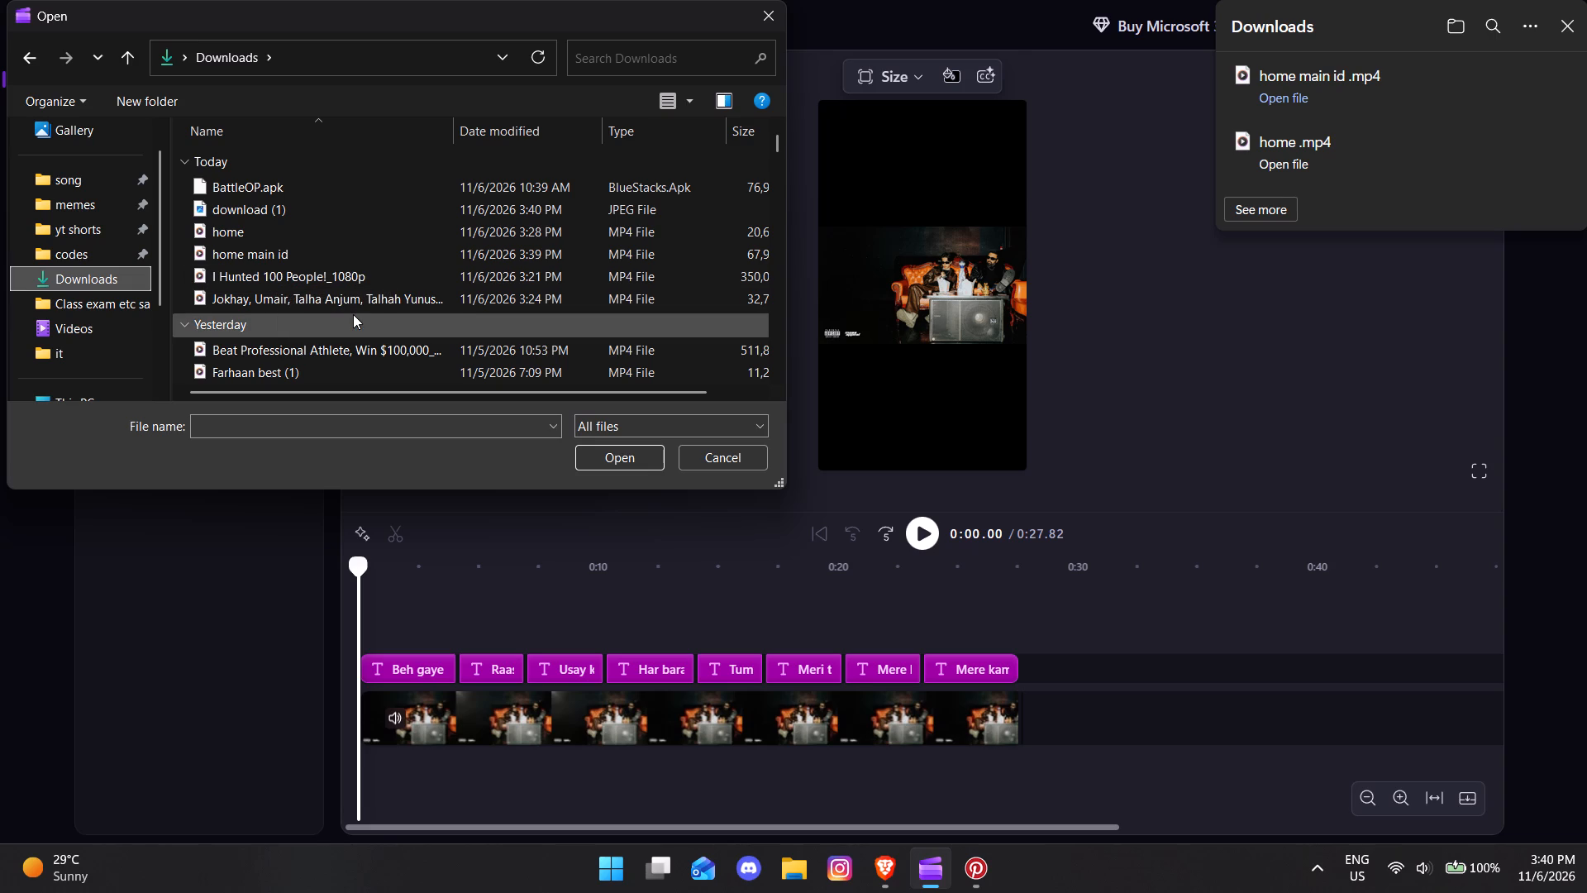
pyautogui.click(1264, 275)
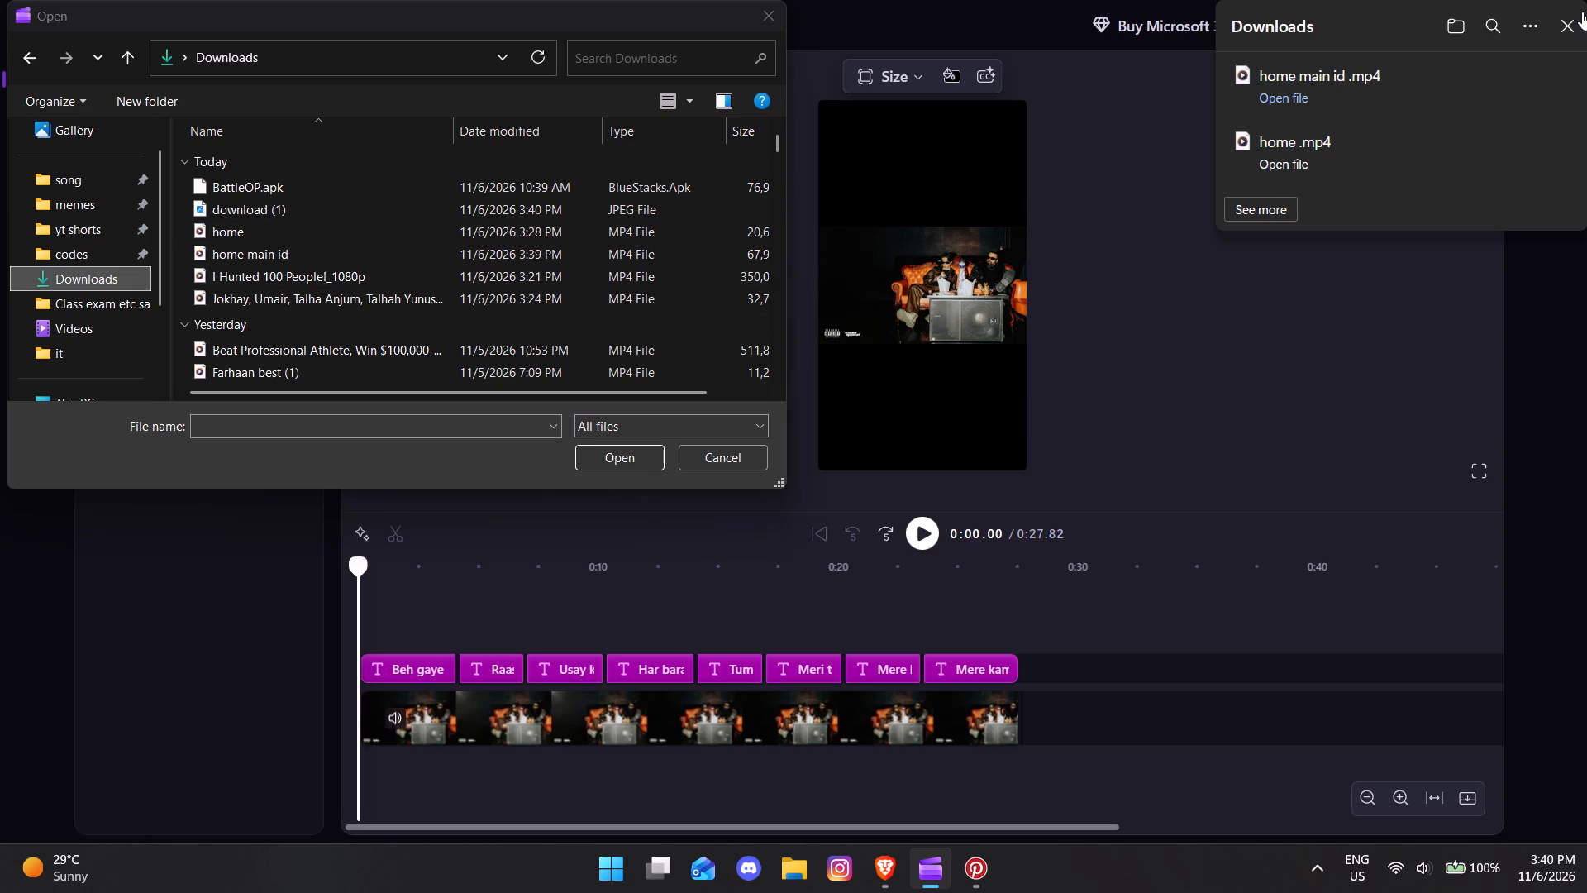
pyautogui.click(1567, 14)
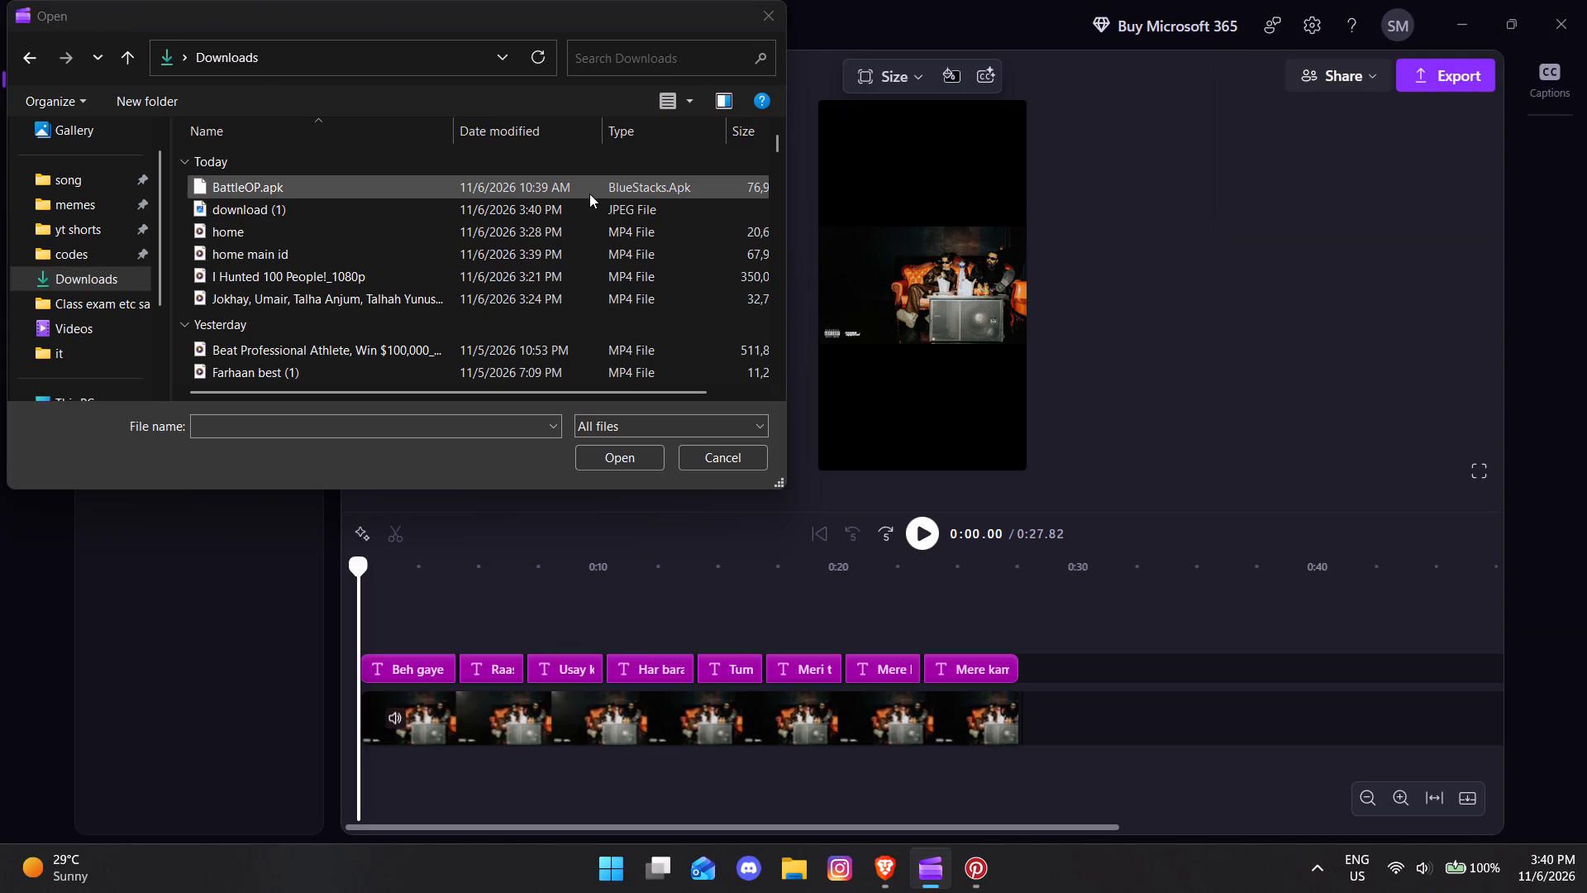
pyautogui.scroll(2, 589, 193)
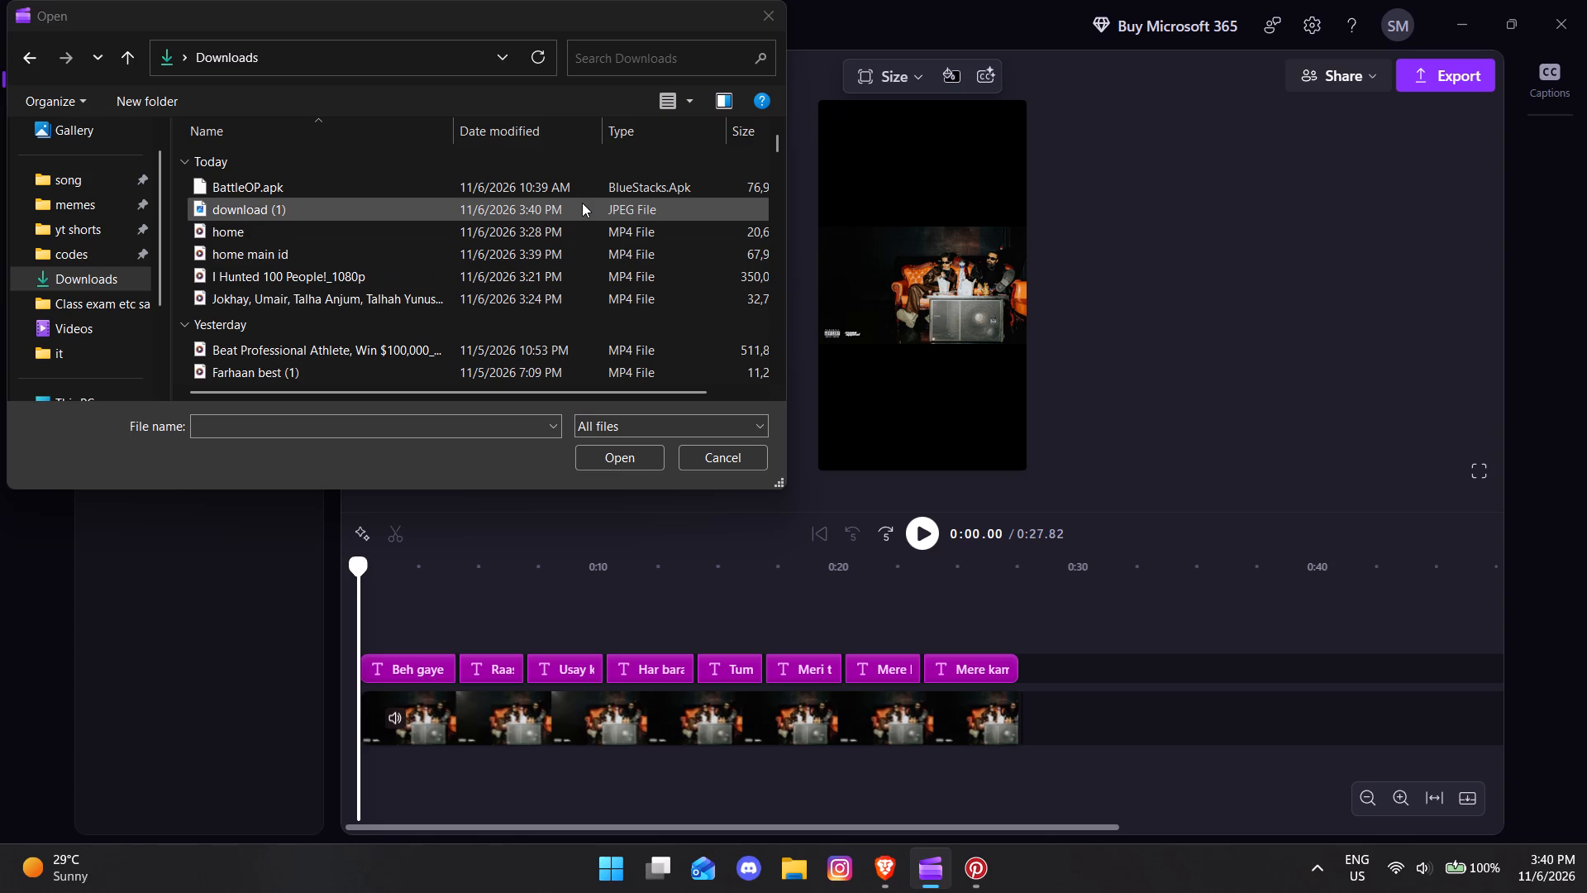
pyautogui.click(582, 203)
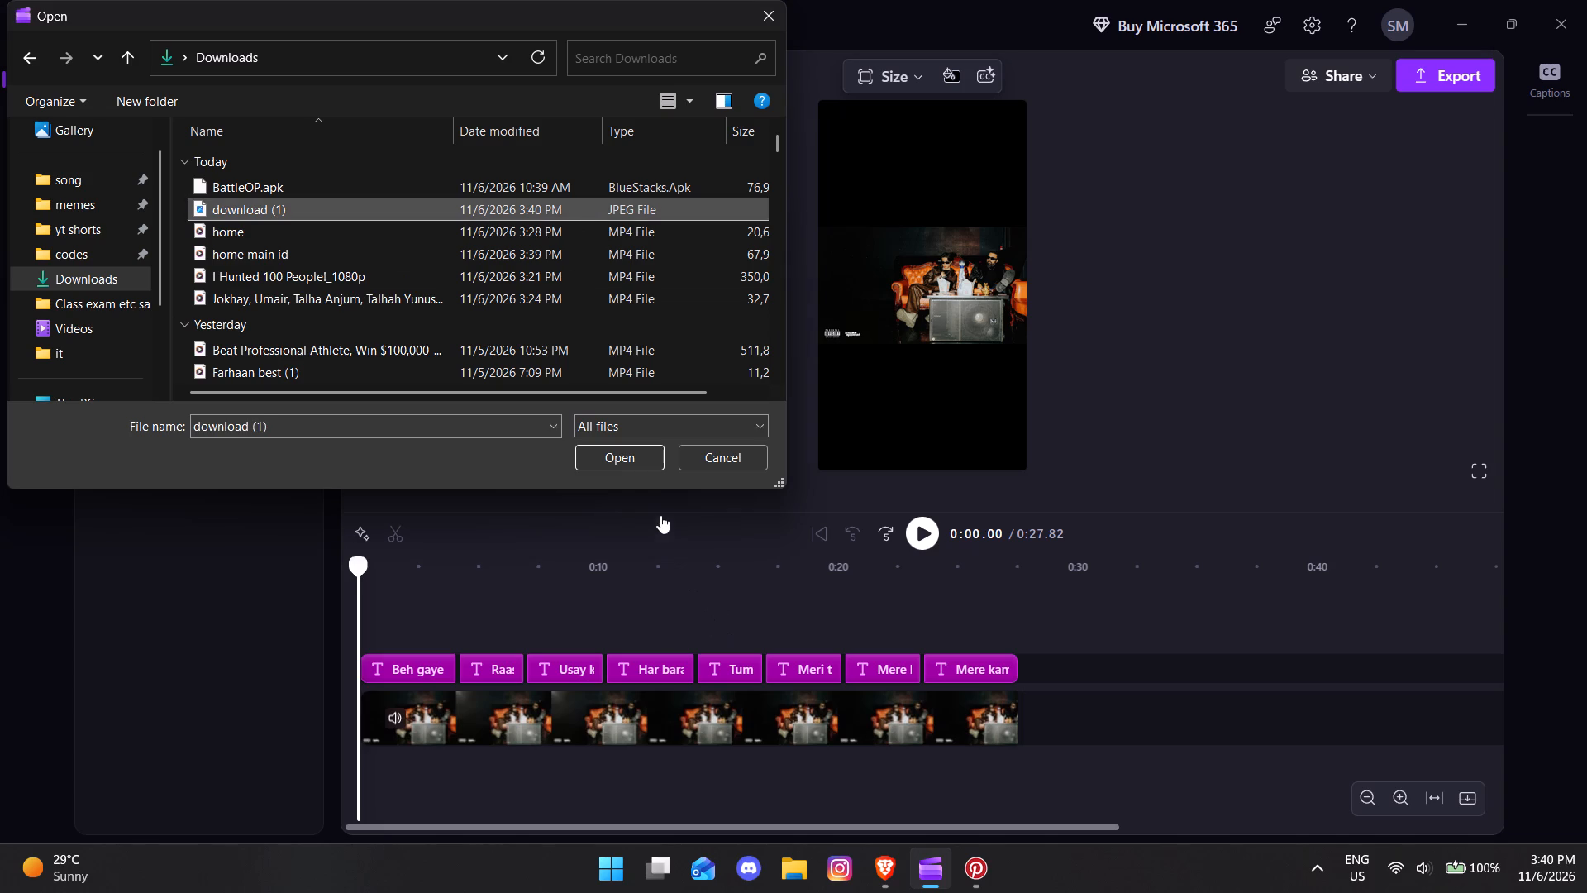
pyautogui.click(629, 466)
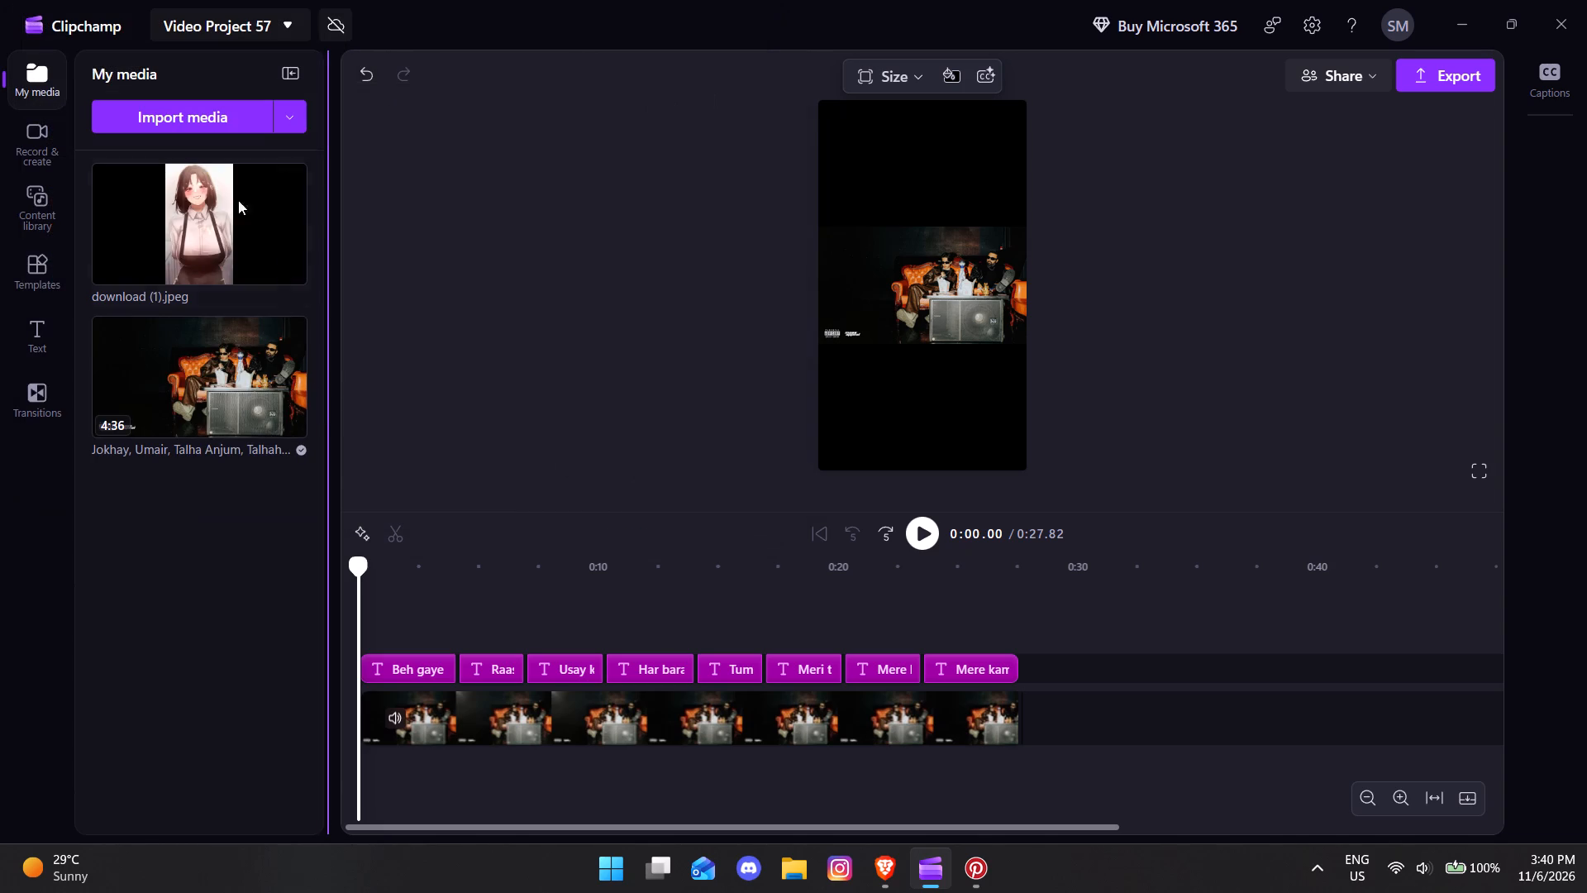
# Place the download (1).jpeg picture at the very start of the video track, ahead of the music video clip.
pyautogui.moveTo(185, 198); pyautogui.dragTo(228, 592)
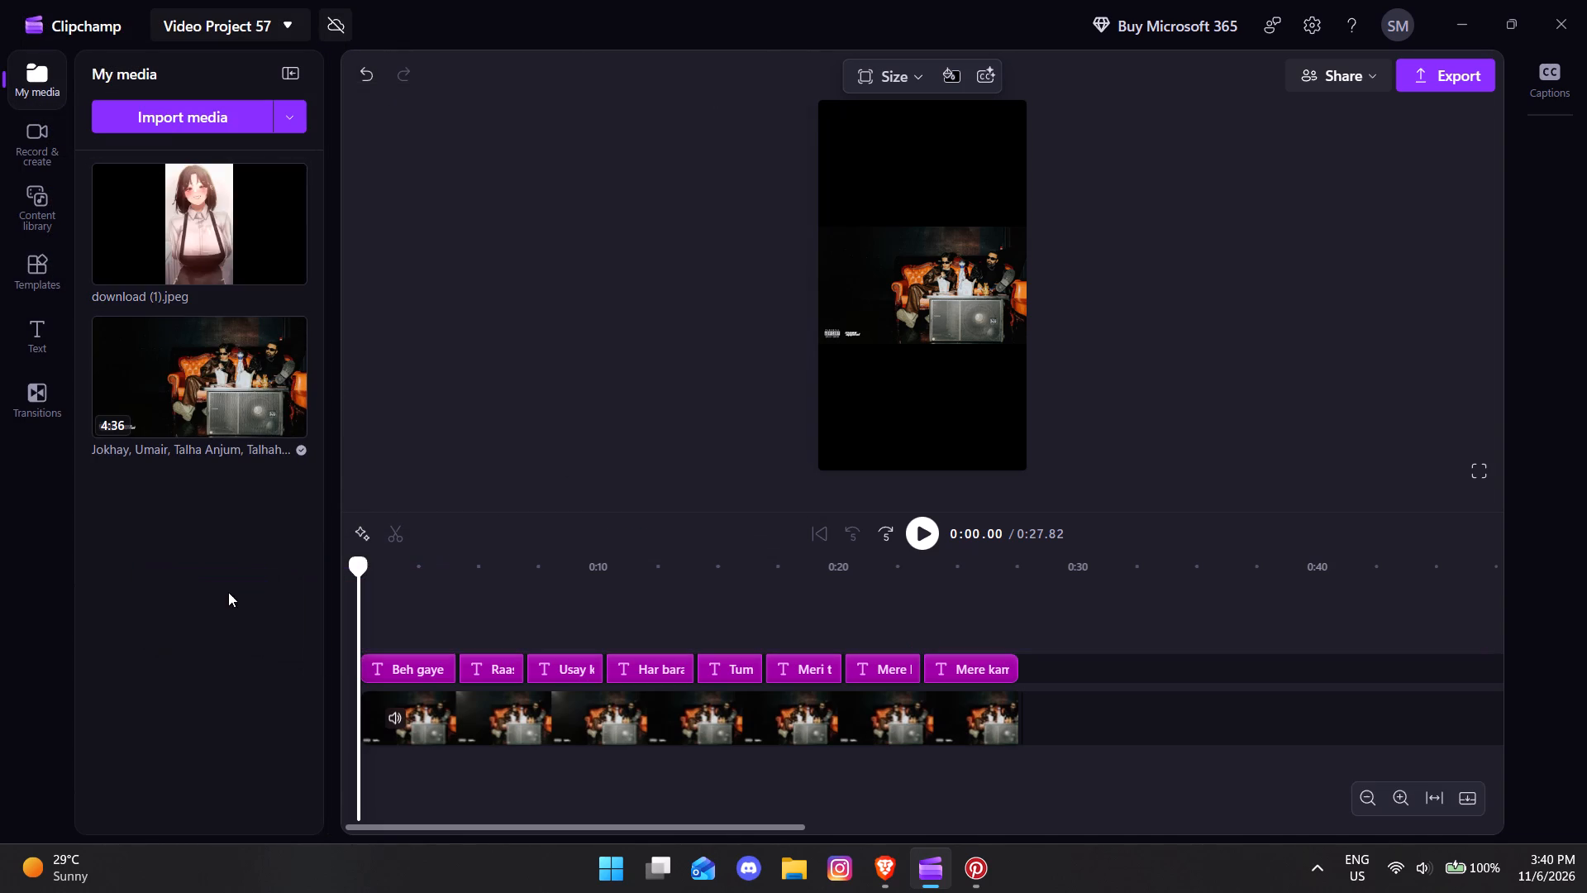
pyautogui.keyDown('ctrl'); pyautogui.scroll(3, 465, 680); pyautogui.keyUp('ctrl')
pyautogui.hscroll(15, 465, 680)
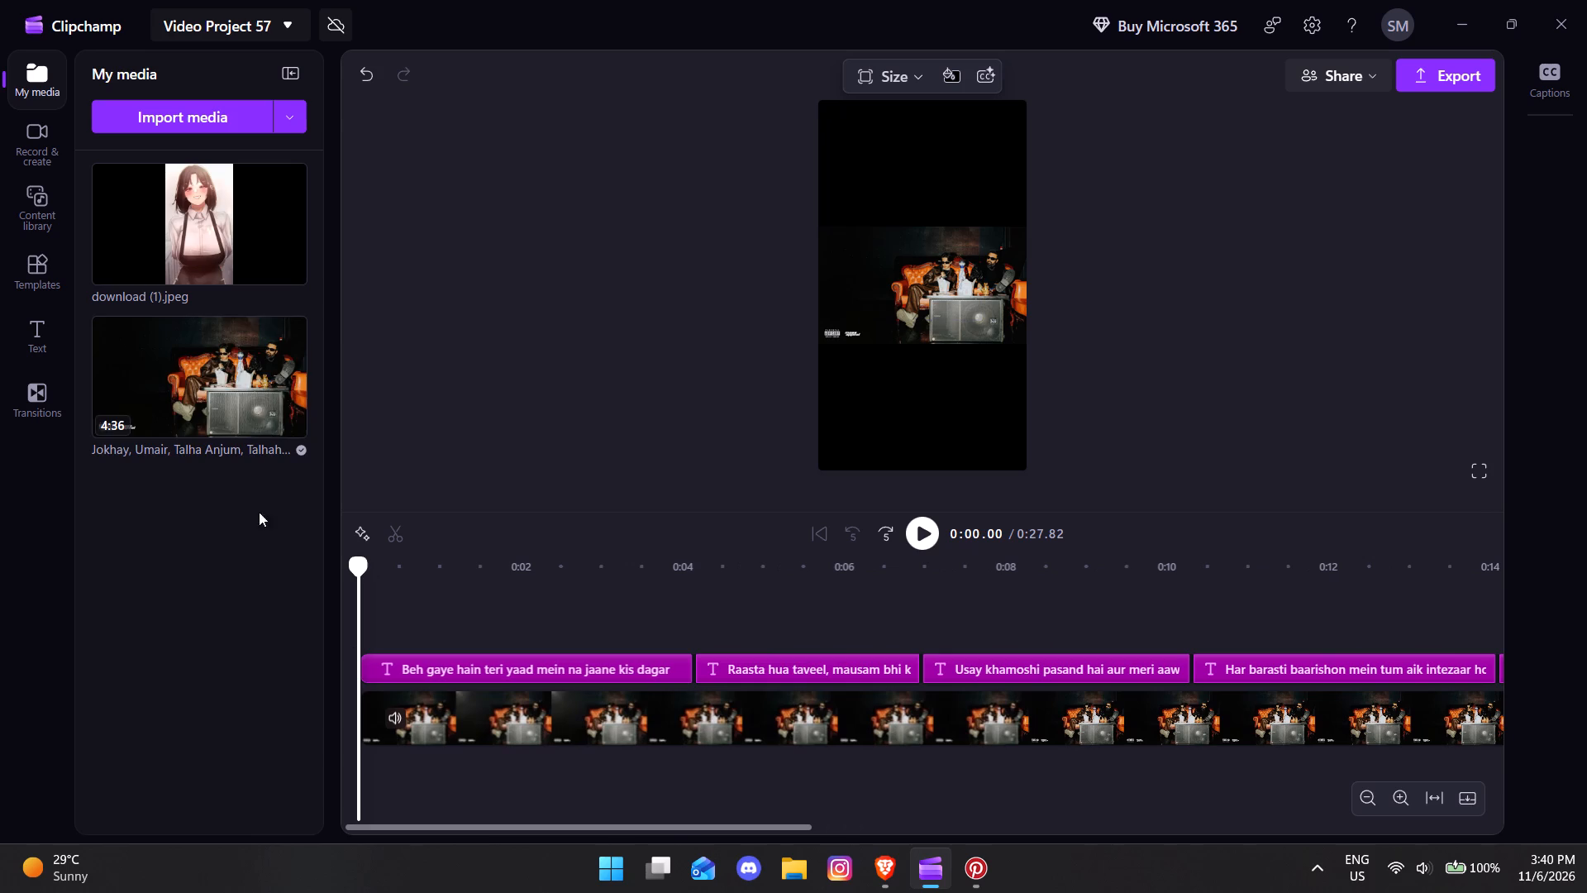
pyautogui.moveTo(193, 233); pyautogui.dragTo(386, 713)
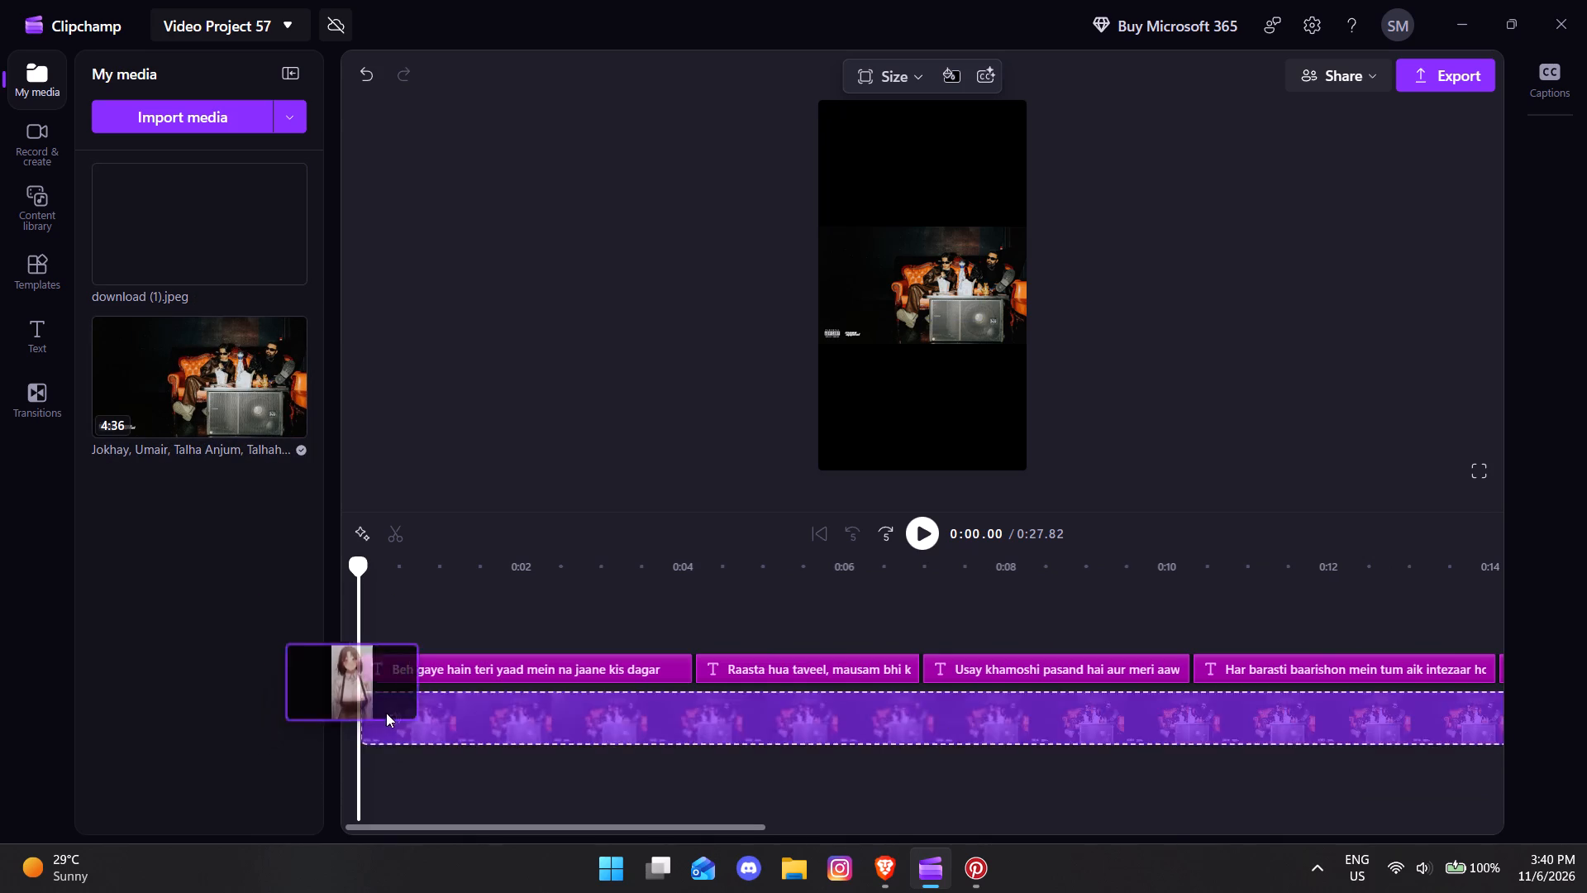
pyautogui.moveTo(386, 713); pyautogui.dragTo(391, 728)
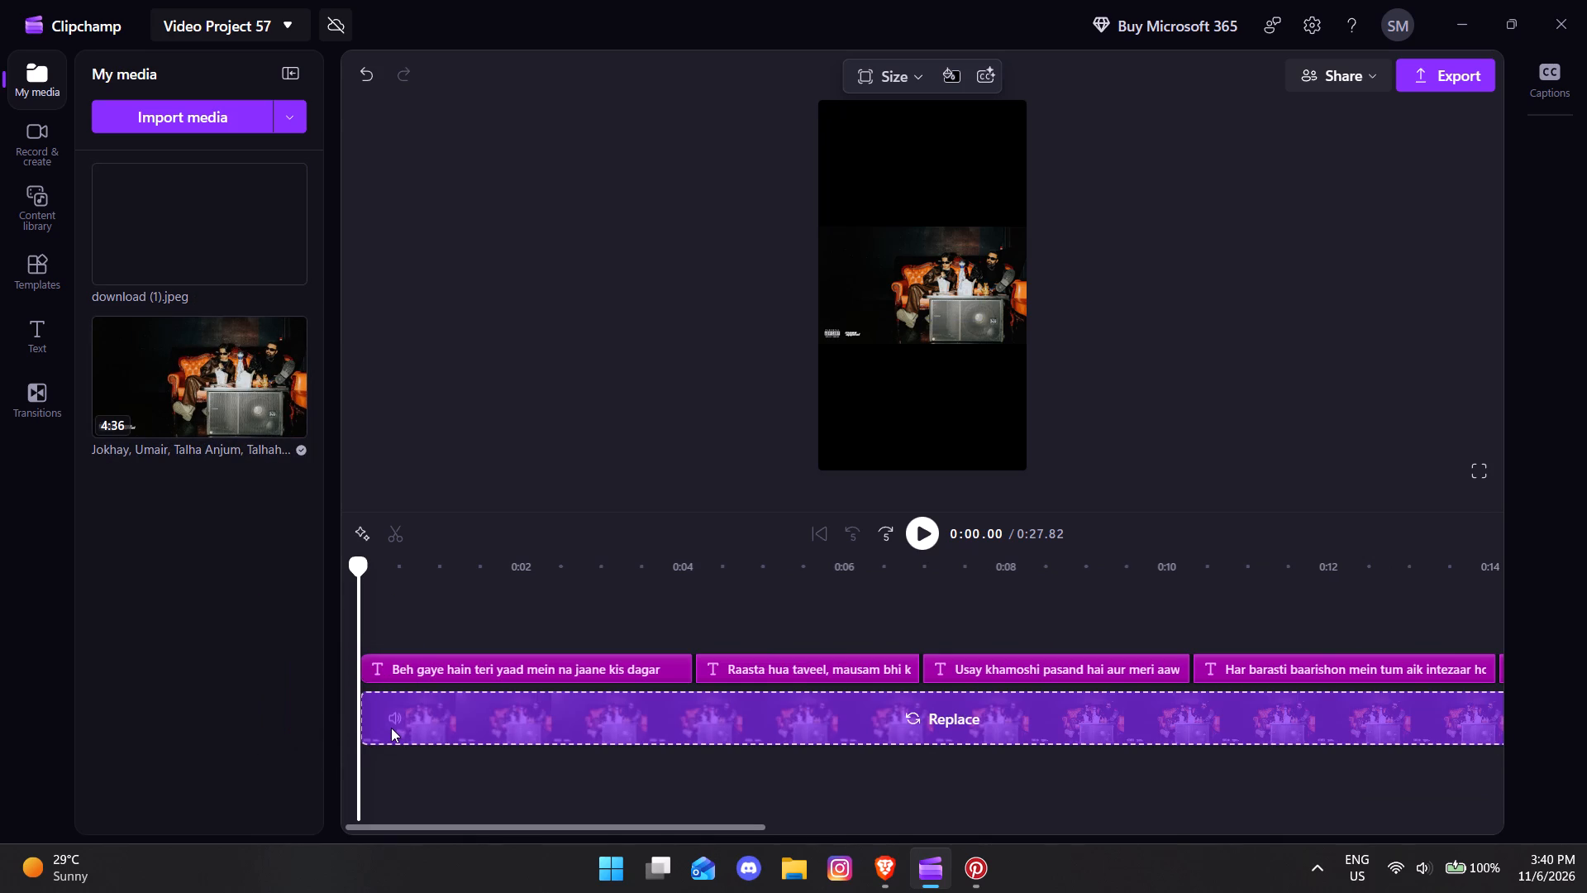
pyautogui.moveTo(391, 728); pyautogui.dragTo(424, 782)
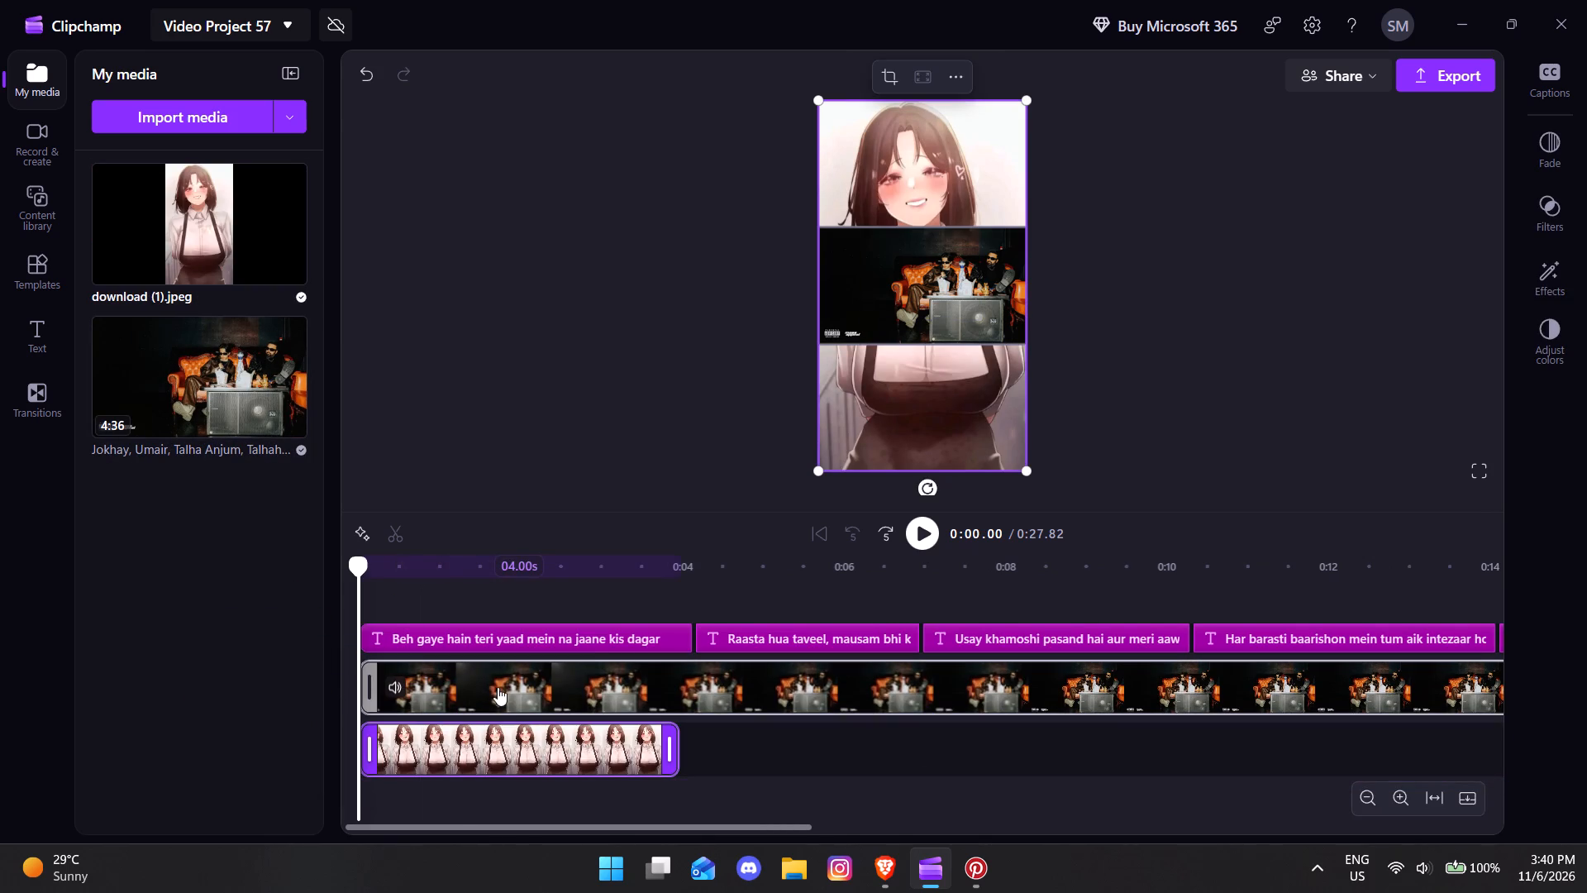
pyautogui.keyDown('ctrl'); pyautogui.scroll(-6, 508, 690); pyautogui.keyUp('ctrl')
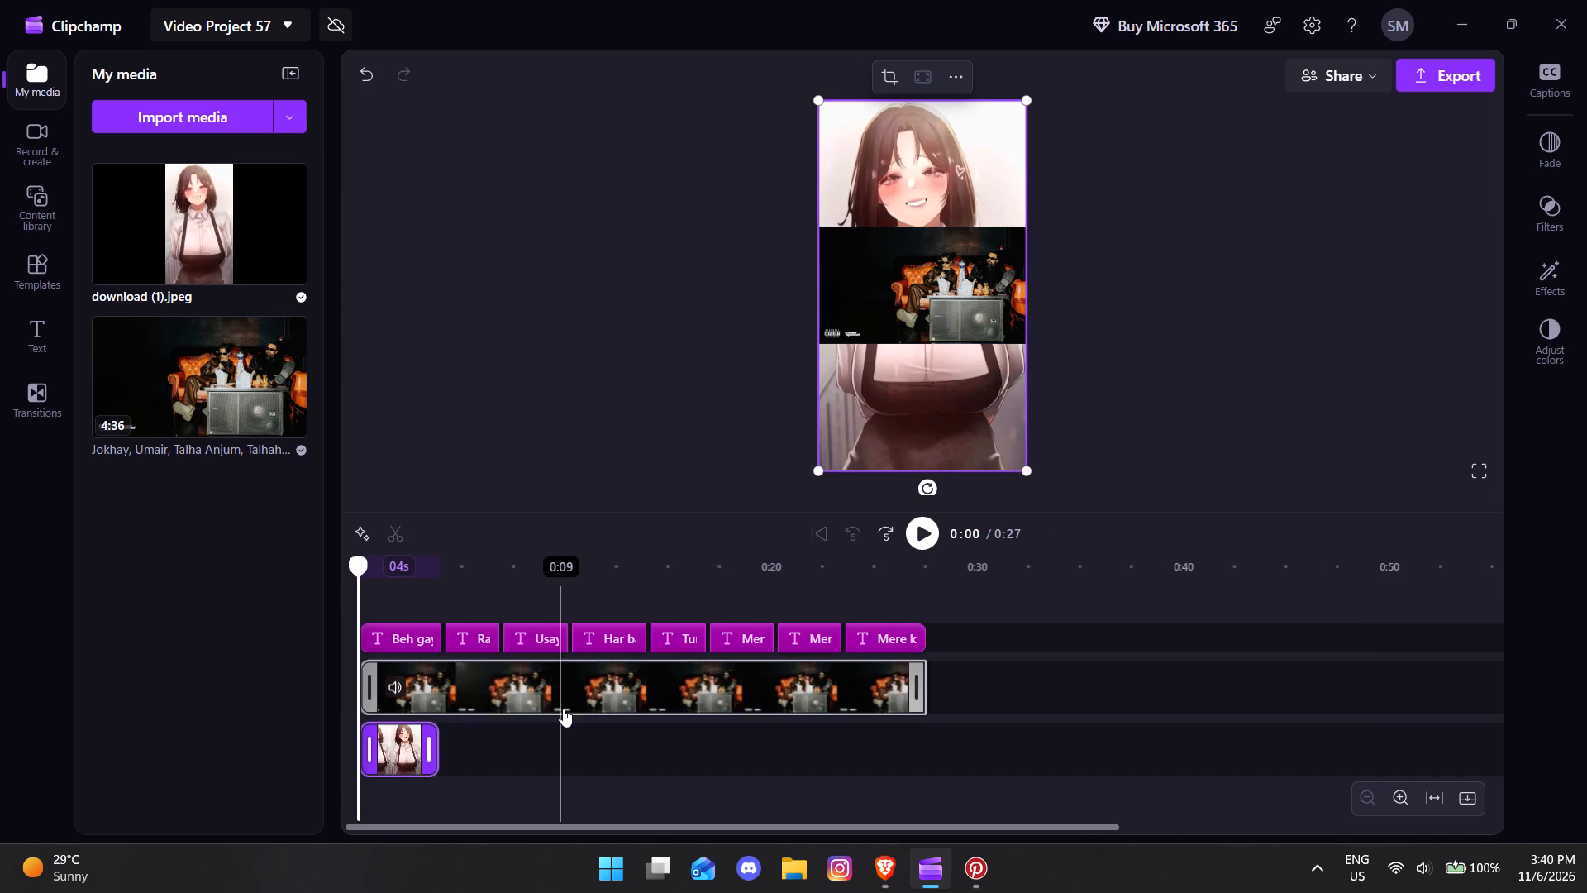
pyautogui.moveTo(565, 701); pyautogui.dragTo(608, 701)
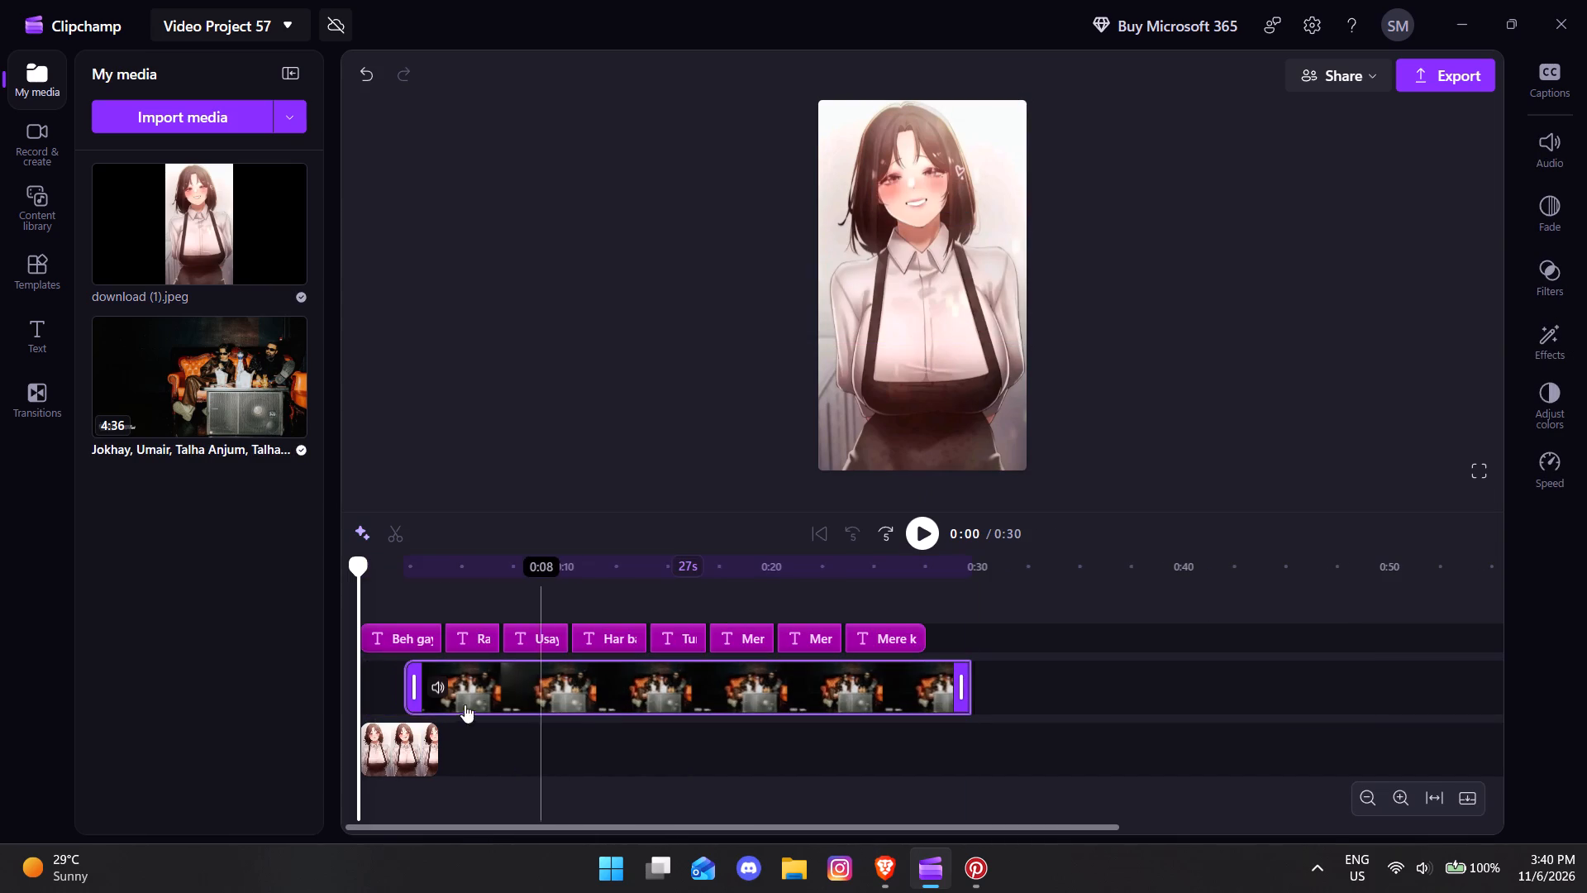
pyautogui.moveTo(398, 740); pyautogui.dragTo(369, 692)
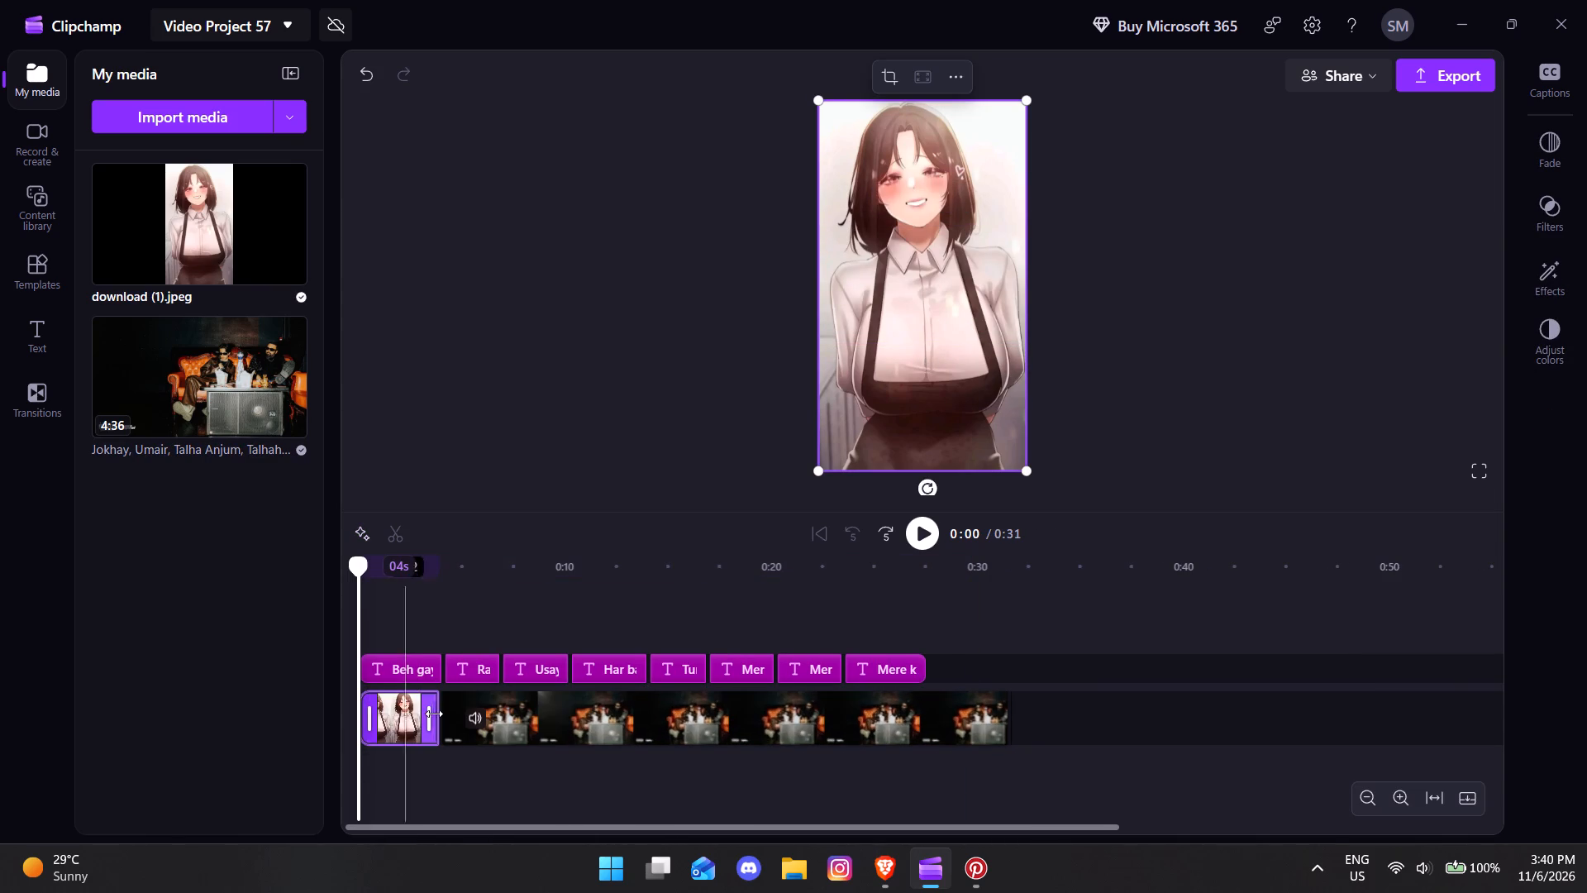
# Shorten the opening picture clip to about 1.83 s and close the gap between it and the music video clip.
pyautogui.moveTo(427, 719); pyautogui.dragTo(382, 712)
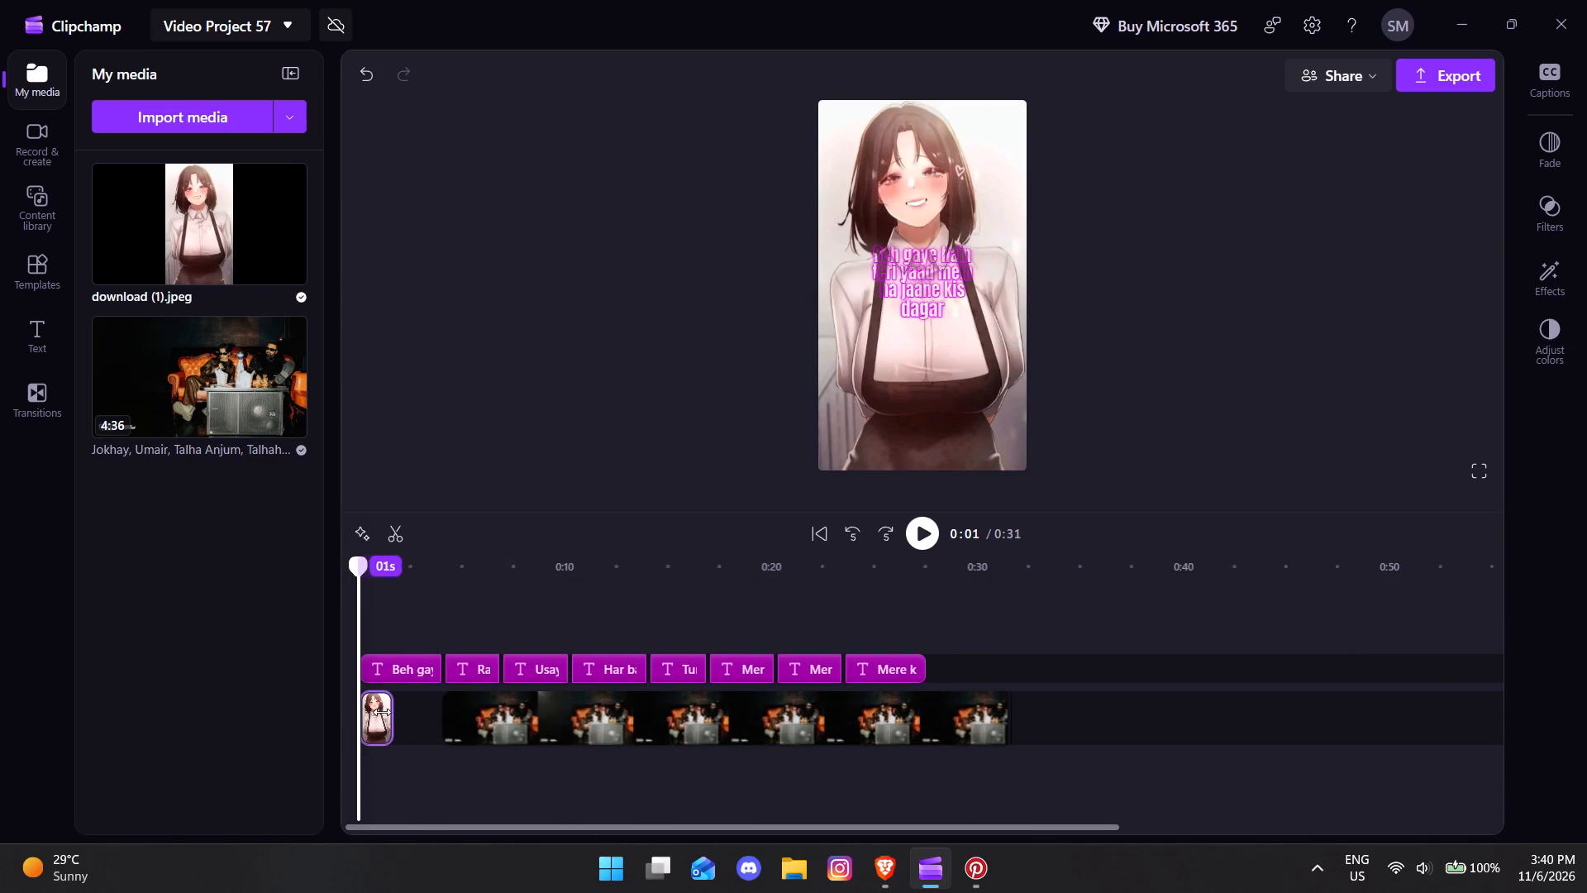
pyautogui.moveTo(382, 712); pyautogui.dragTo(383, 712)
pyautogui.click(415, 716)
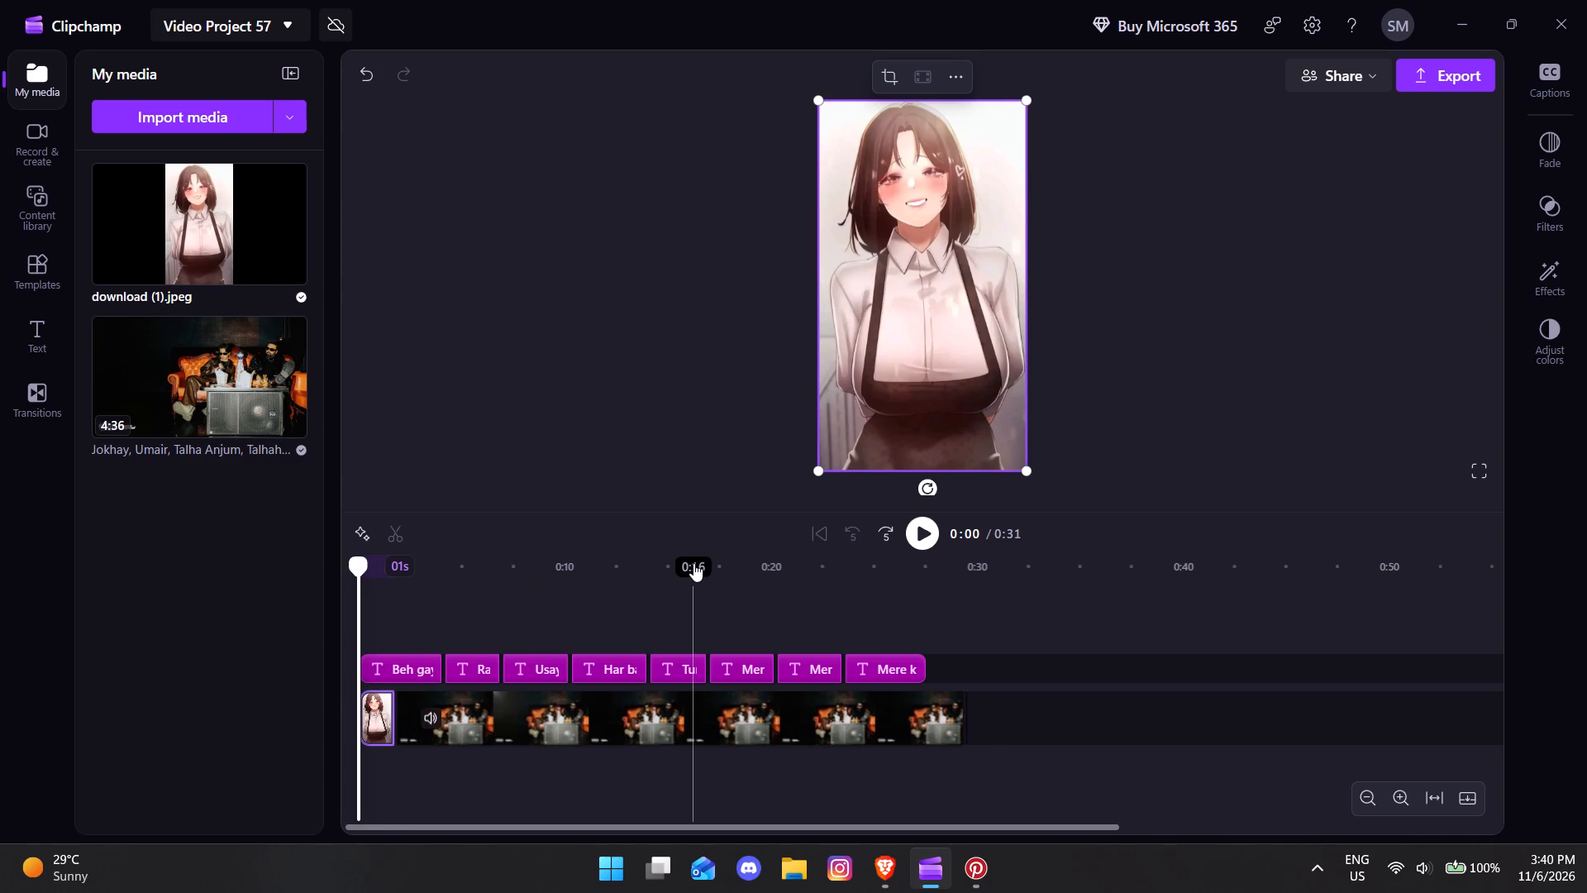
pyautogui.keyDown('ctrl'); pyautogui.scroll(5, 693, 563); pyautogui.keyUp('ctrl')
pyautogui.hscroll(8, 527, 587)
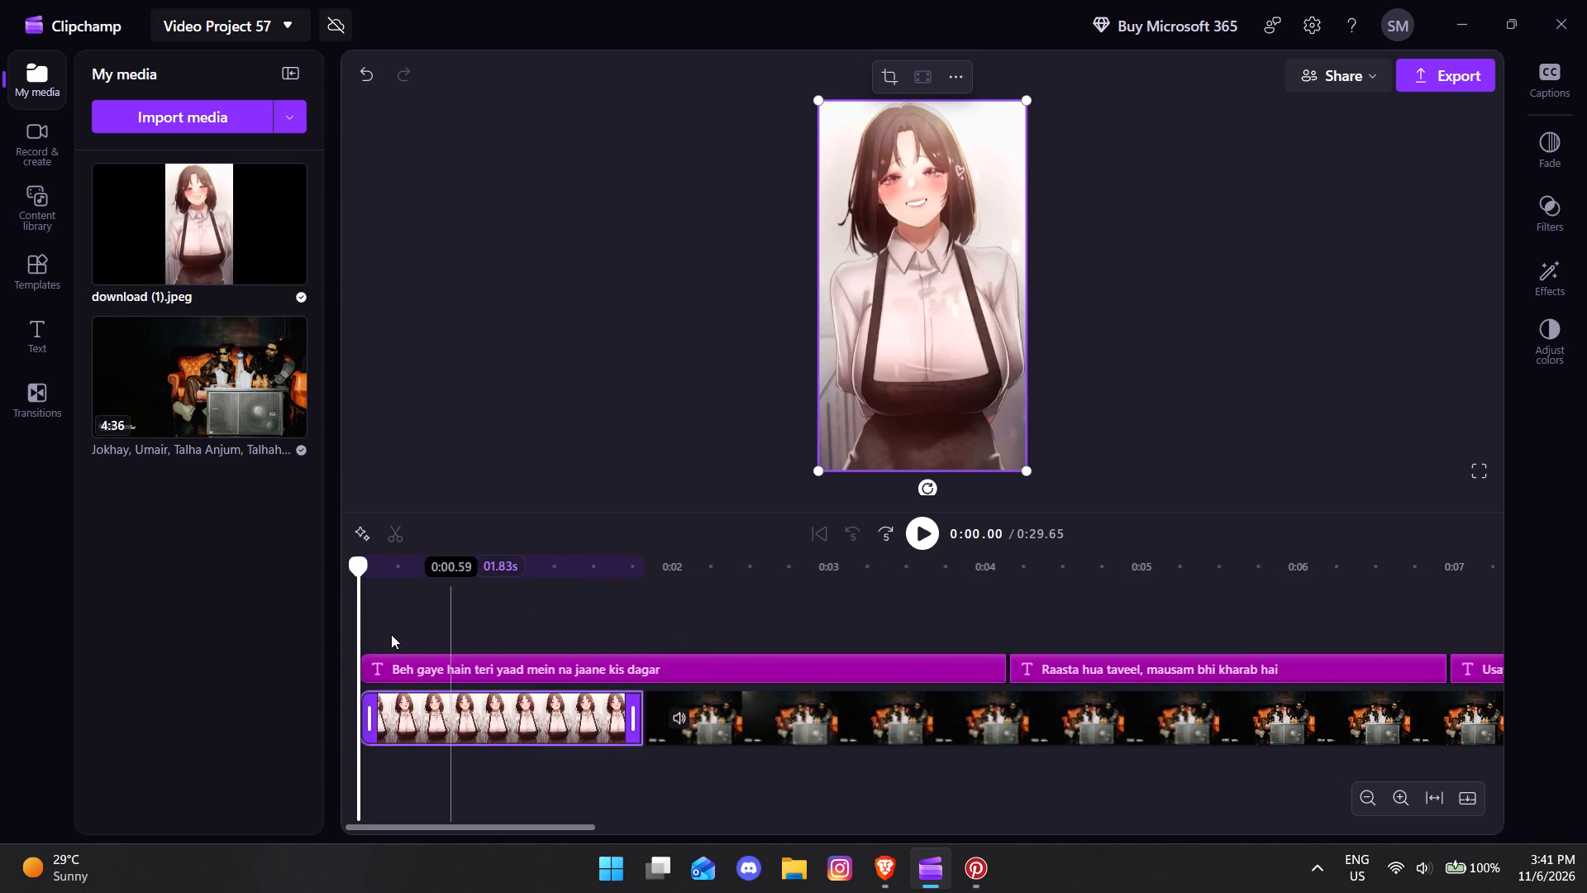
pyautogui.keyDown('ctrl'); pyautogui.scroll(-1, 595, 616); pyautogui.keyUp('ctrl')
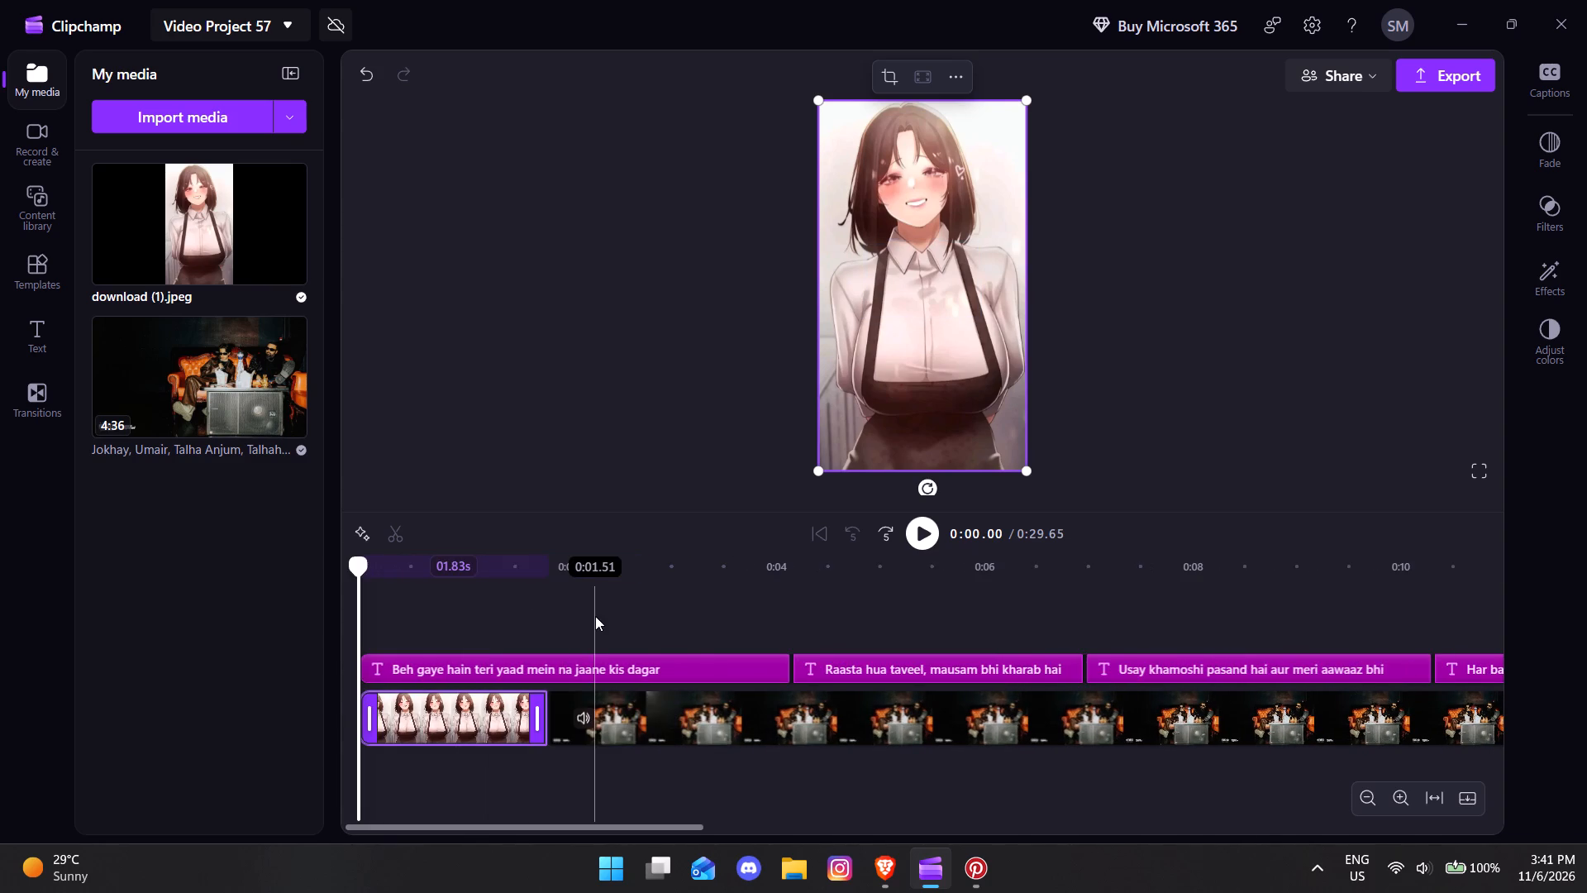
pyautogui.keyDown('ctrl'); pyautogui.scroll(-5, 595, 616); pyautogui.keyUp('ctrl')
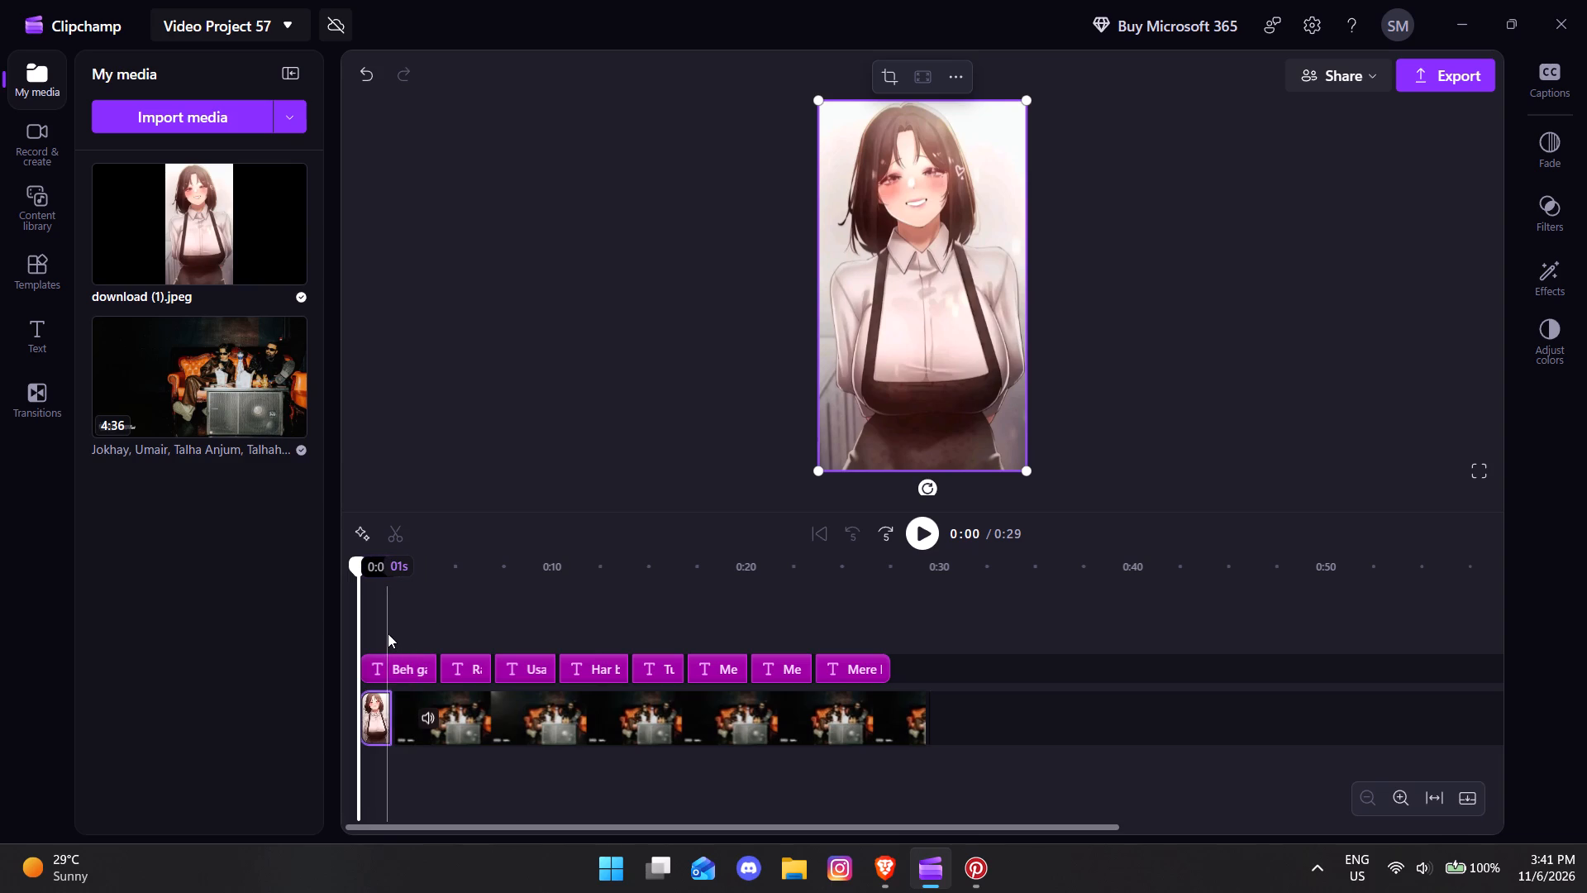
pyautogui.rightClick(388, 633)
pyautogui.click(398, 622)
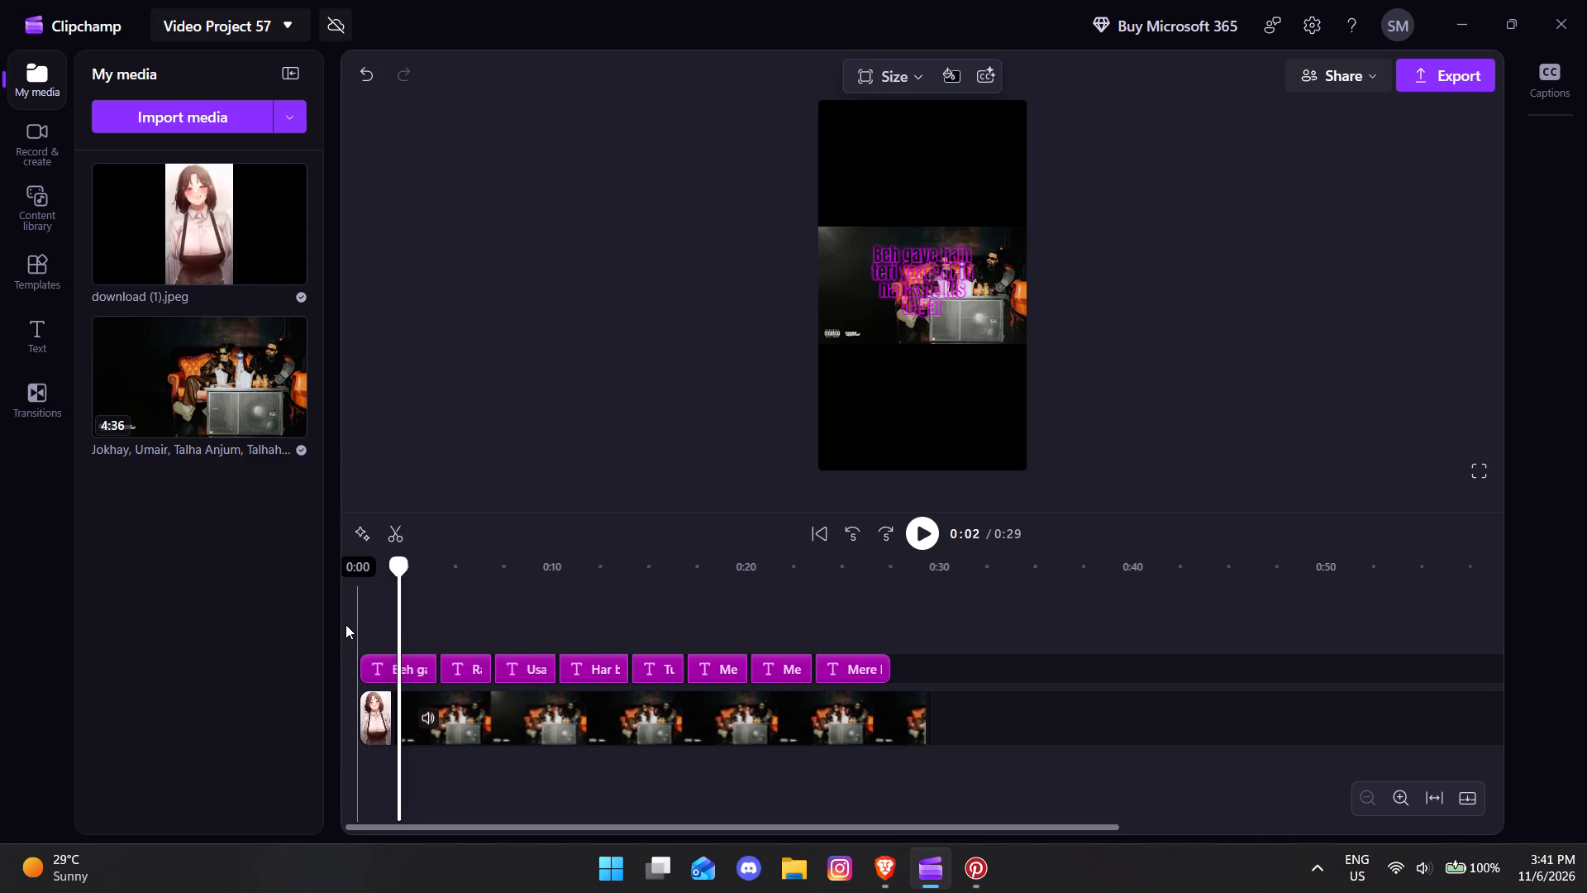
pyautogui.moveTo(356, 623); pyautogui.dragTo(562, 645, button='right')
# Shift all eight lyric text clips about 2.4 s later, working from the last clip back to the first.
pyautogui.click(786, 585)
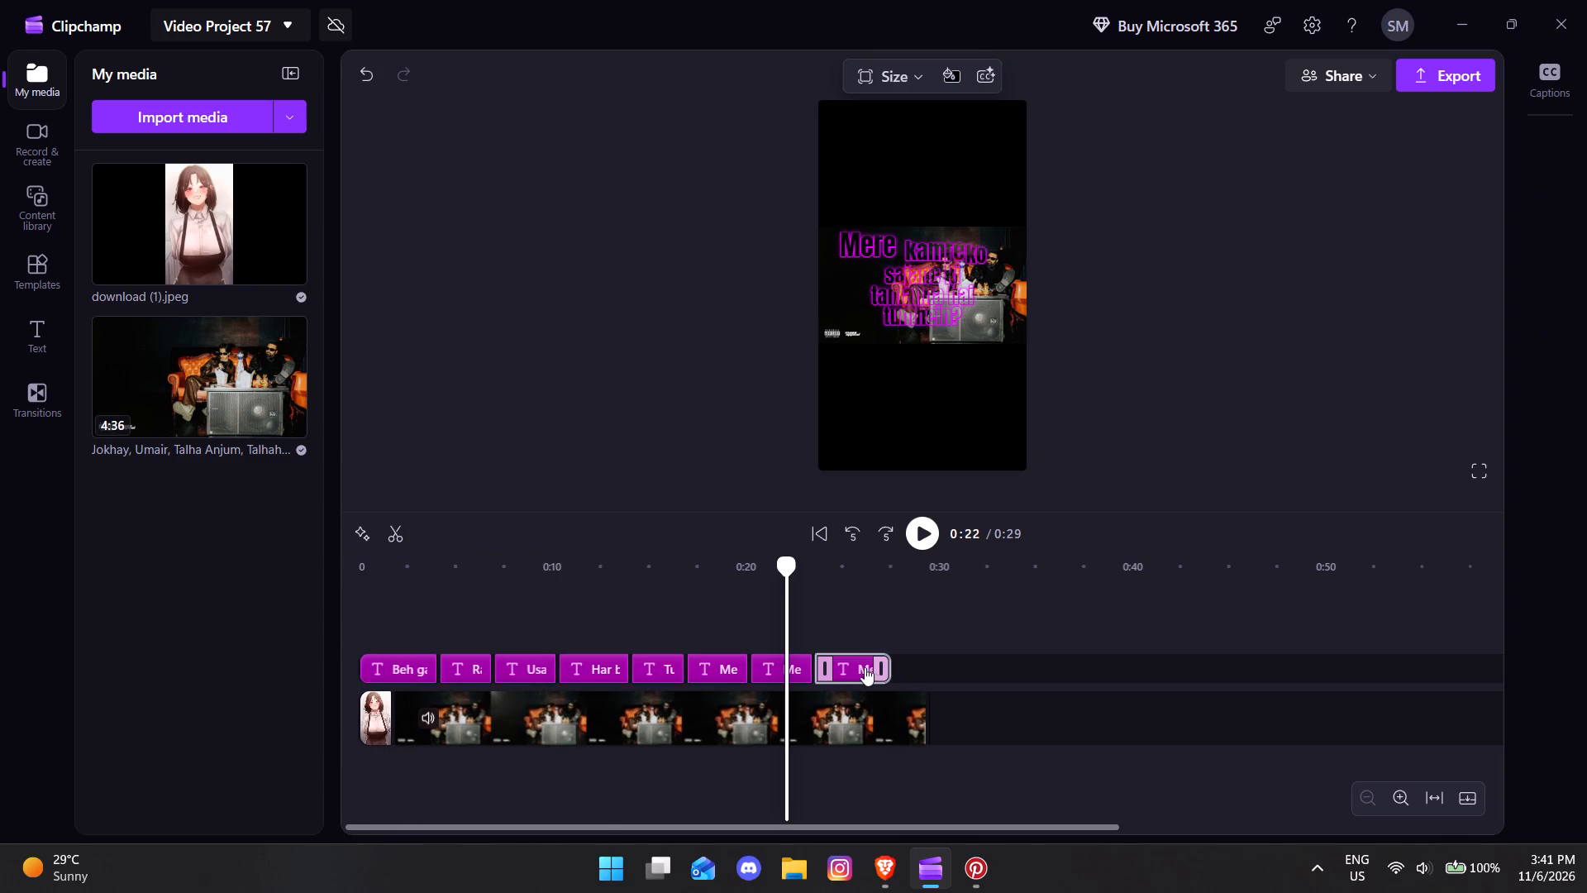
pyautogui.moveTo(846, 671); pyautogui.dragTo(878, 667)
pyautogui.moveTo(779, 671); pyautogui.dragTo(807, 668)
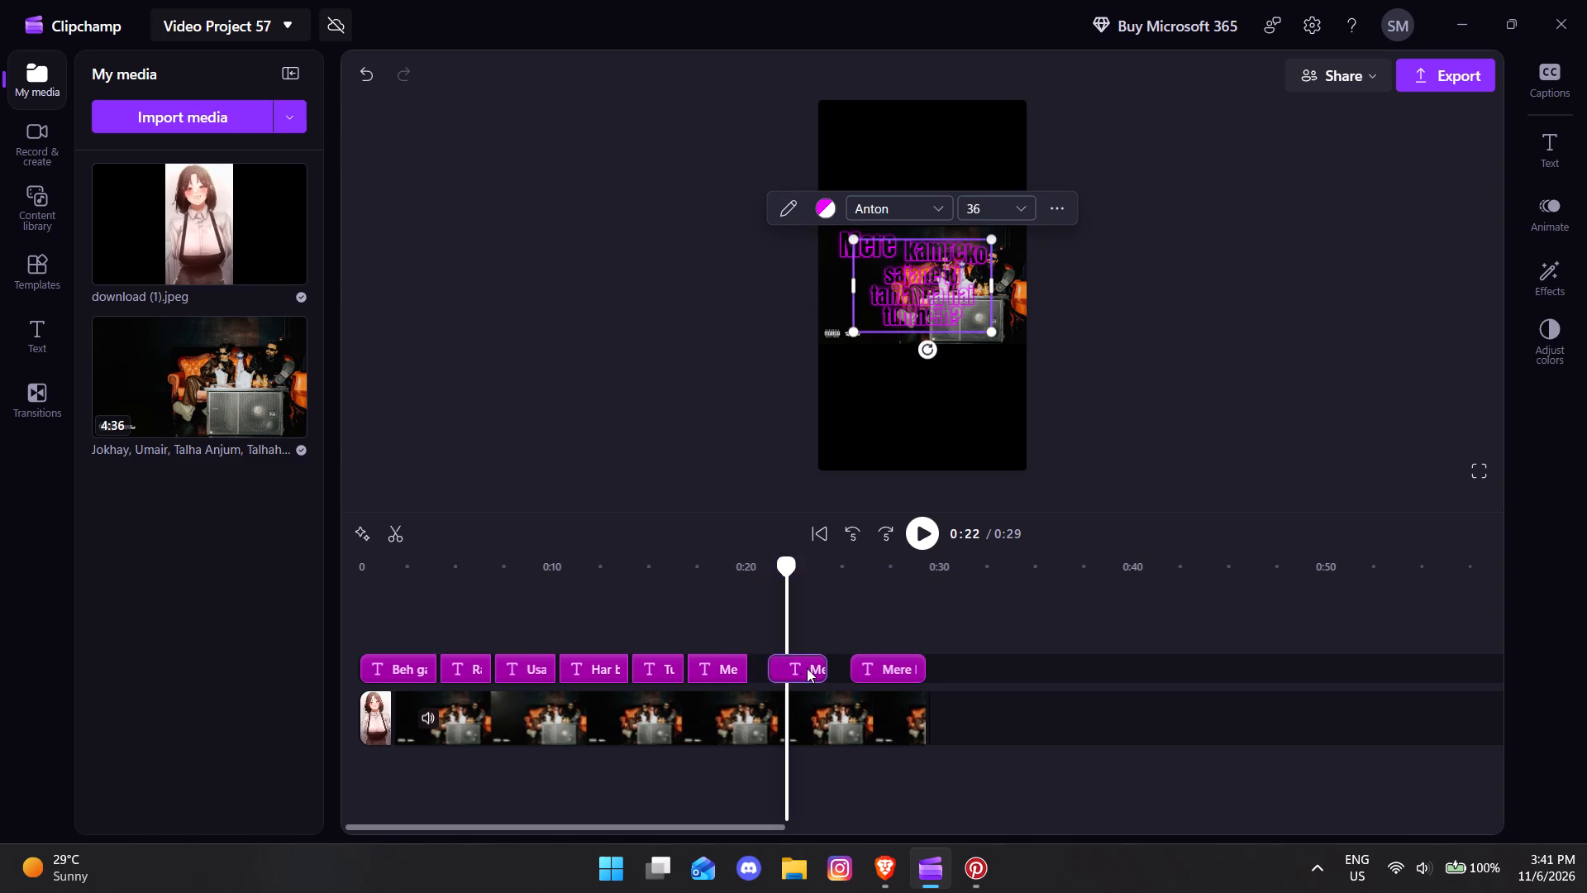
pyautogui.moveTo(807, 668); pyautogui.dragTo(809, 669)
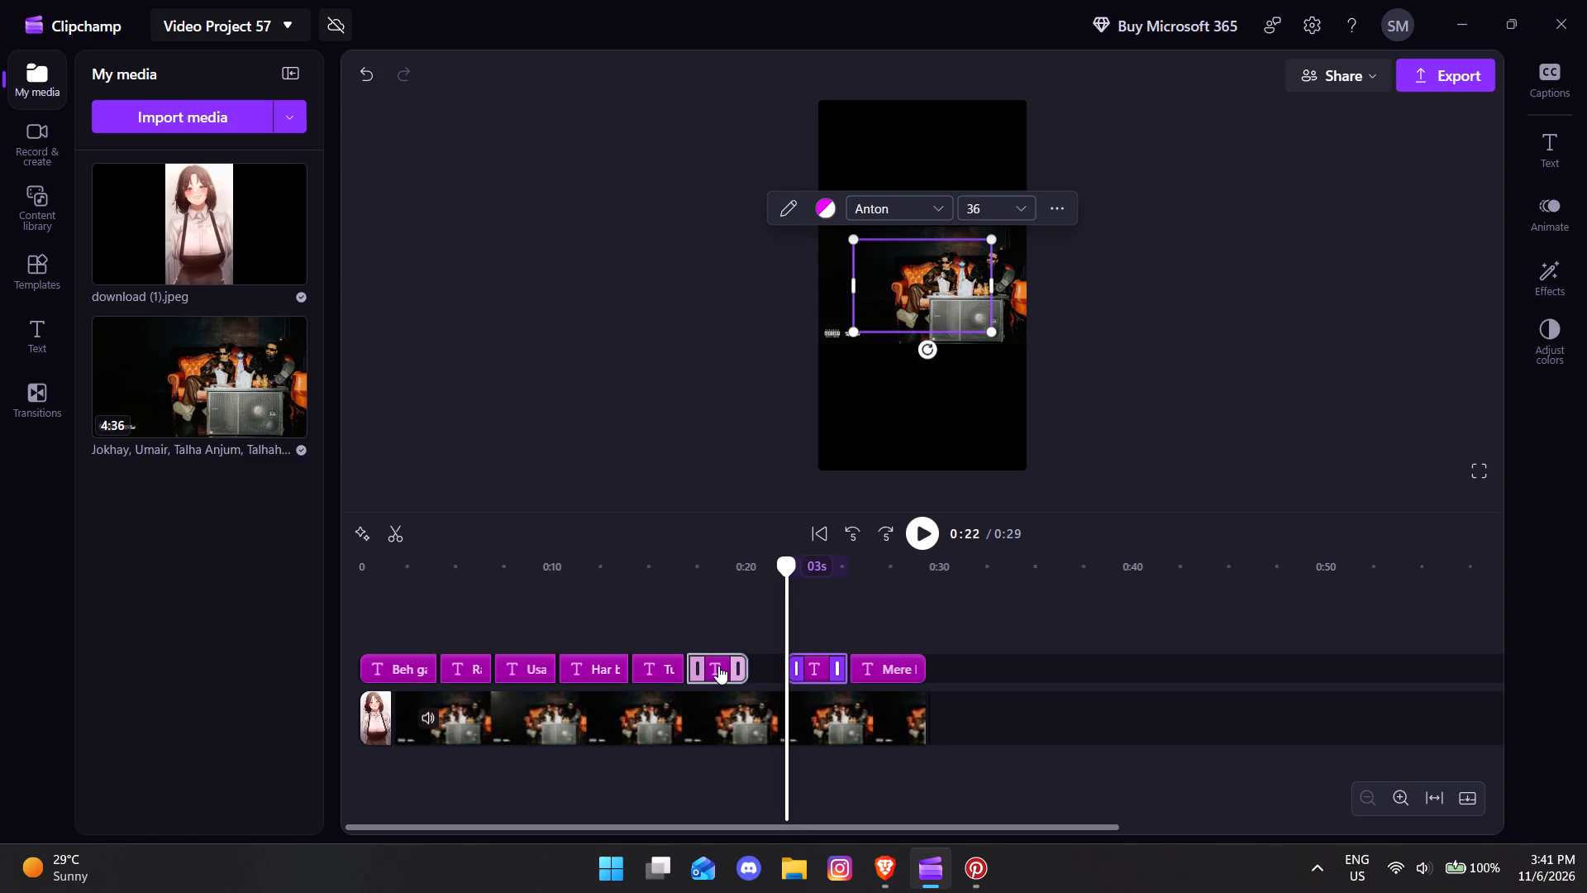
pyautogui.moveTo(718, 666); pyautogui.dragTo(754, 661)
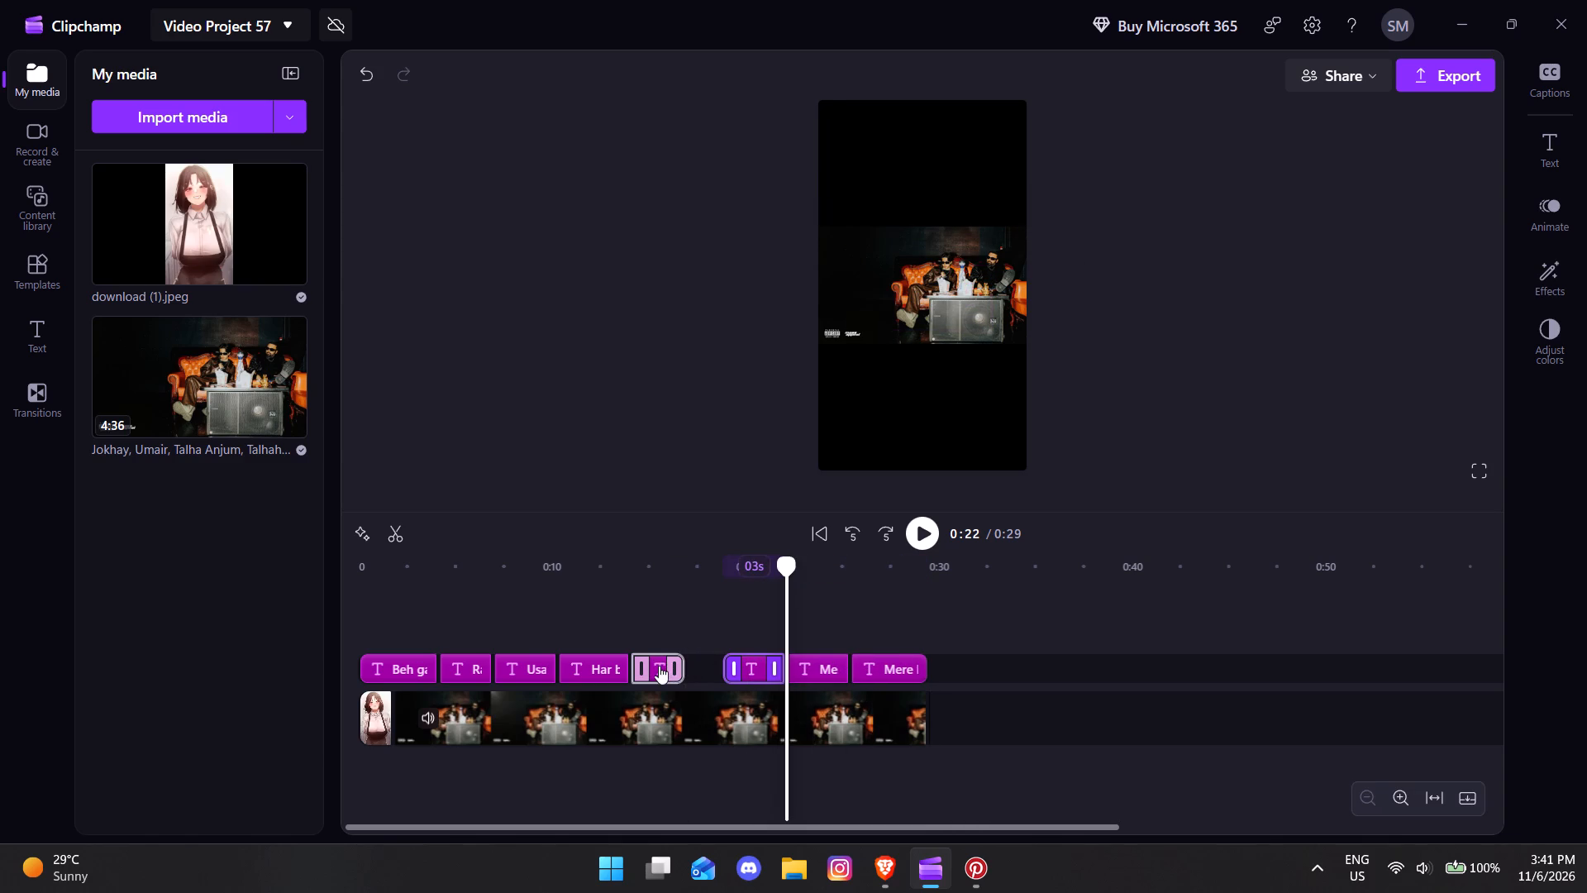
pyautogui.moveTo(659, 666); pyautogui.dragTo(690, 667)
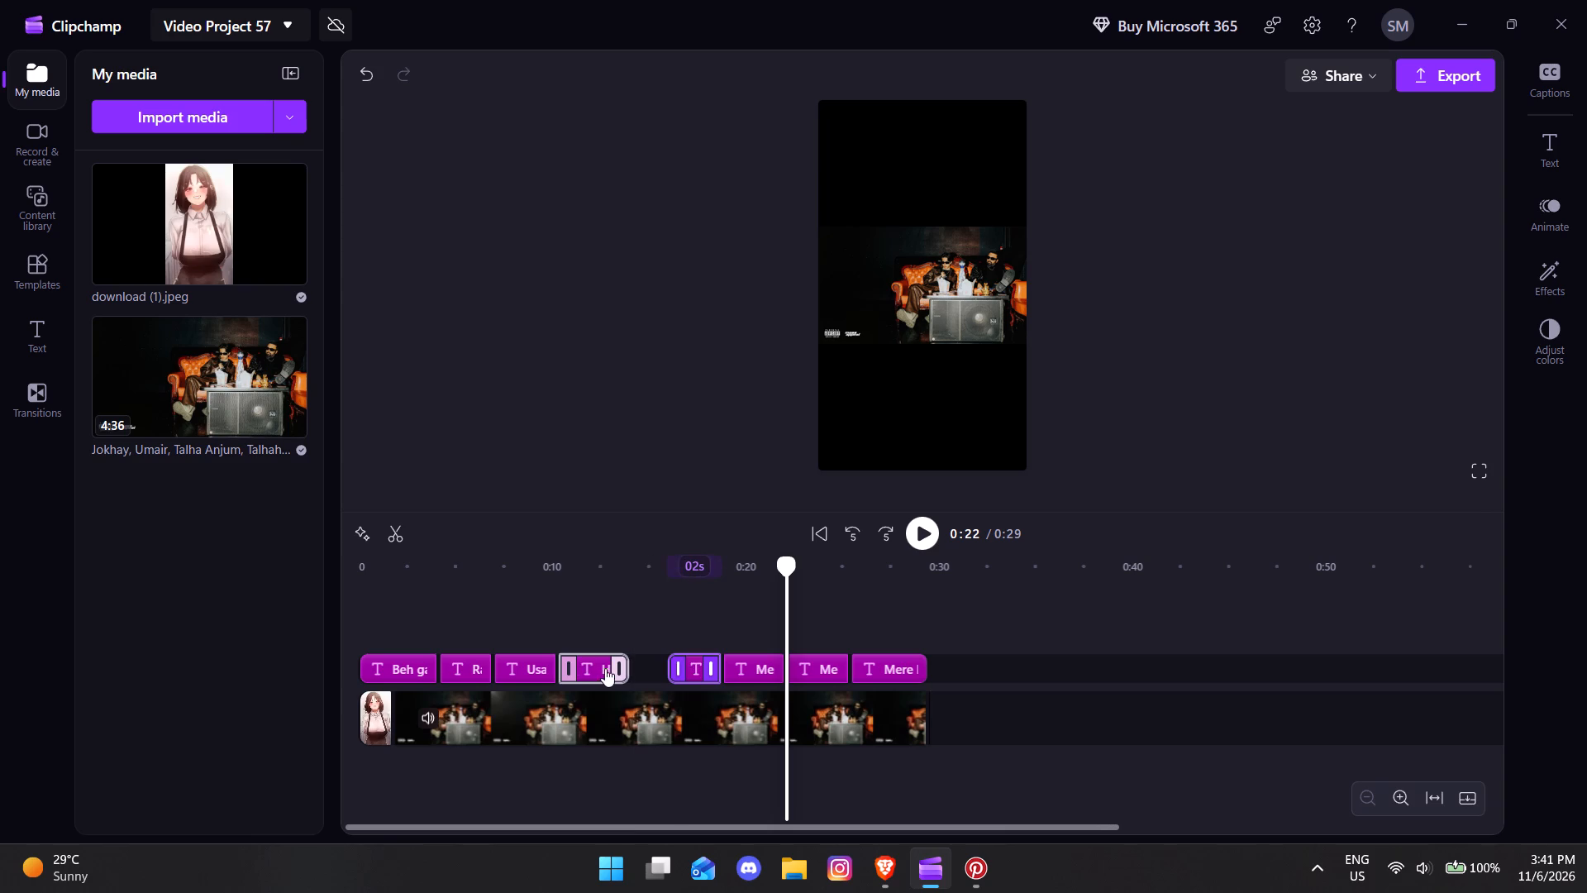
pyautogui.moveTo(593, 672); pyautogui.dragTo(627, 670)
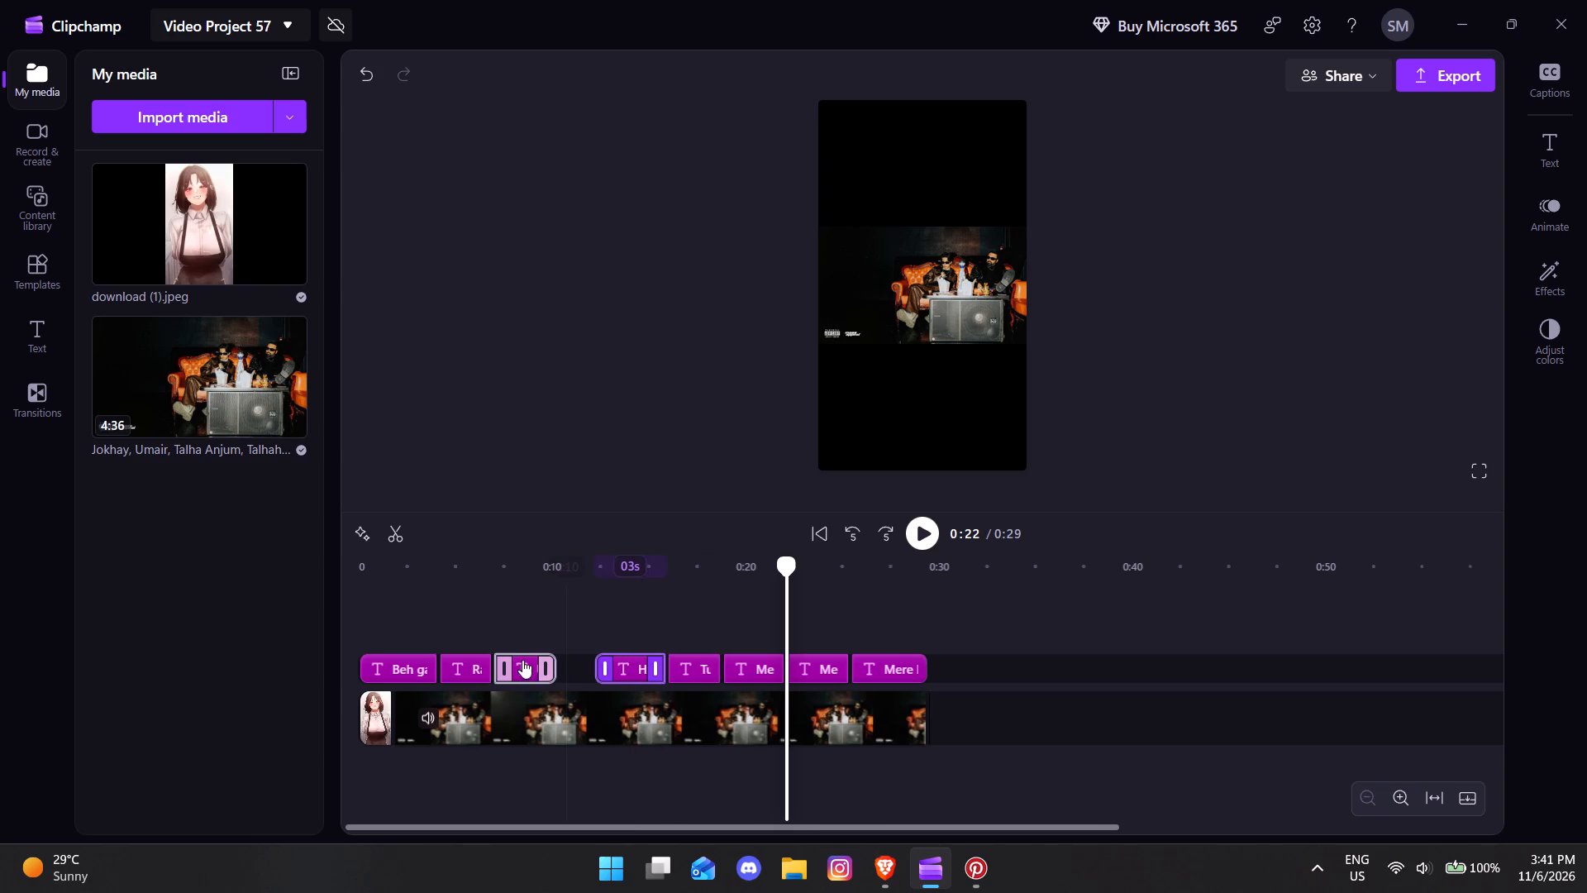
pyautogui.moveTo(522, 662); pyautogui.dragTo(561, 659)
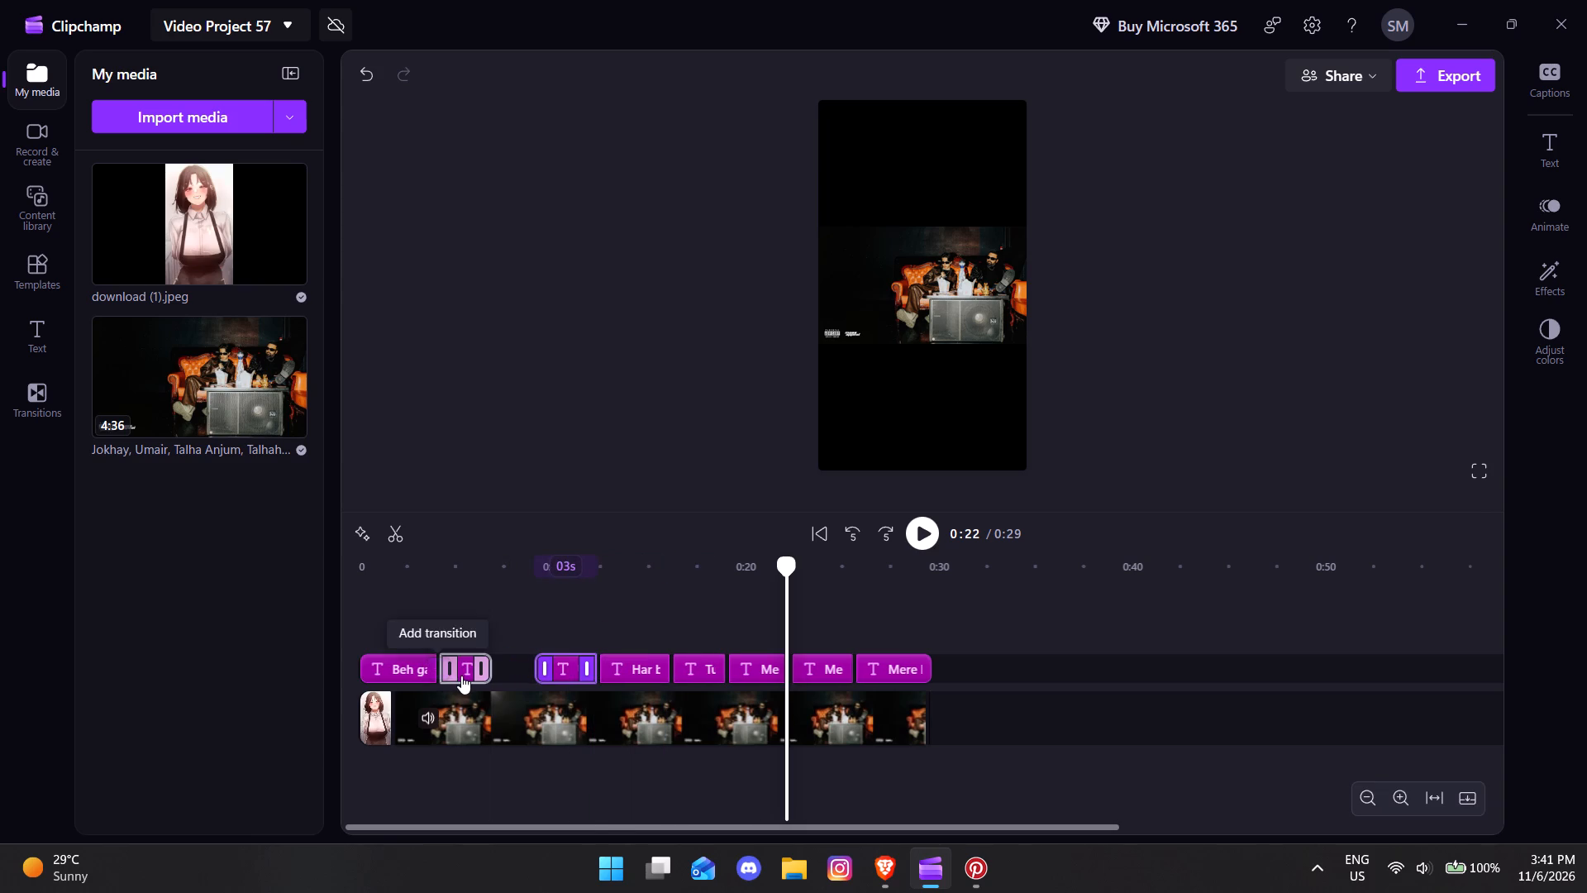
pyautogui.moveTo(463, 676); pyautogui.dragTo(513, 661)
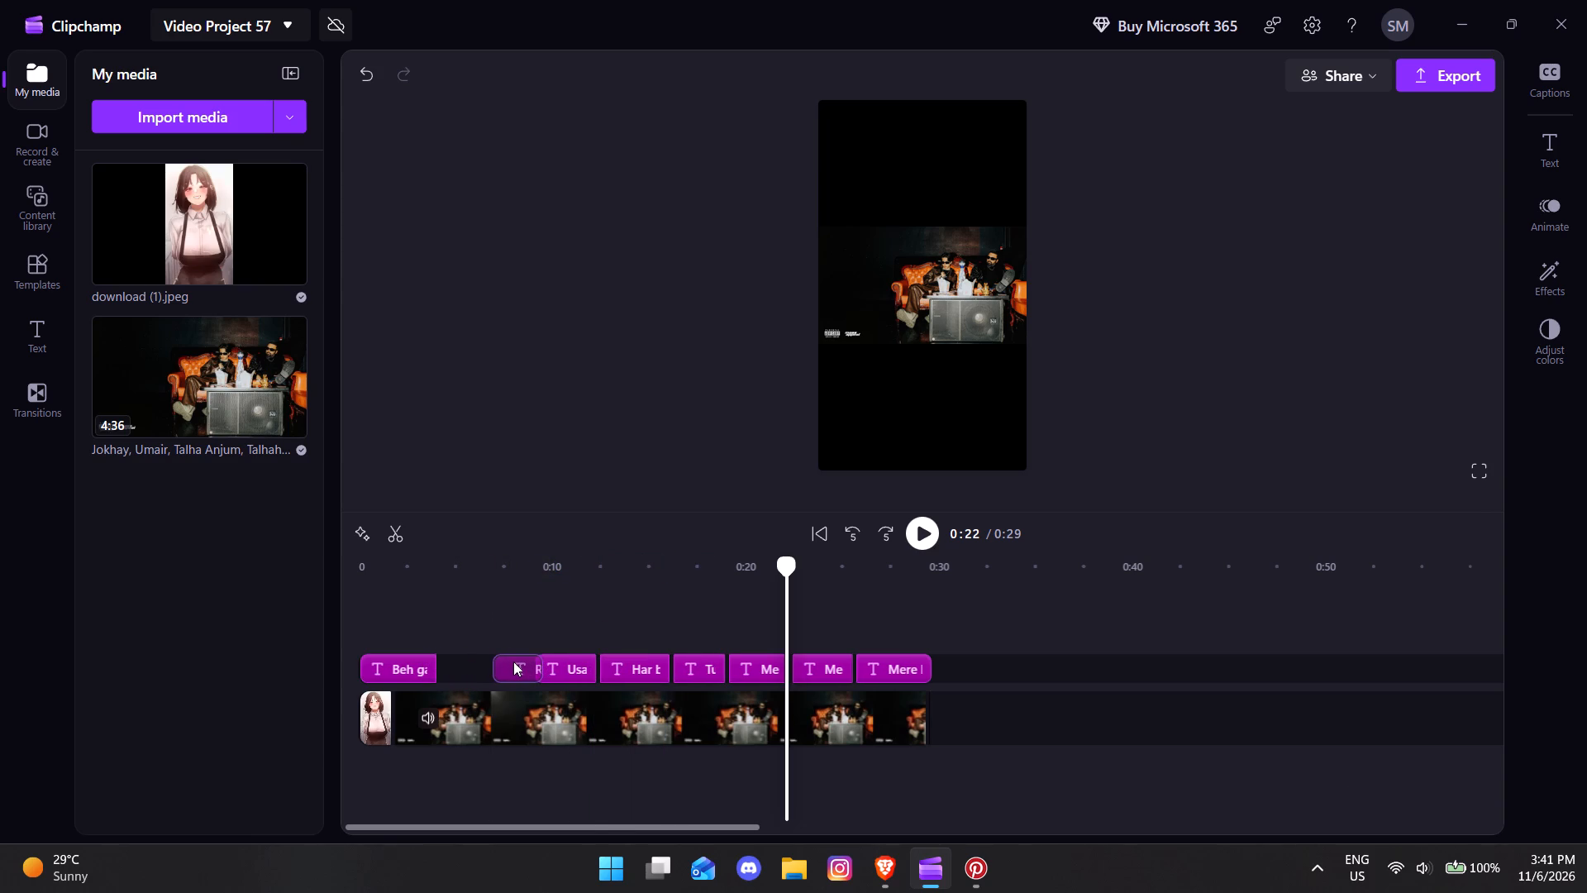
pyautogui.moveTo(513, 661); pyautogui.dragTo(499, 665)
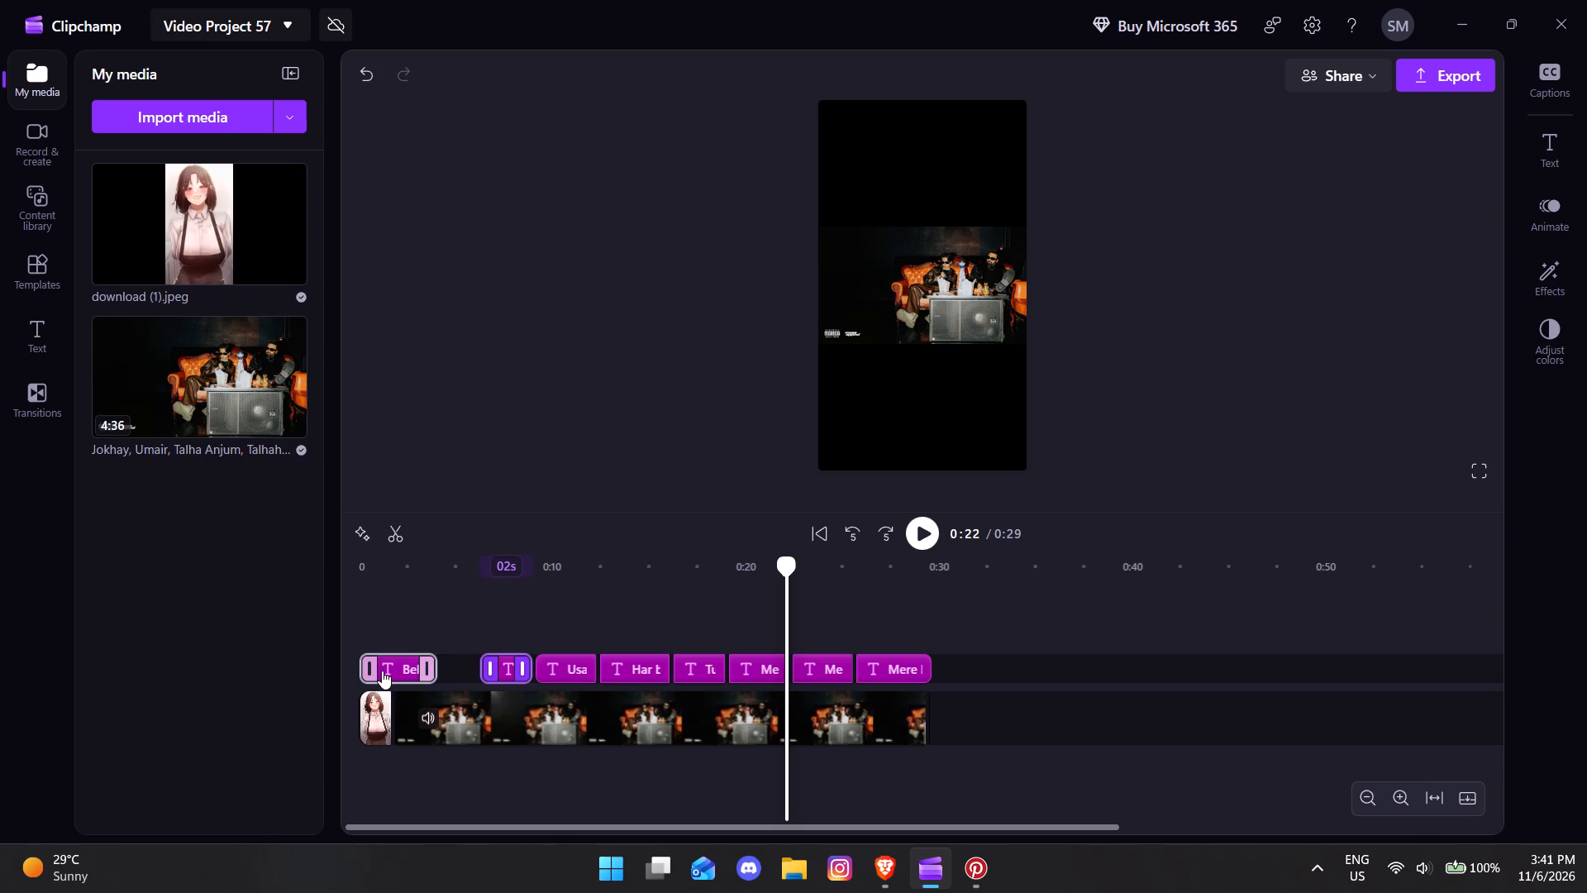
pyautogui.moveTo(387, 671); pyautogui.dragTo(413, 670)
pyautogui.moveTo(413, 670); pyautogui.dragTo(419, 668)
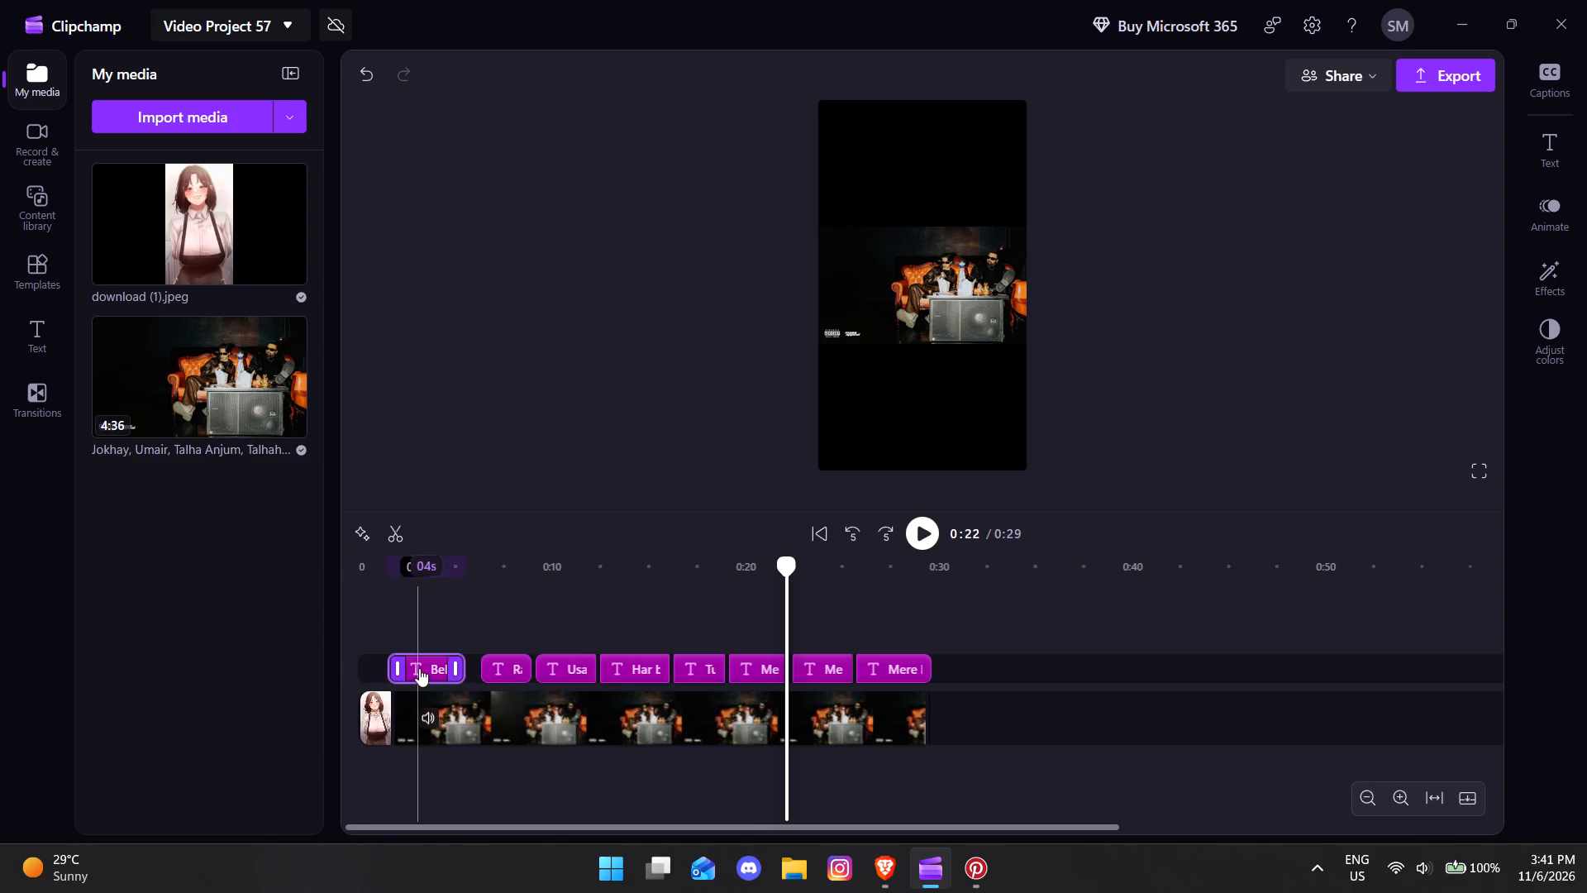
pyautogui.moveTo(419, 668); pyautogui.dragTo(428, 668)
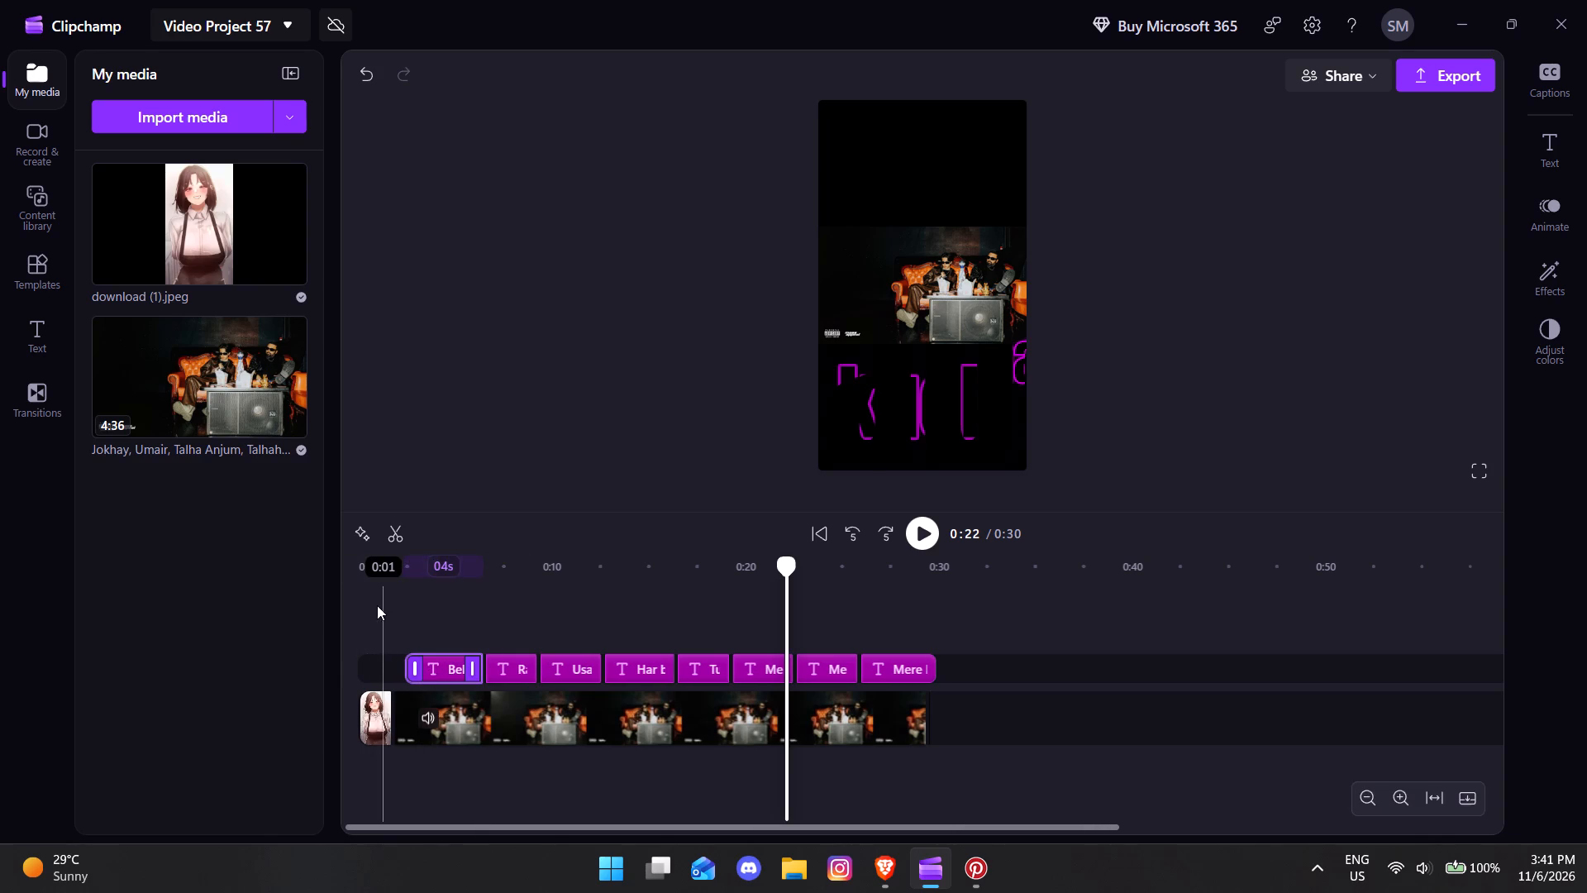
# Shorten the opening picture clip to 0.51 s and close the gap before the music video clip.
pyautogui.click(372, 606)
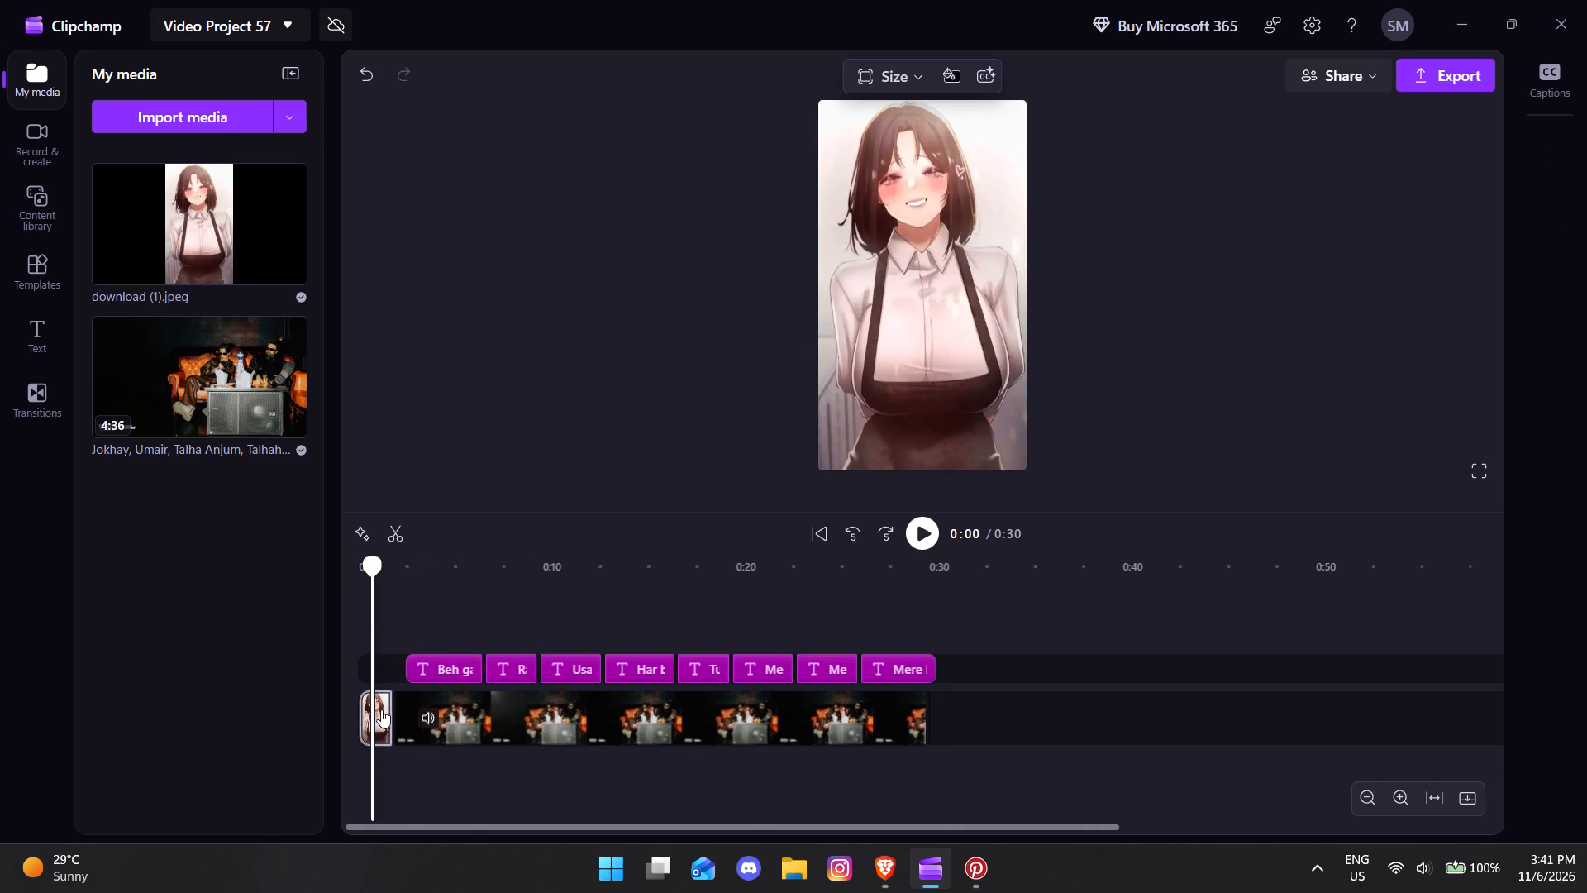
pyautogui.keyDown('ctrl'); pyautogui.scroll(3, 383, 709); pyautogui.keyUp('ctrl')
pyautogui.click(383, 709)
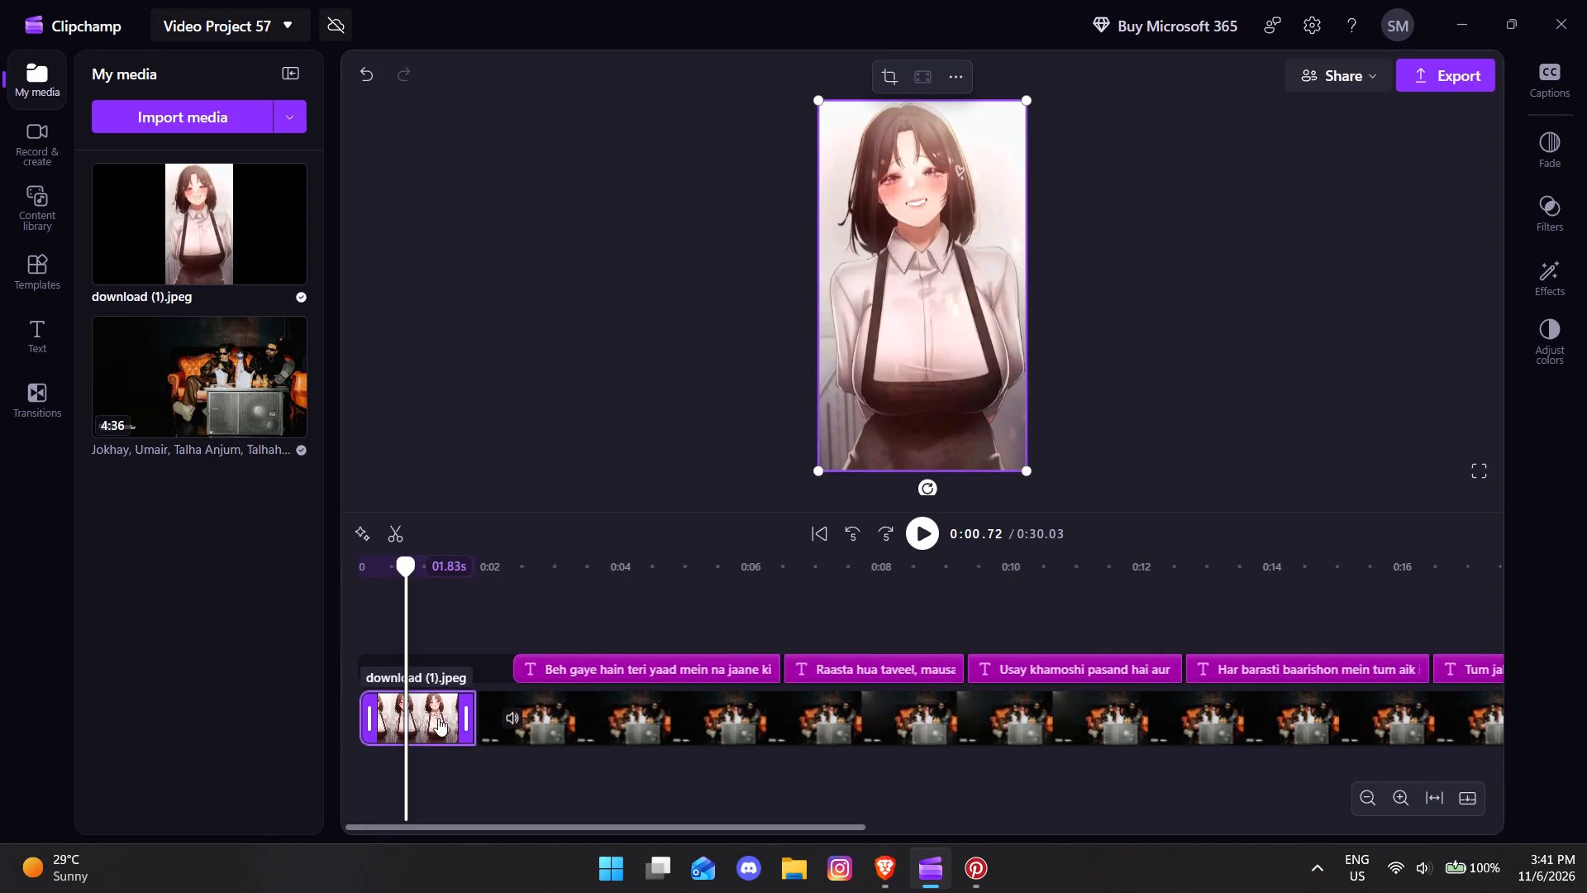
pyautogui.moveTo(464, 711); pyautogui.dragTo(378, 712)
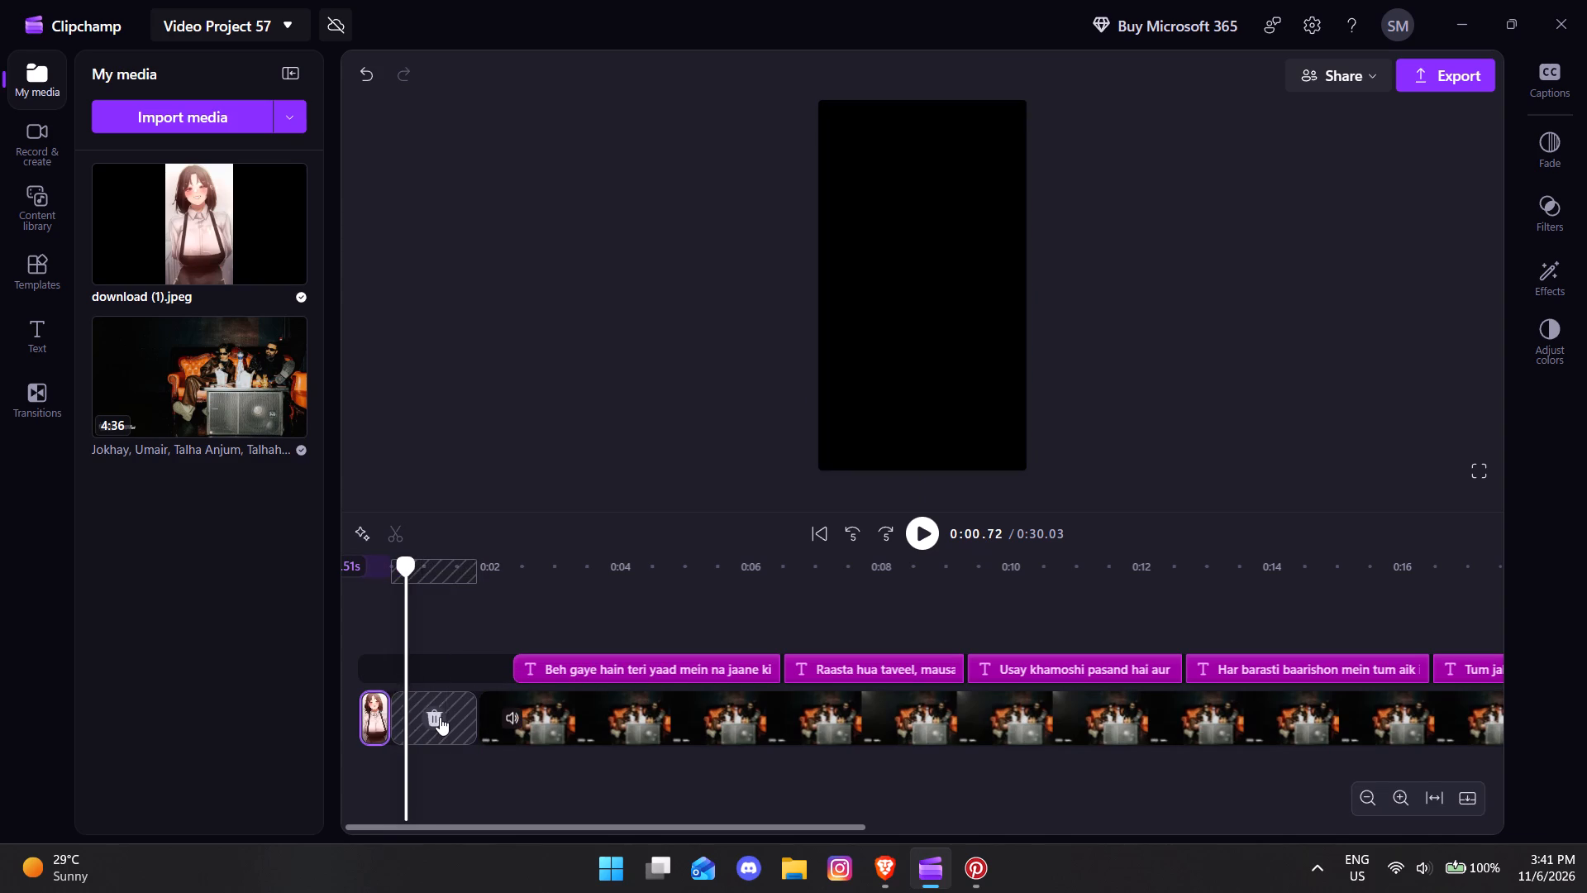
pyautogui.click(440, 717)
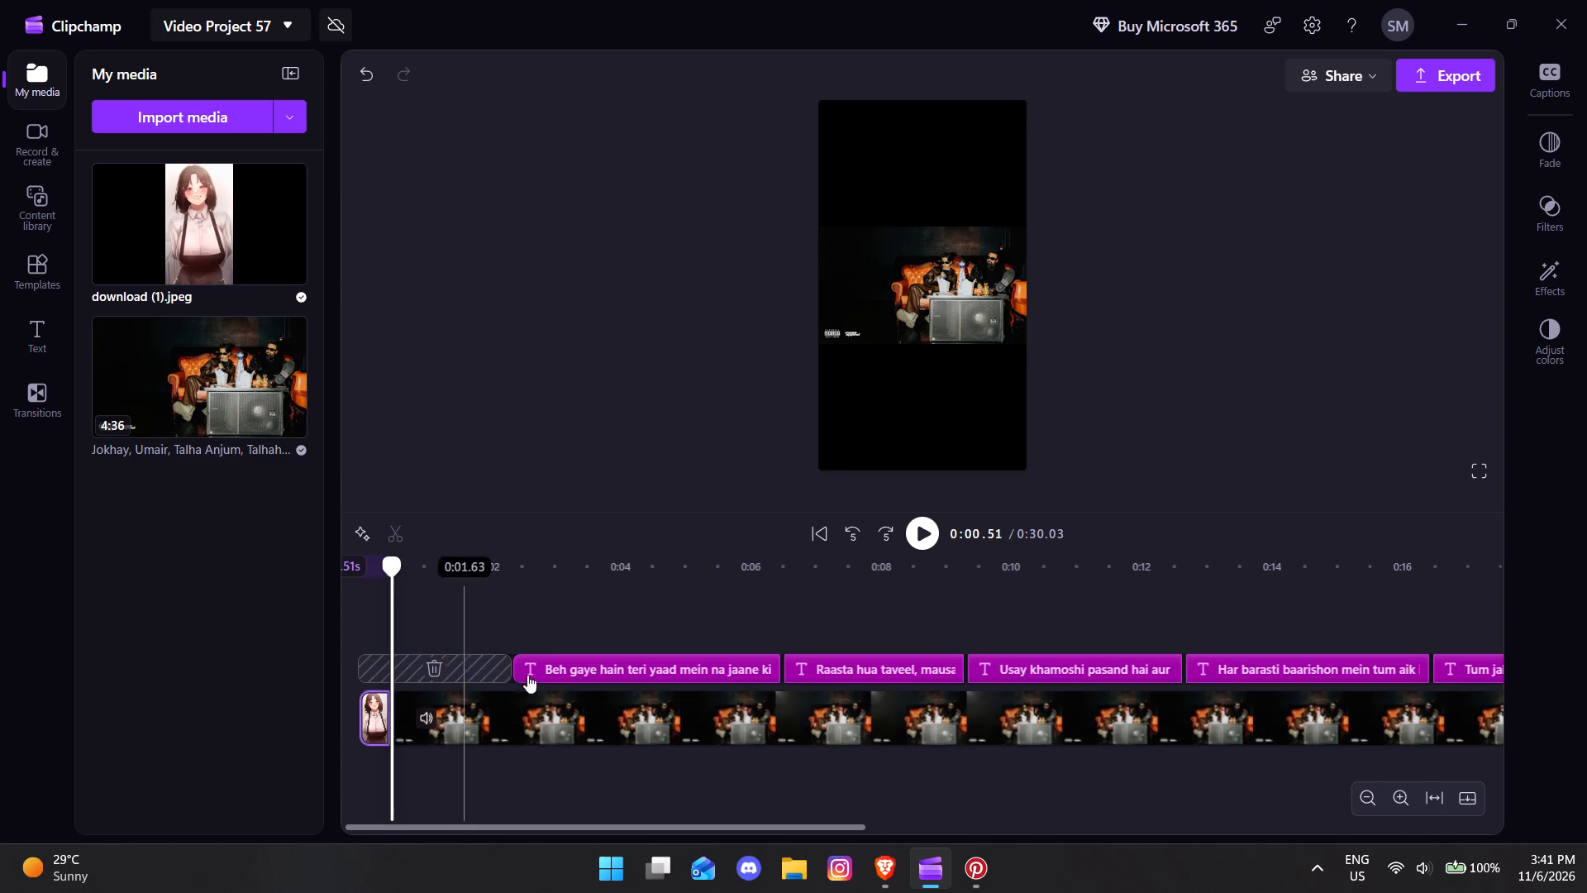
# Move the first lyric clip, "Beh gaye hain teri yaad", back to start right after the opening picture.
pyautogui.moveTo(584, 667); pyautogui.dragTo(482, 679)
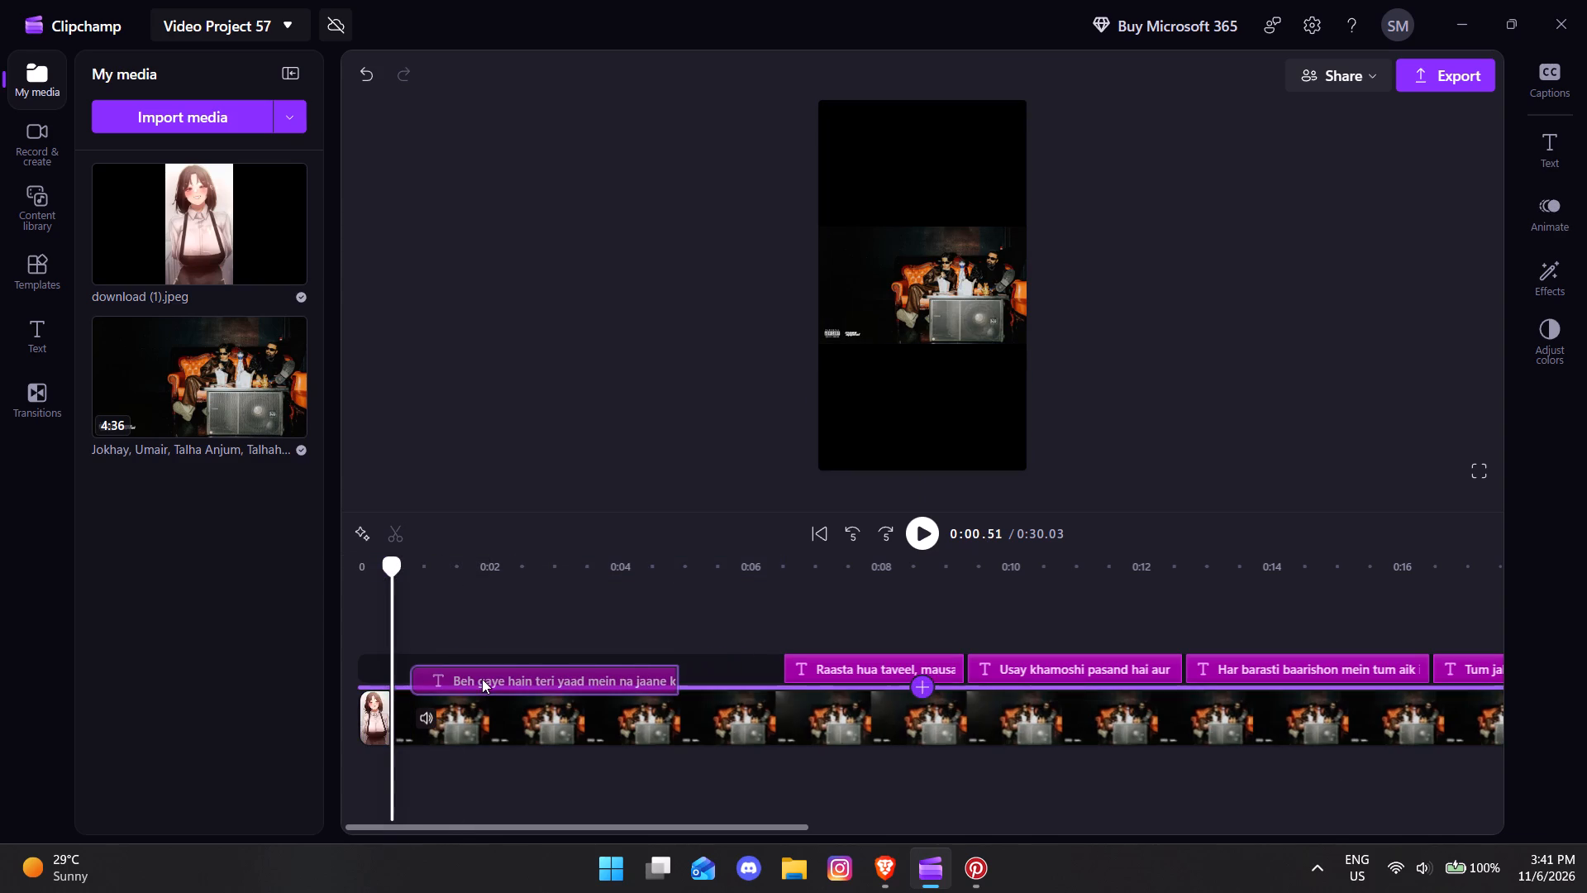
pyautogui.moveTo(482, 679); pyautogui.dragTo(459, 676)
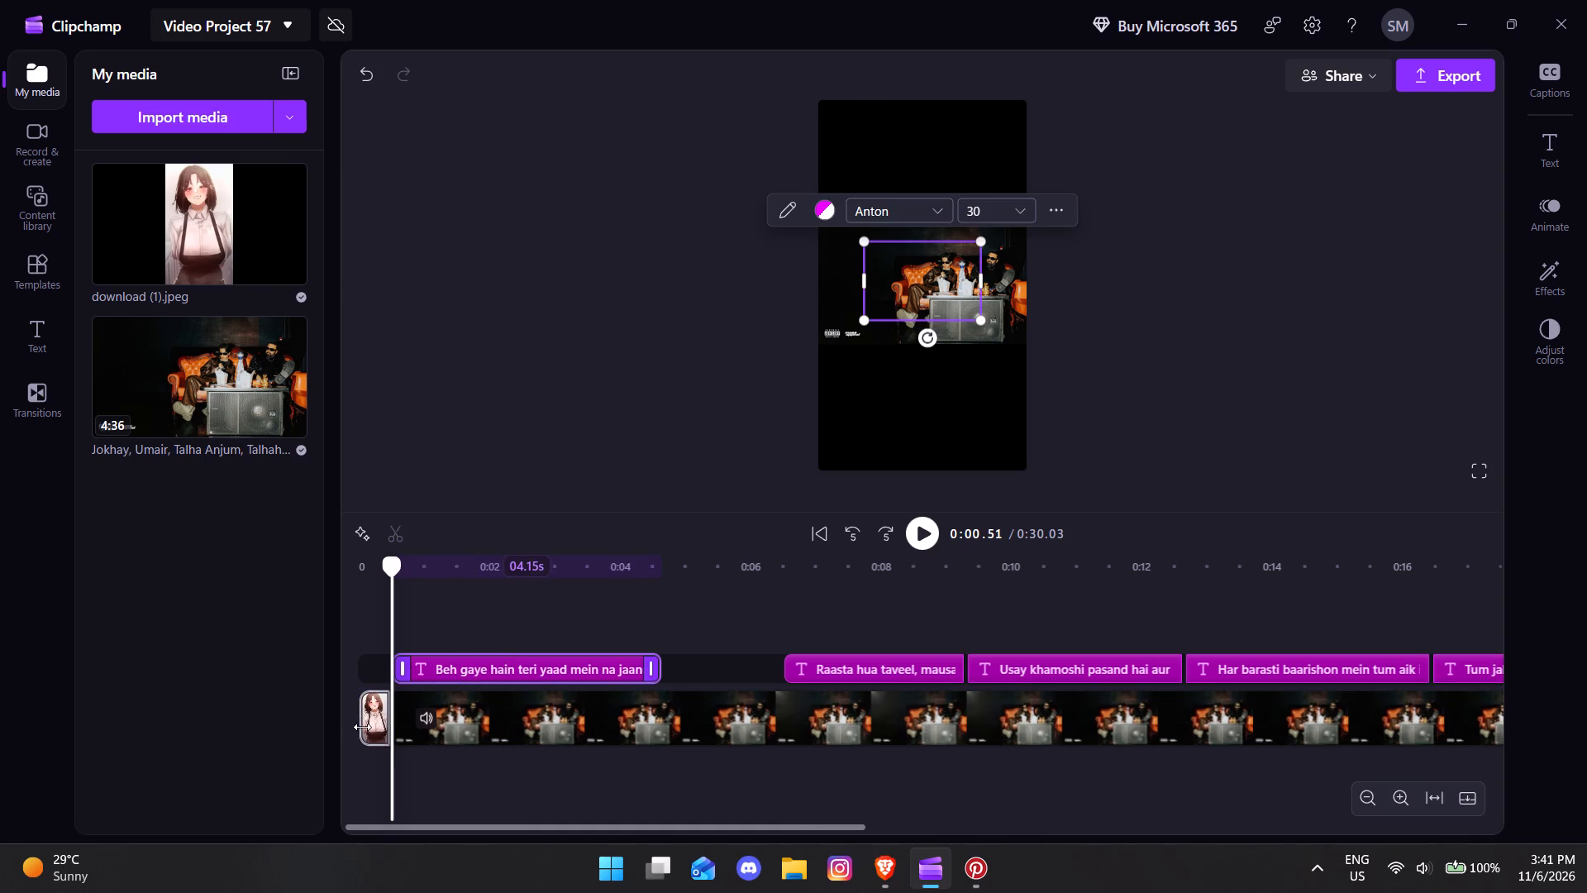
# Shorten the opening picture clip to 0.05 s and close the gap before the music video clip.
pyautogui.click(379, 710)
pyautogui.keyDown('ctrl'); pyautogui.scroll(5, 360, 618); pyautogui.keyUp('ctrl')
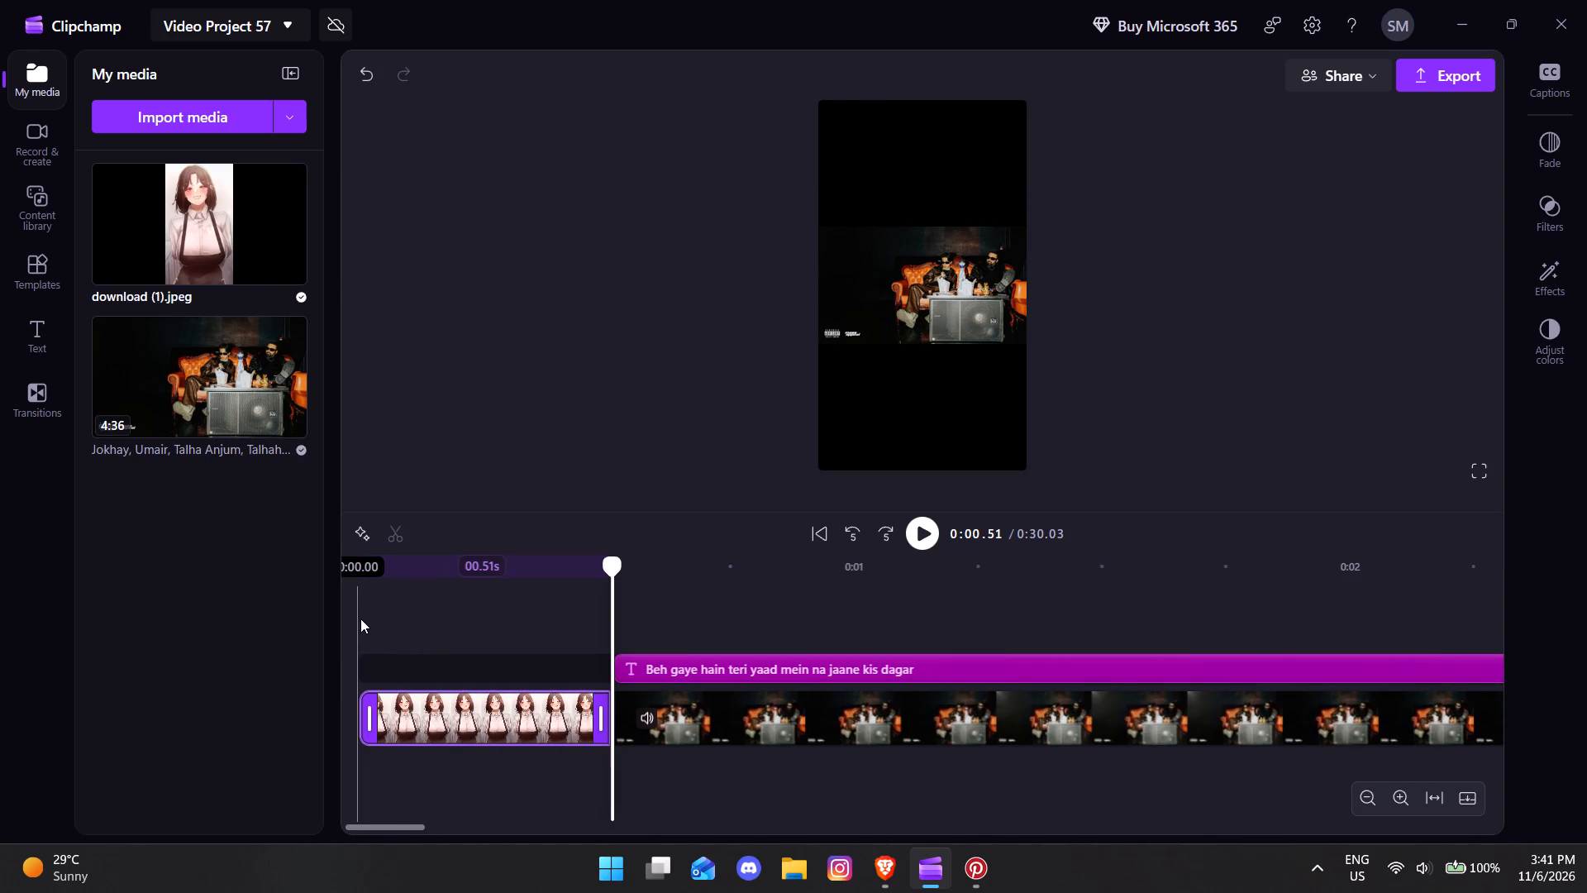
pyautogui.hscroll(4, 360, 618)
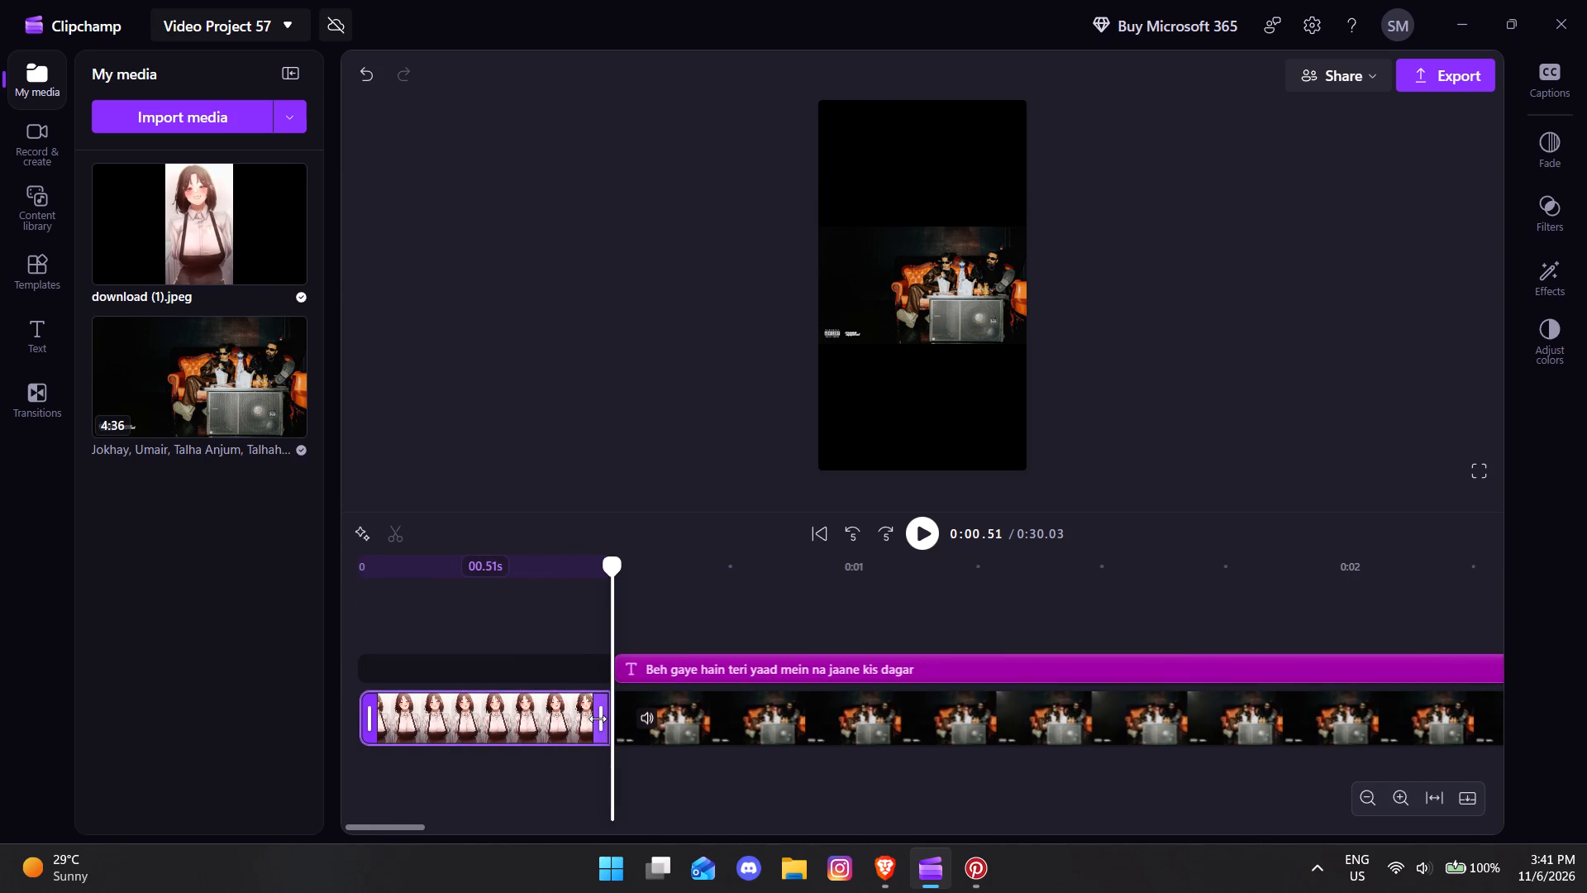
pyautogui.moveTo(598, 719); pyautogui.dragTo(372, 731)
pyautogui.click(503, 713)
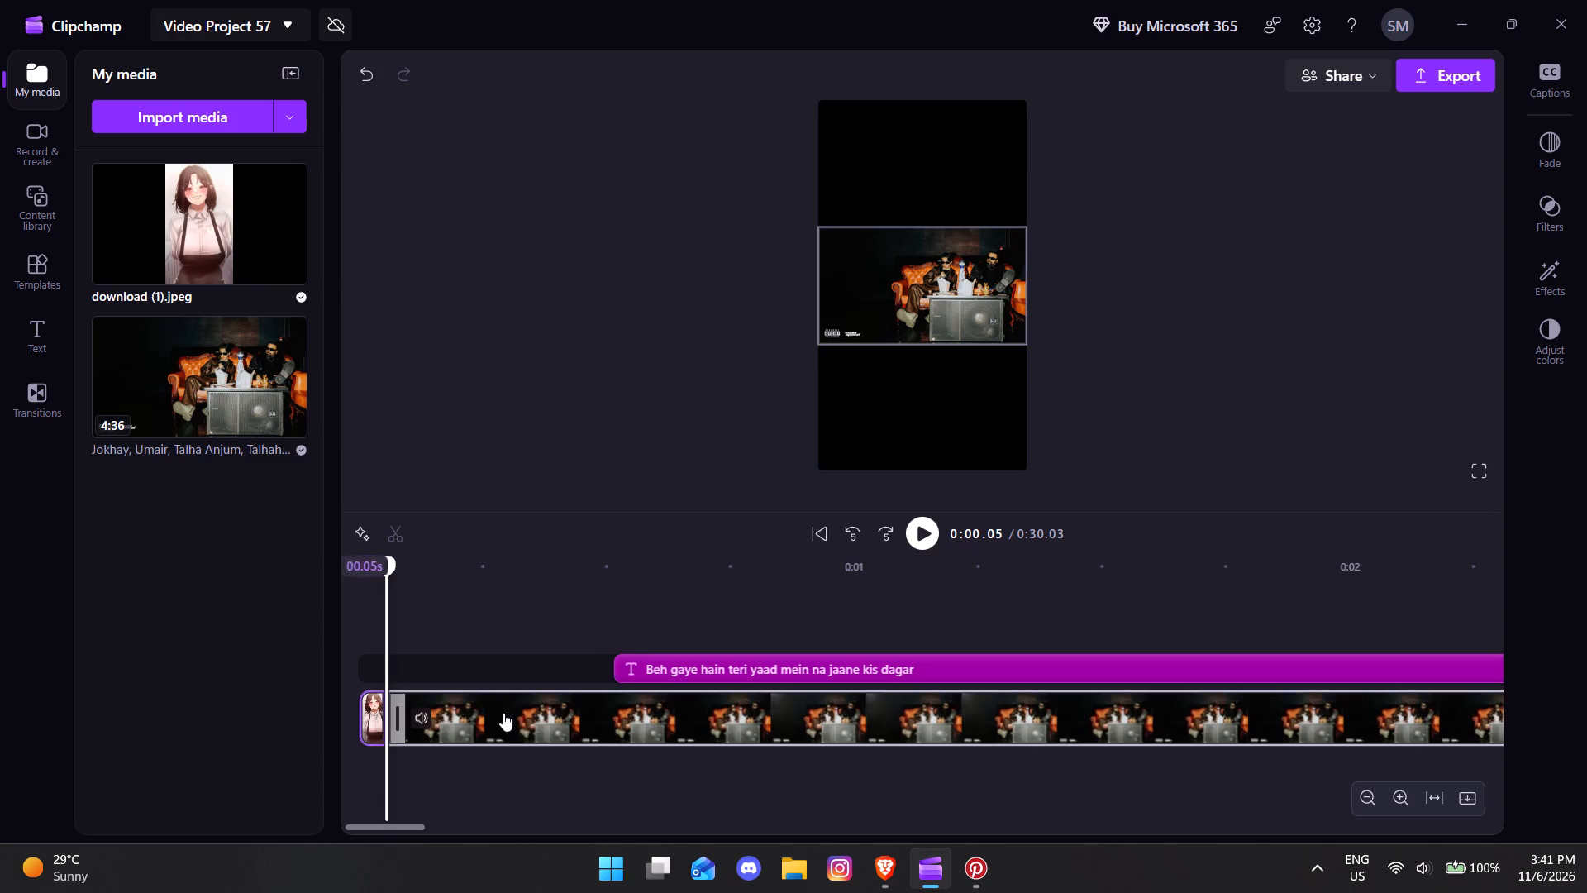
# Move the "Beh gaye hain" lyric clip to start right after the picture and close the gap before the "Raasta hua taveel" clip.
pyautogui.moveTo(716, 671); pyautogui.dragTo(498, 677)
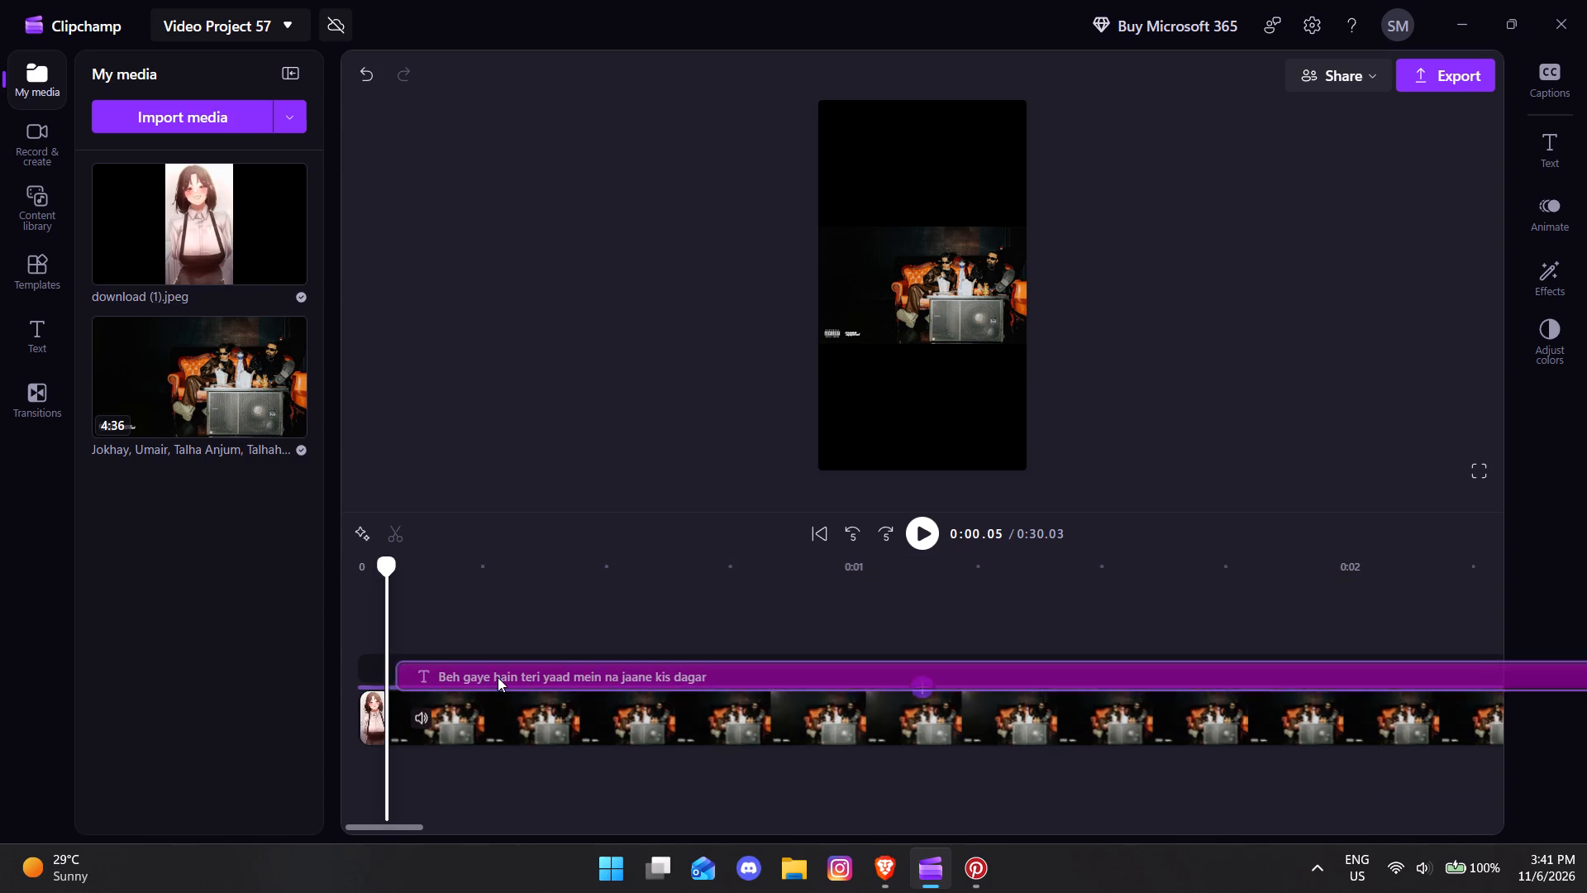
pyautogui.moveTo(498, 677); pyautogui.dragTo(497, 676)
pyautogui.moveTo(497, 676); pyautogui.dragTo(484, 676)
pyautogui.keyDown('ctrl'); pyautogui.scroll(-6, 733, 595); pyautogui.keyUp('ctrl')
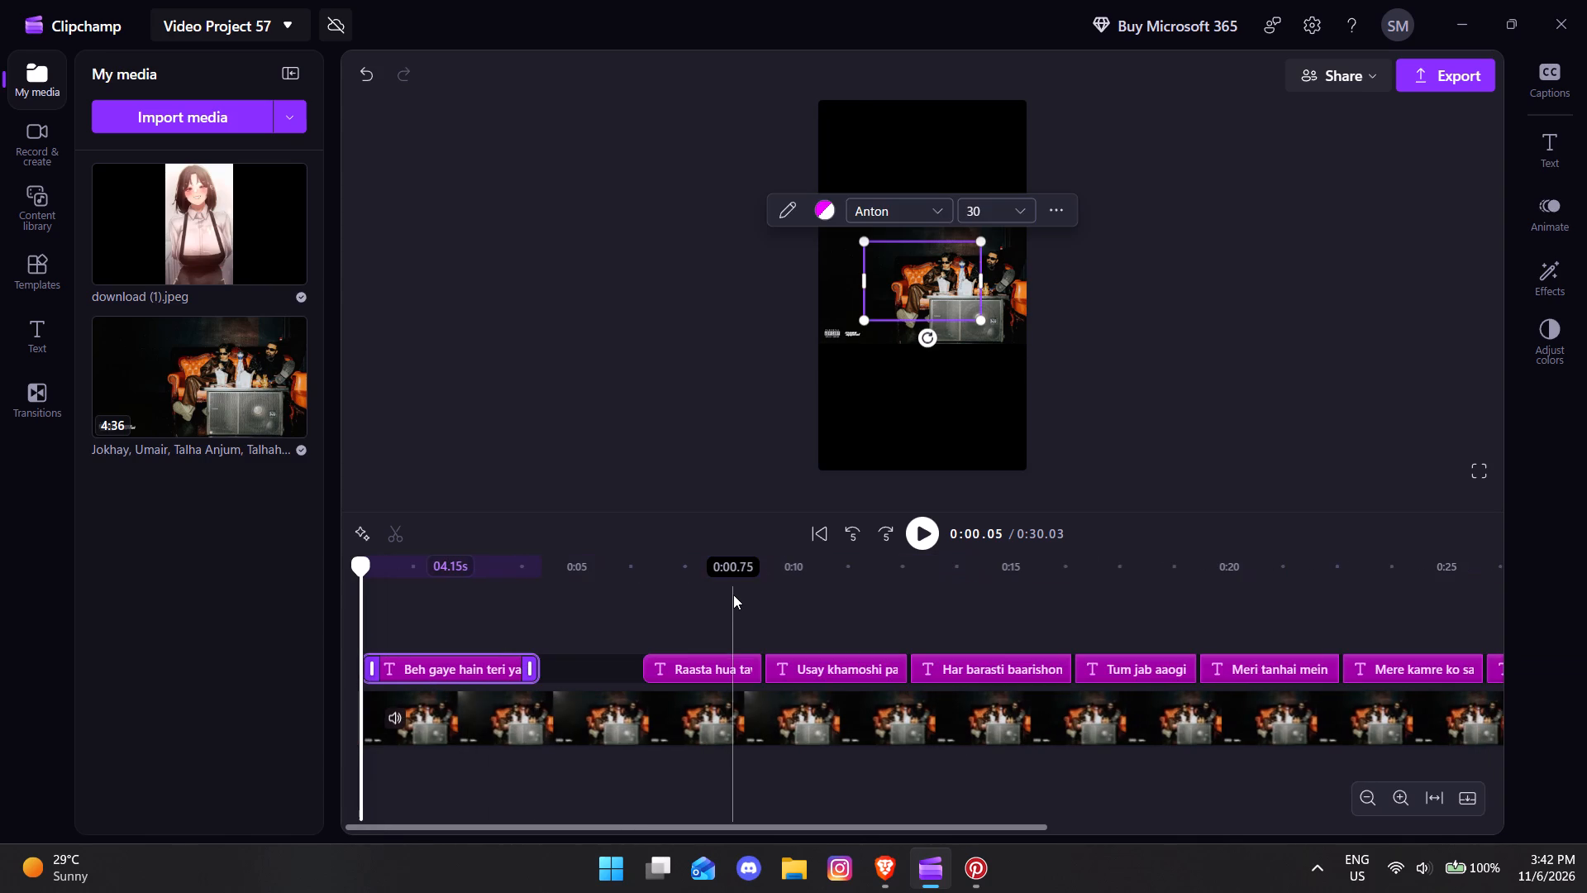
pyautogui.click(593, 670)
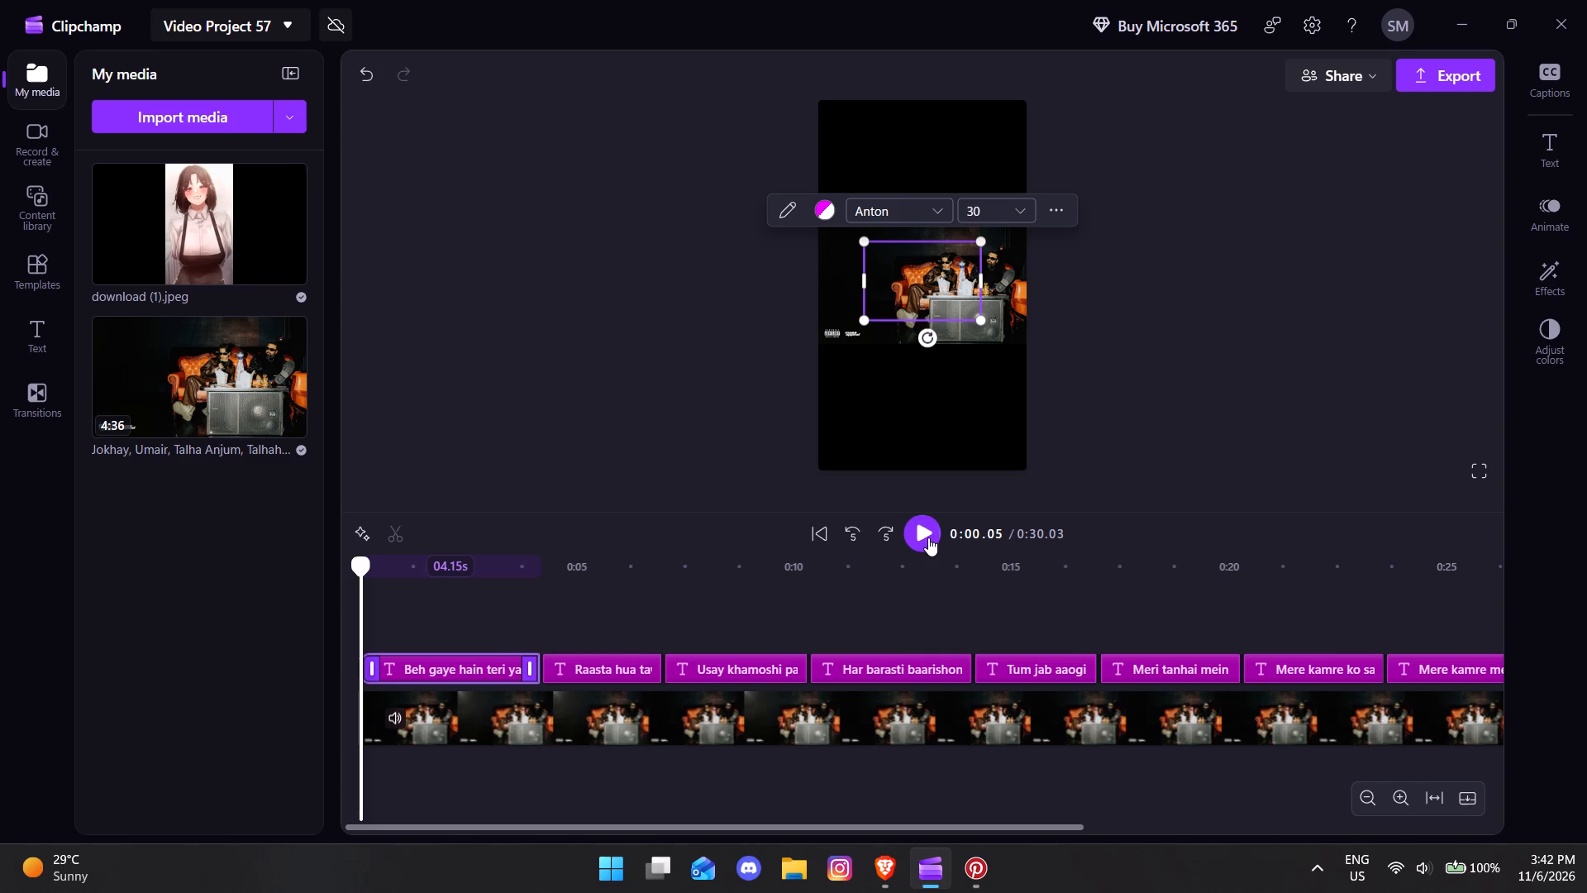
# Play the video from the opening picture to check how the lyrics sync with the song.
pyautogui.click(928, 537)
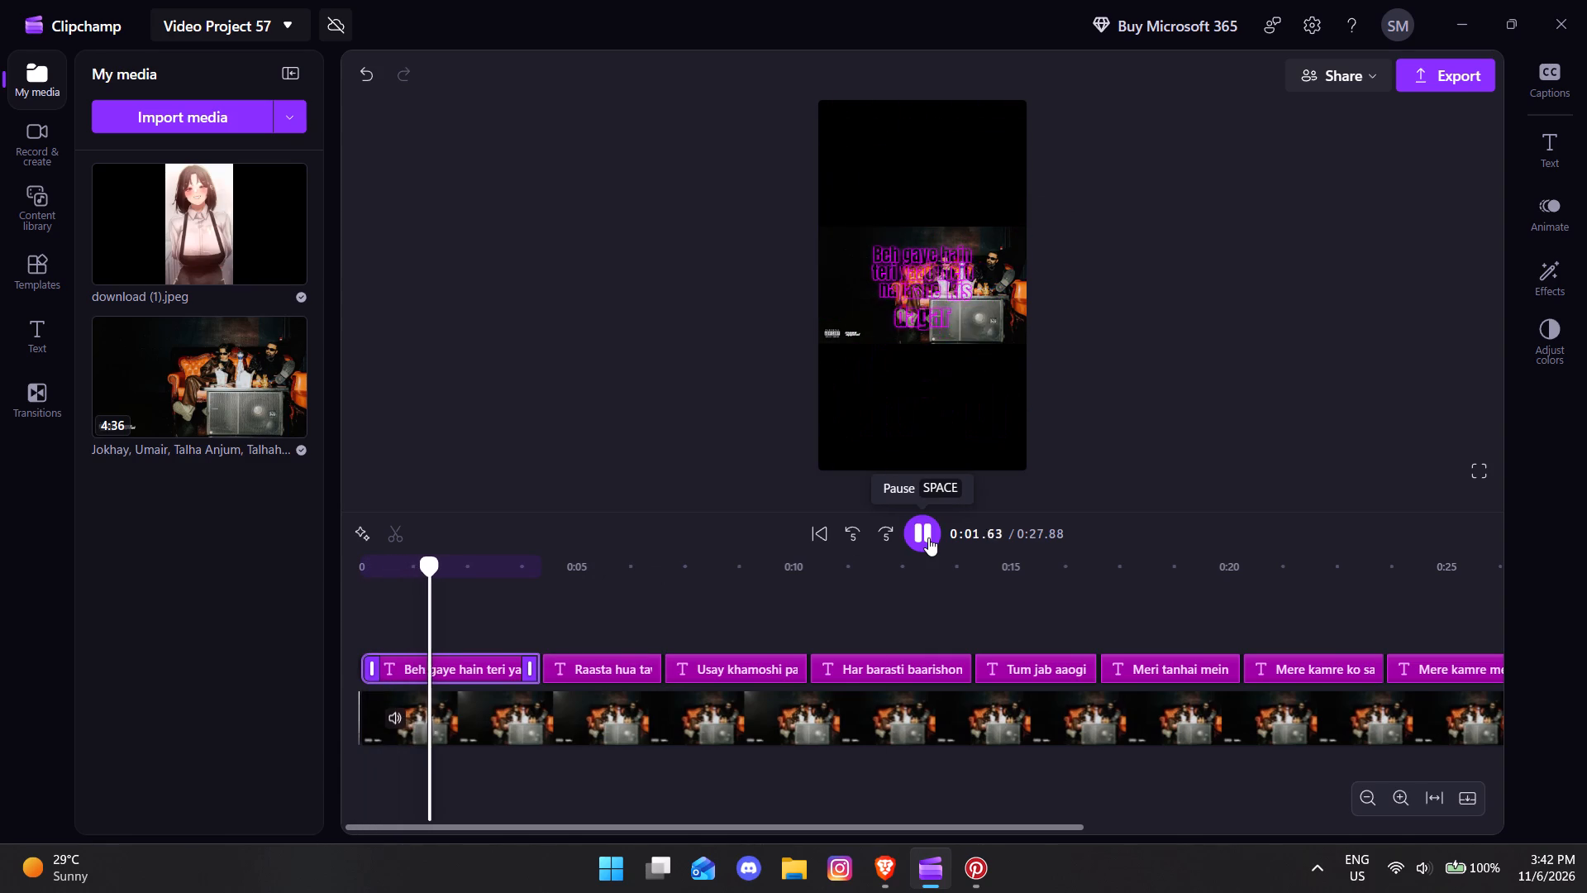
pyautogui.hscroll(8, 566, 597)
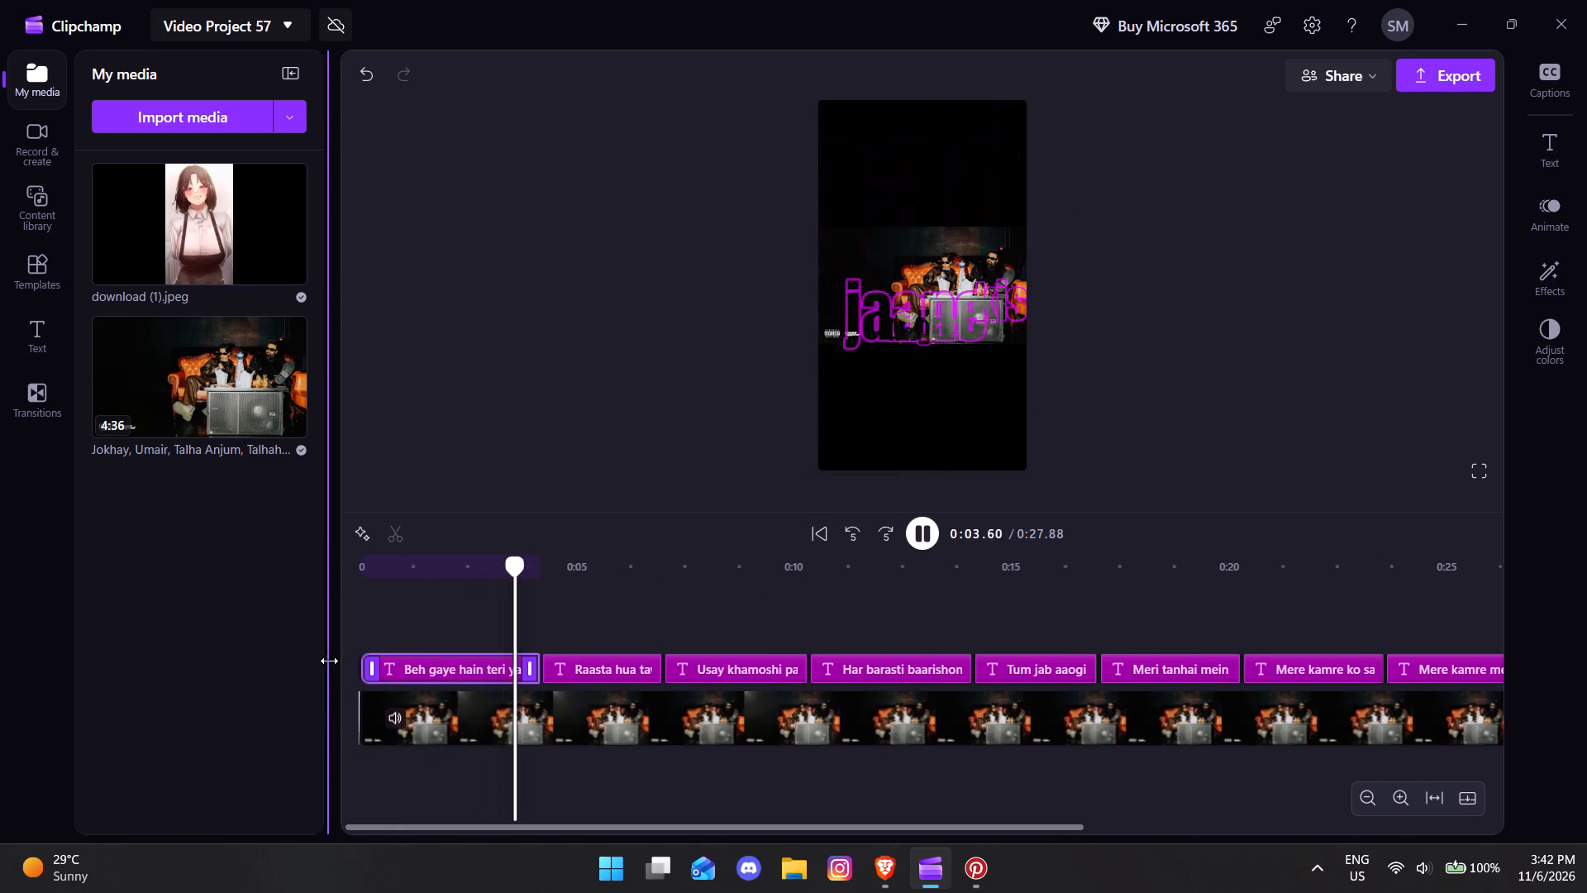
pyautogui.click(353, 632)
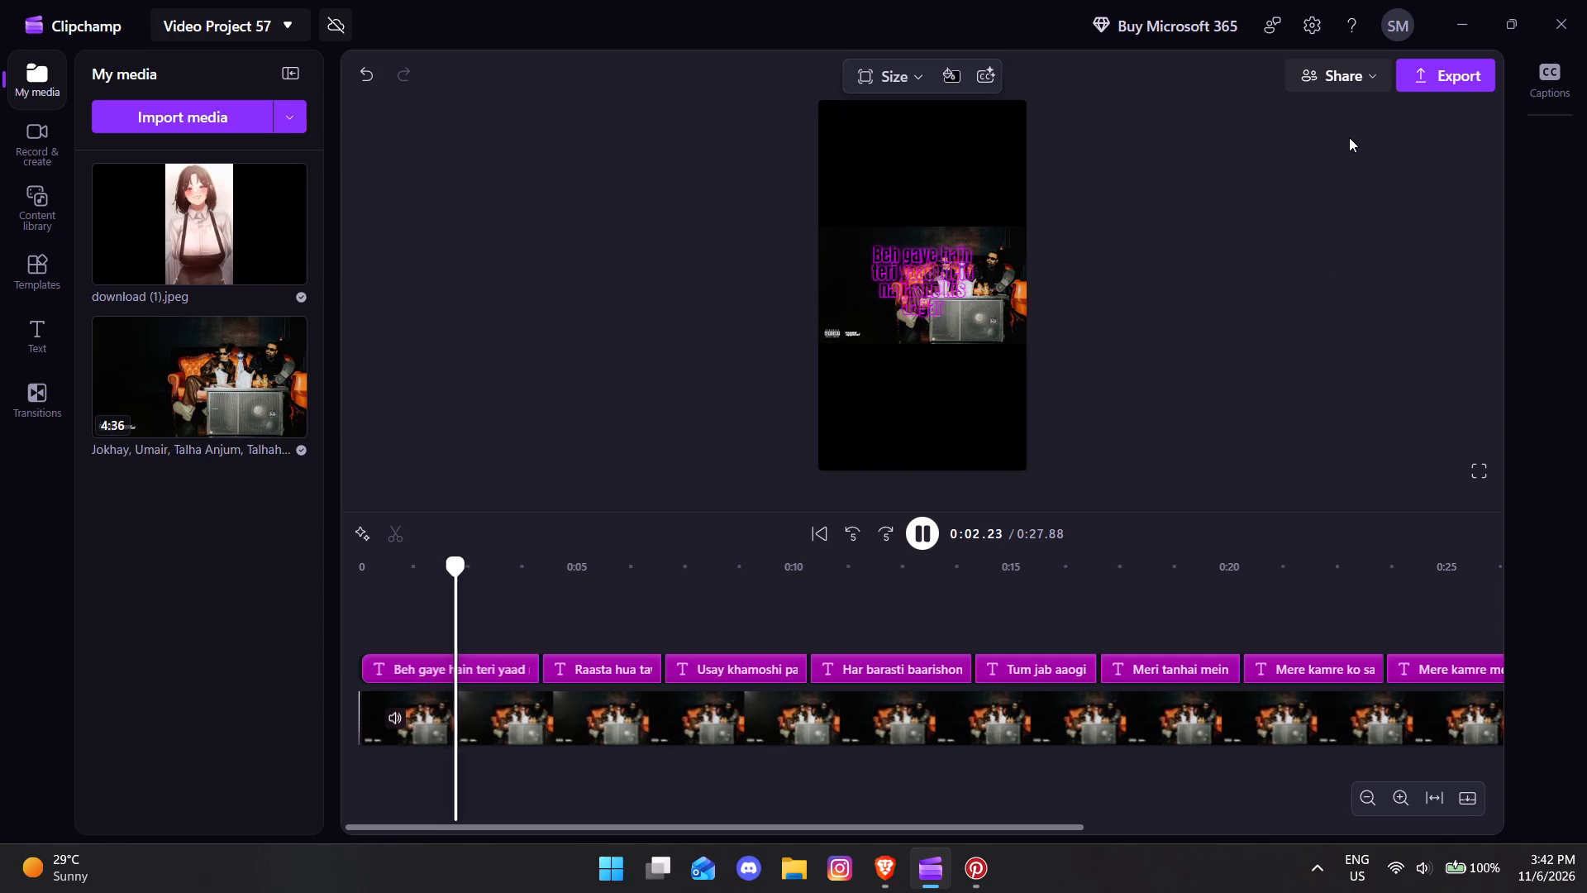
# Export the video at 1080p with the file name home alt id.
pyautogui.click(1413, 76)
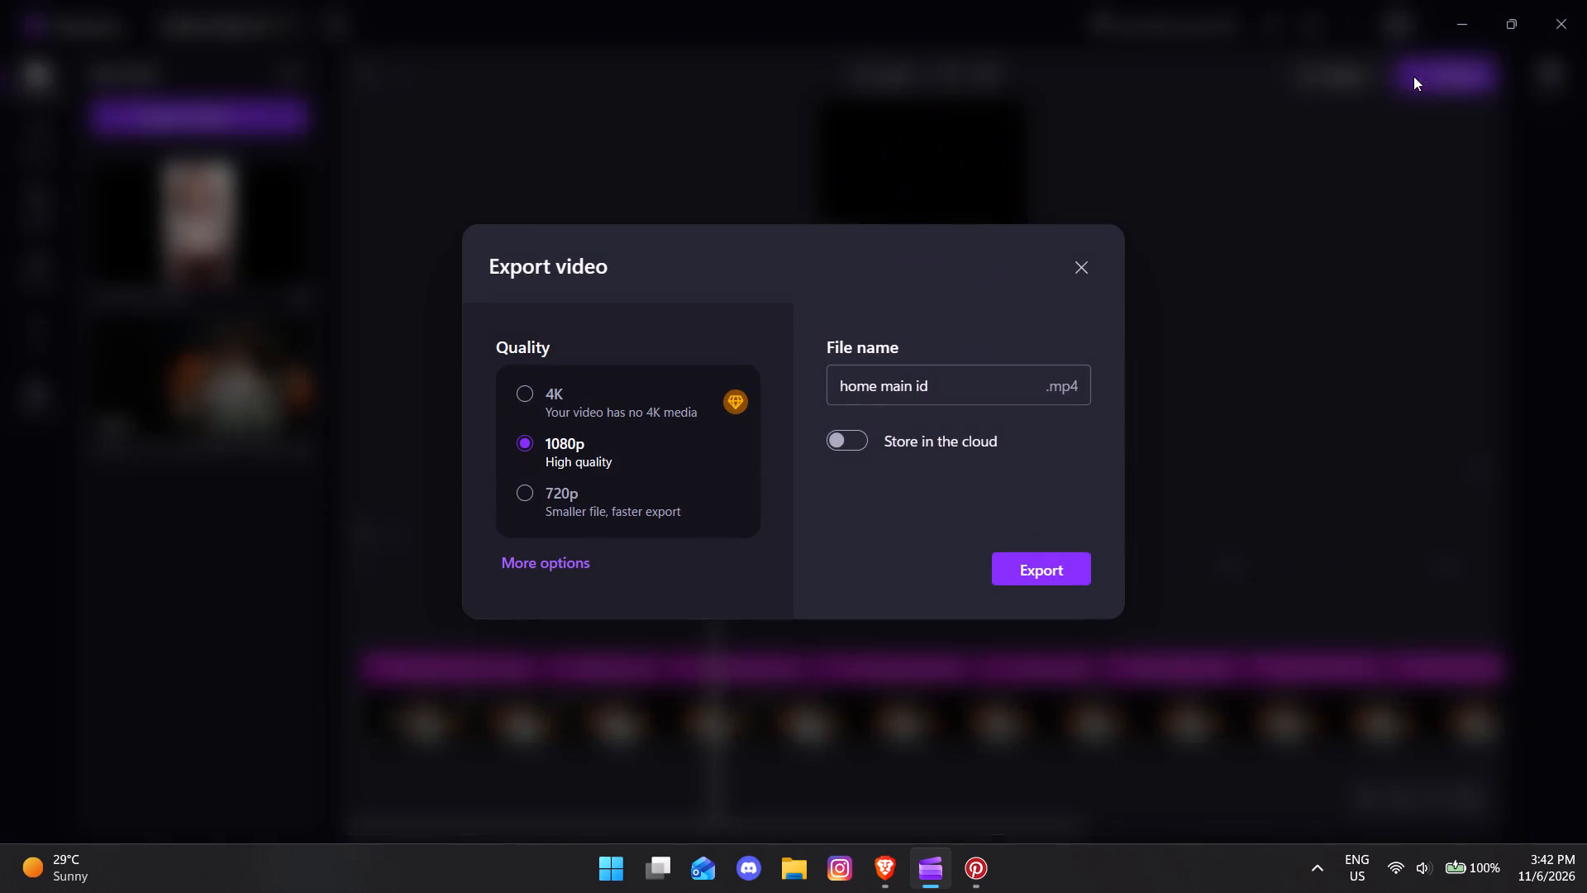
pyautogui.doubleClick(955, 382)
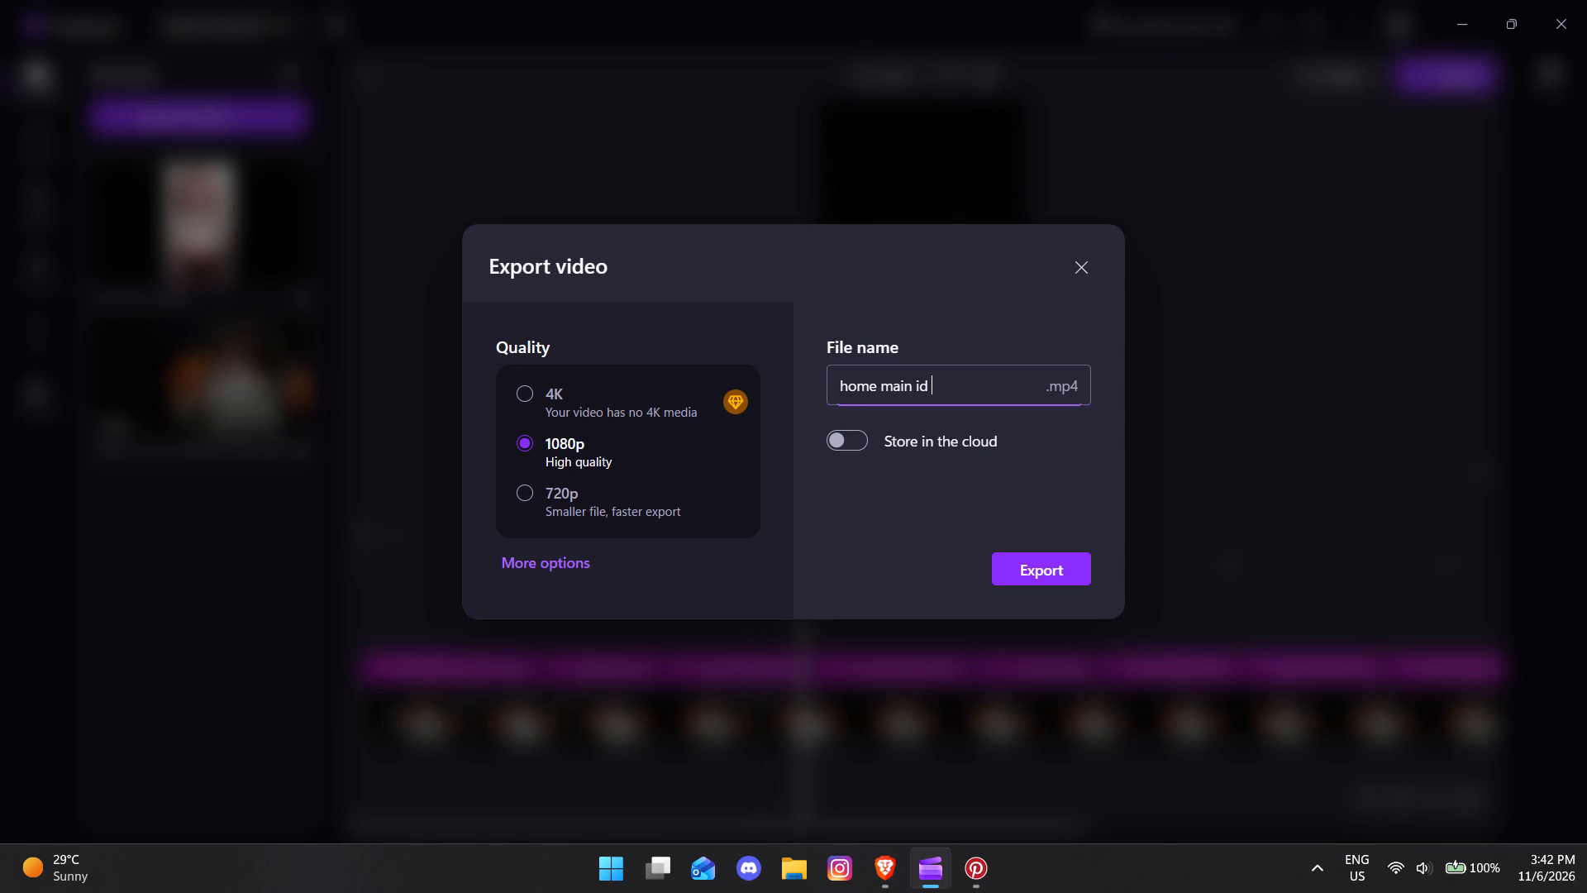
pyautogui.press('BackSpace')
pyautogui.press('BackSpace')
pyautogui.press('BackSpace')
pyautogui.press('BackSpace')
pyautogui.press('BackSpace')
pyautogui.press('BackSpace')
pyautogui.press('BackSpace')
pyautogui.press('BackSpace')
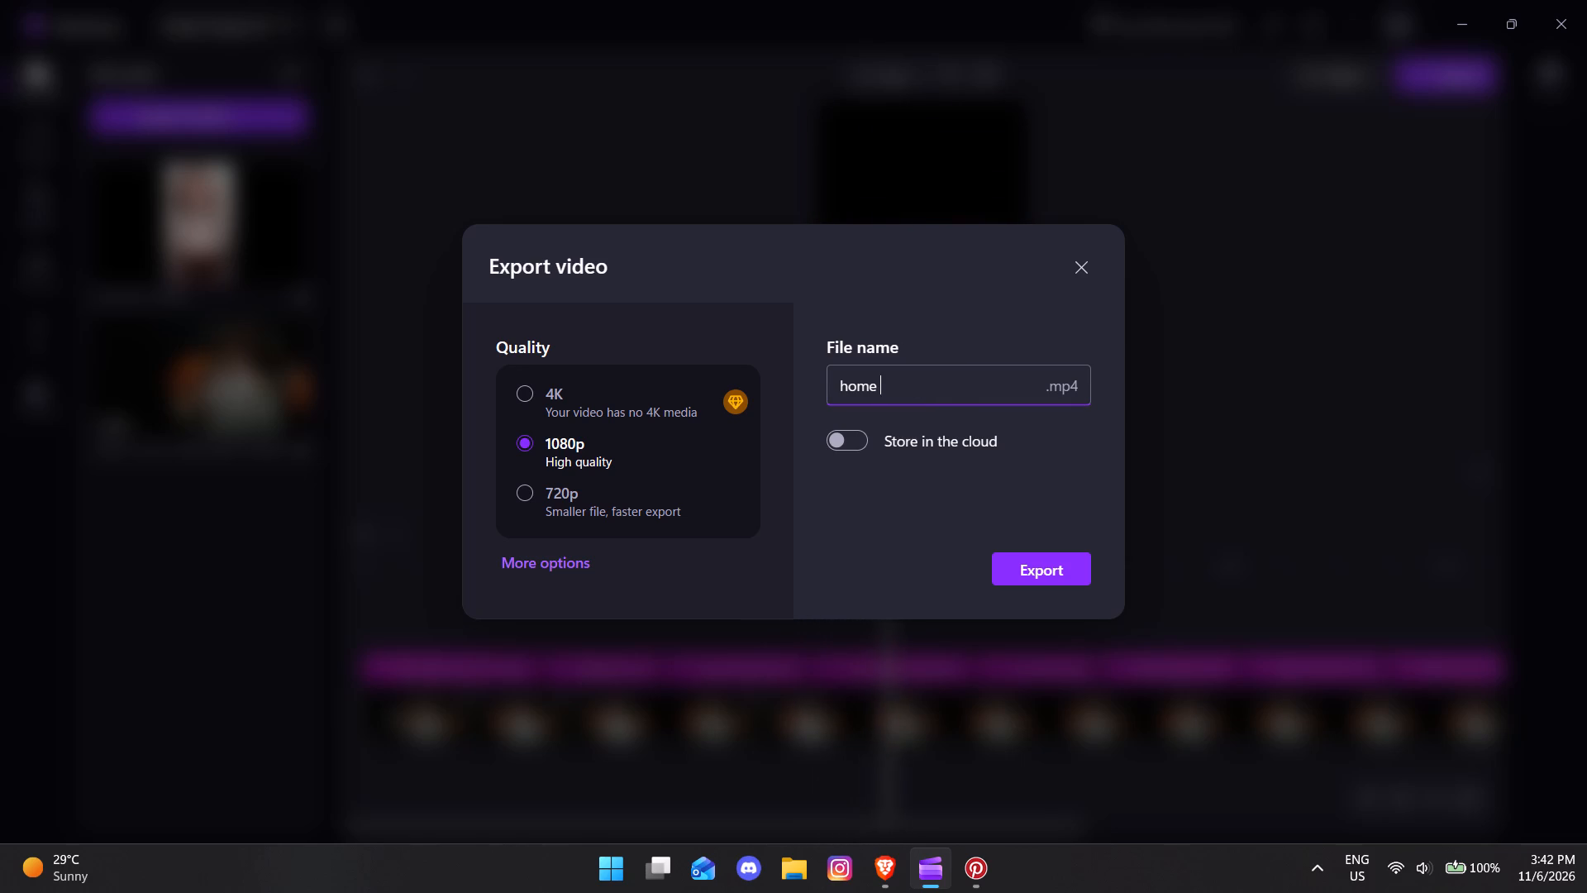
pyautogui.write('alt id')
pyautogui.click(1021, 567)
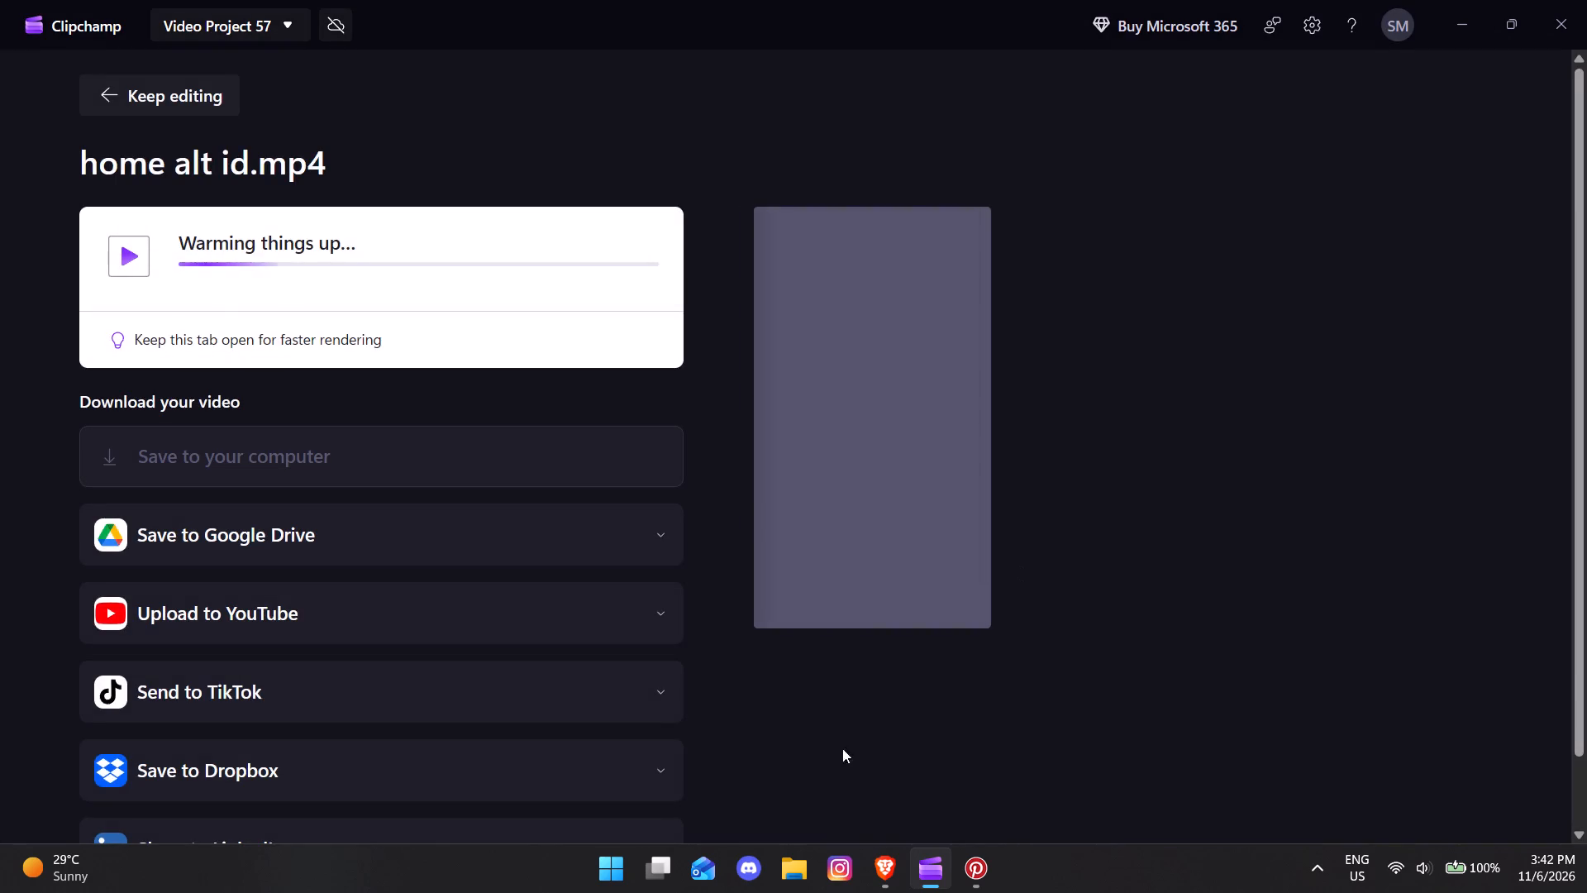